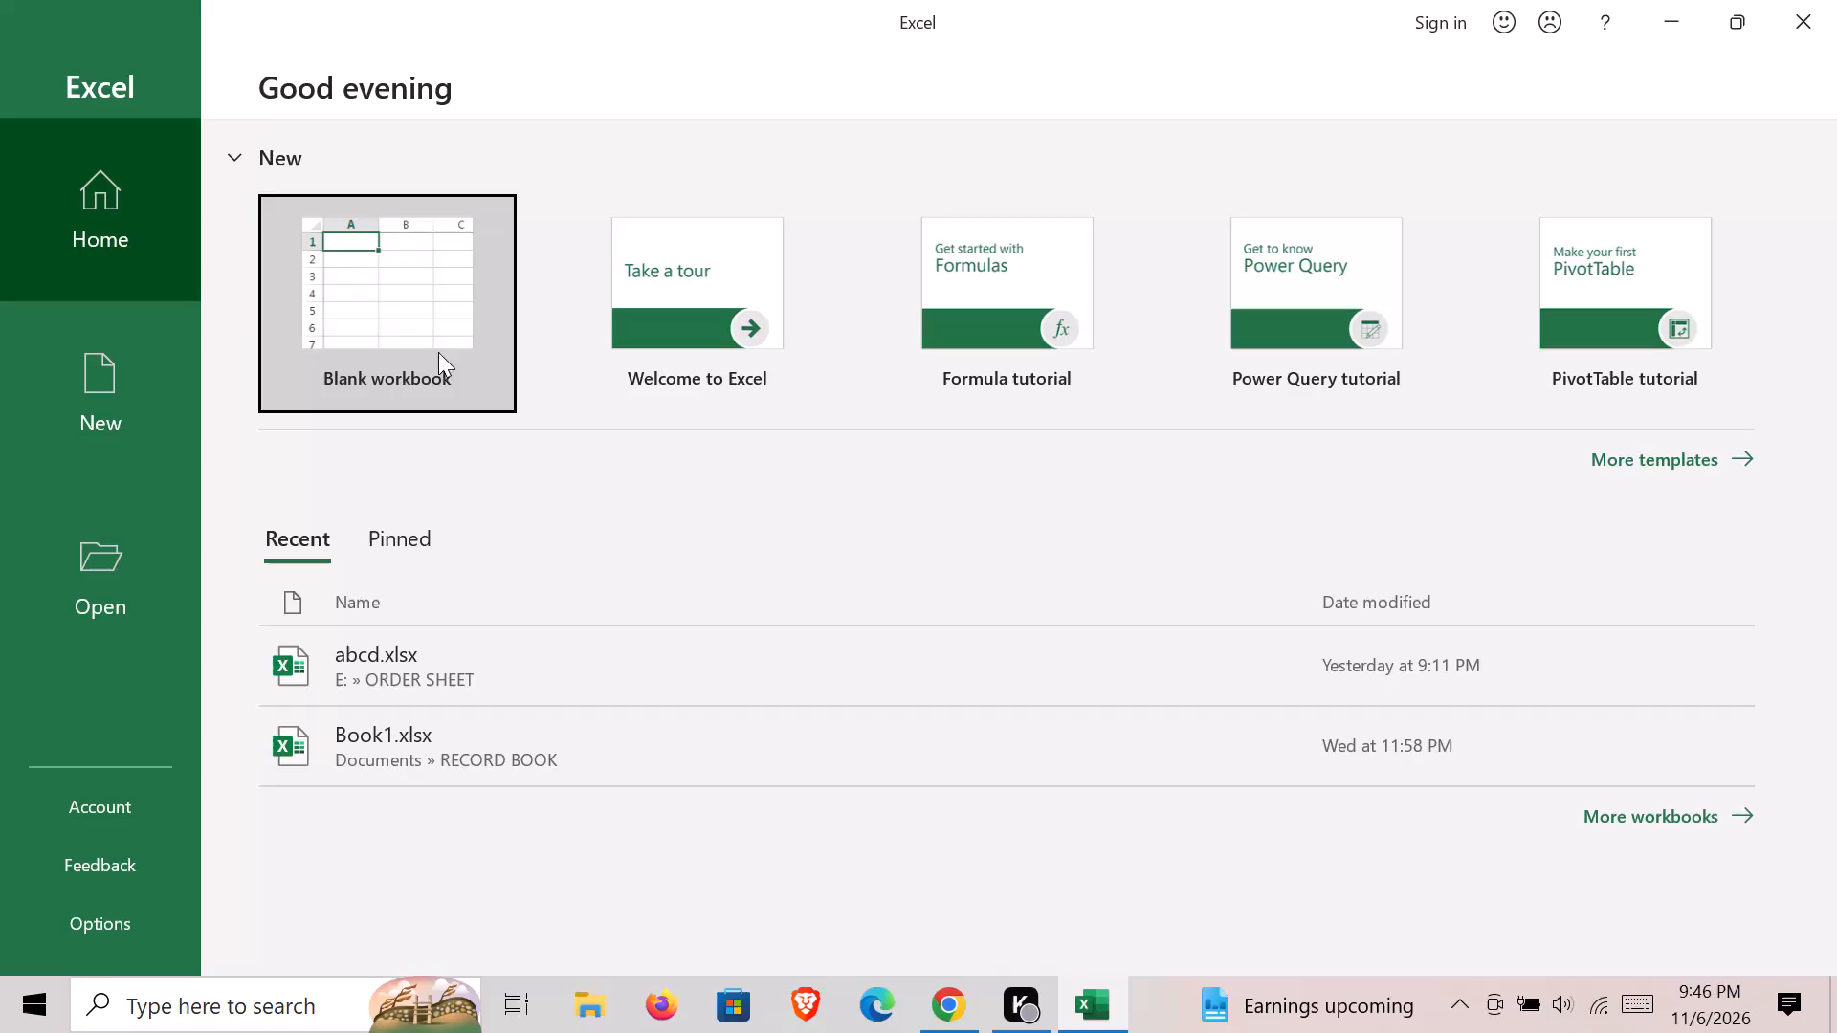
Open the recent workbook abcd.xlsx from the ORDER SHEET folder.
{"action": "left_click", "coordinate": [509, 667]}
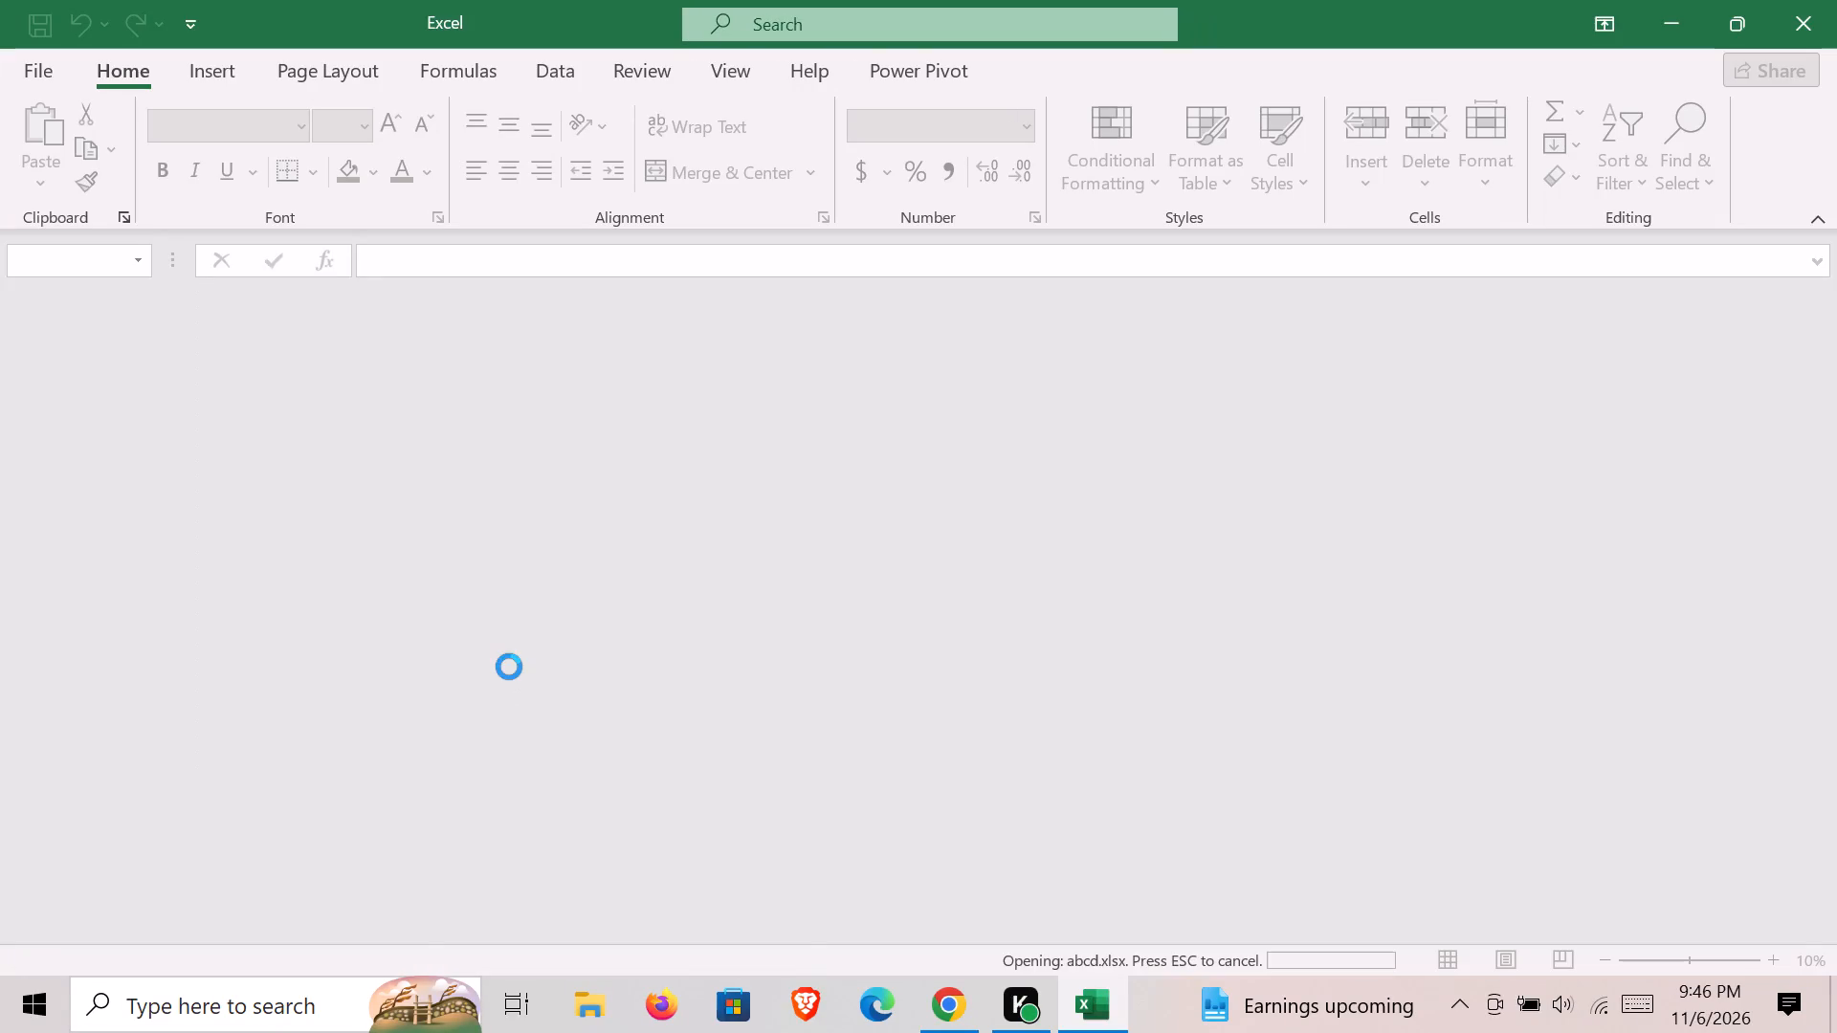
{"action": "left_click", "coordinate": [856, 584]}
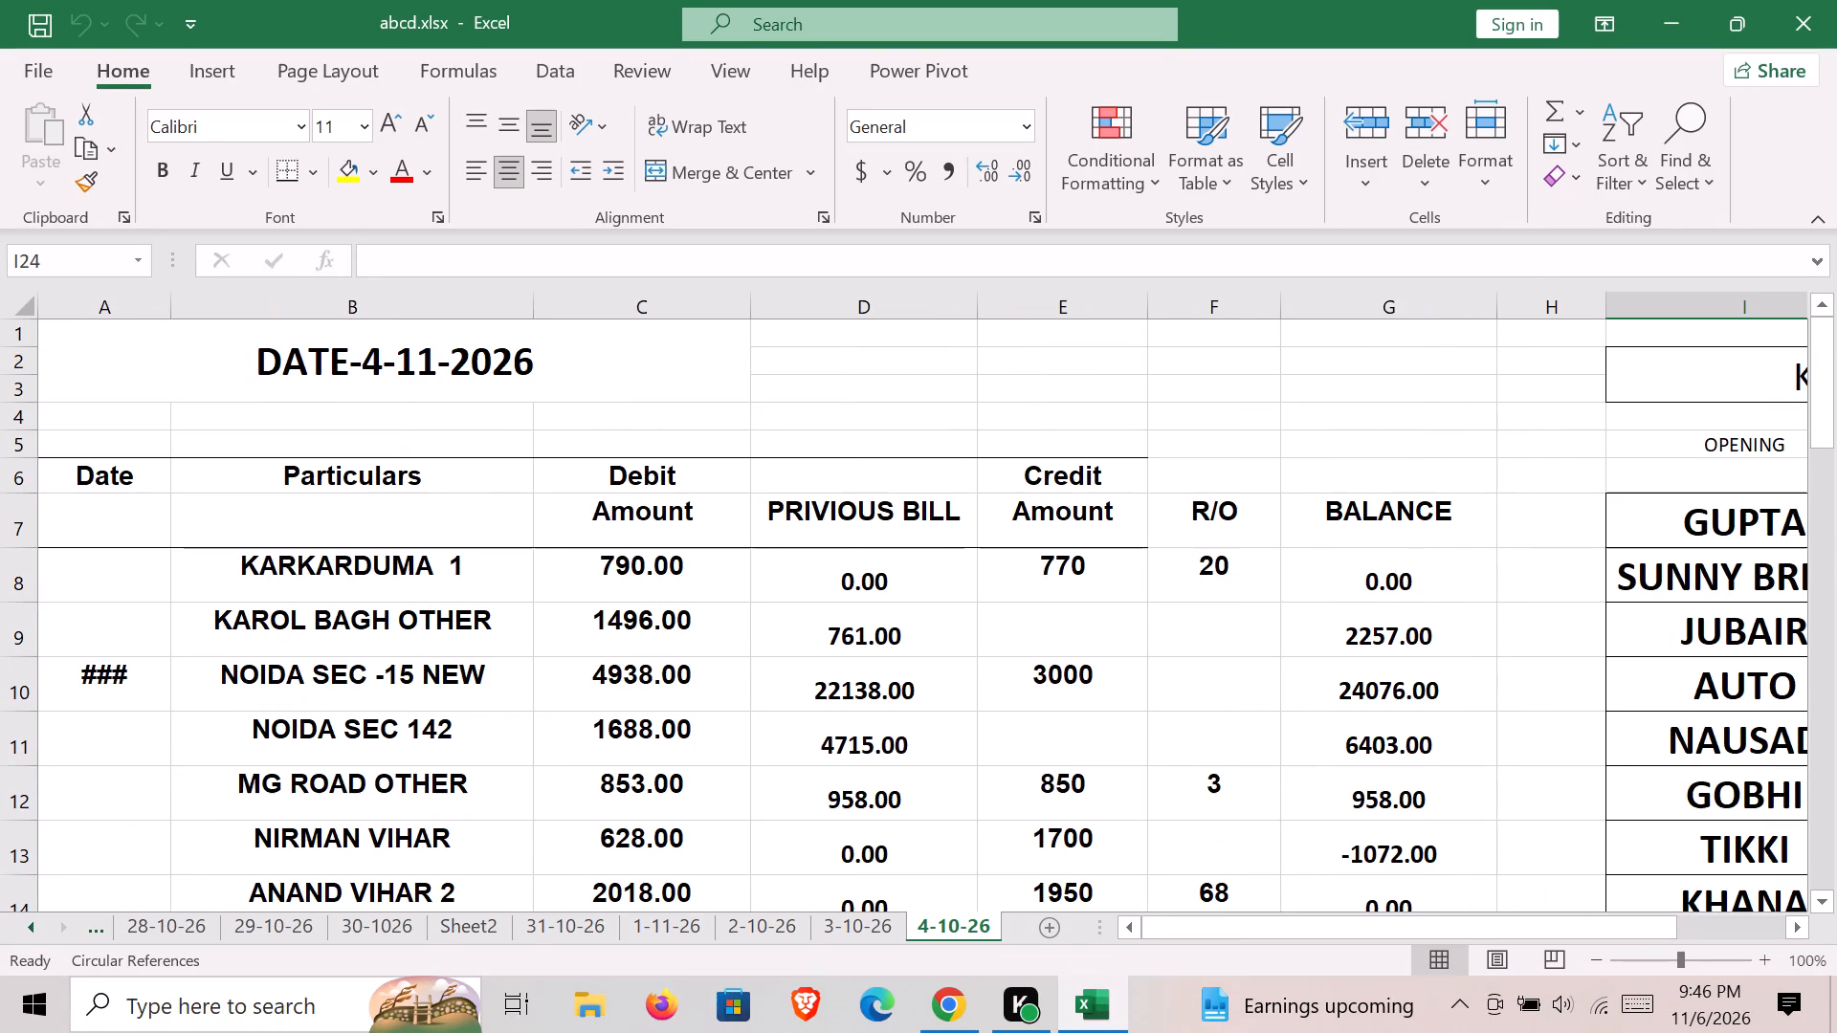
Copy the entire contents of the 4-10-26 sheet.
{"action": "left_click", "coordinate": [21, 304]}
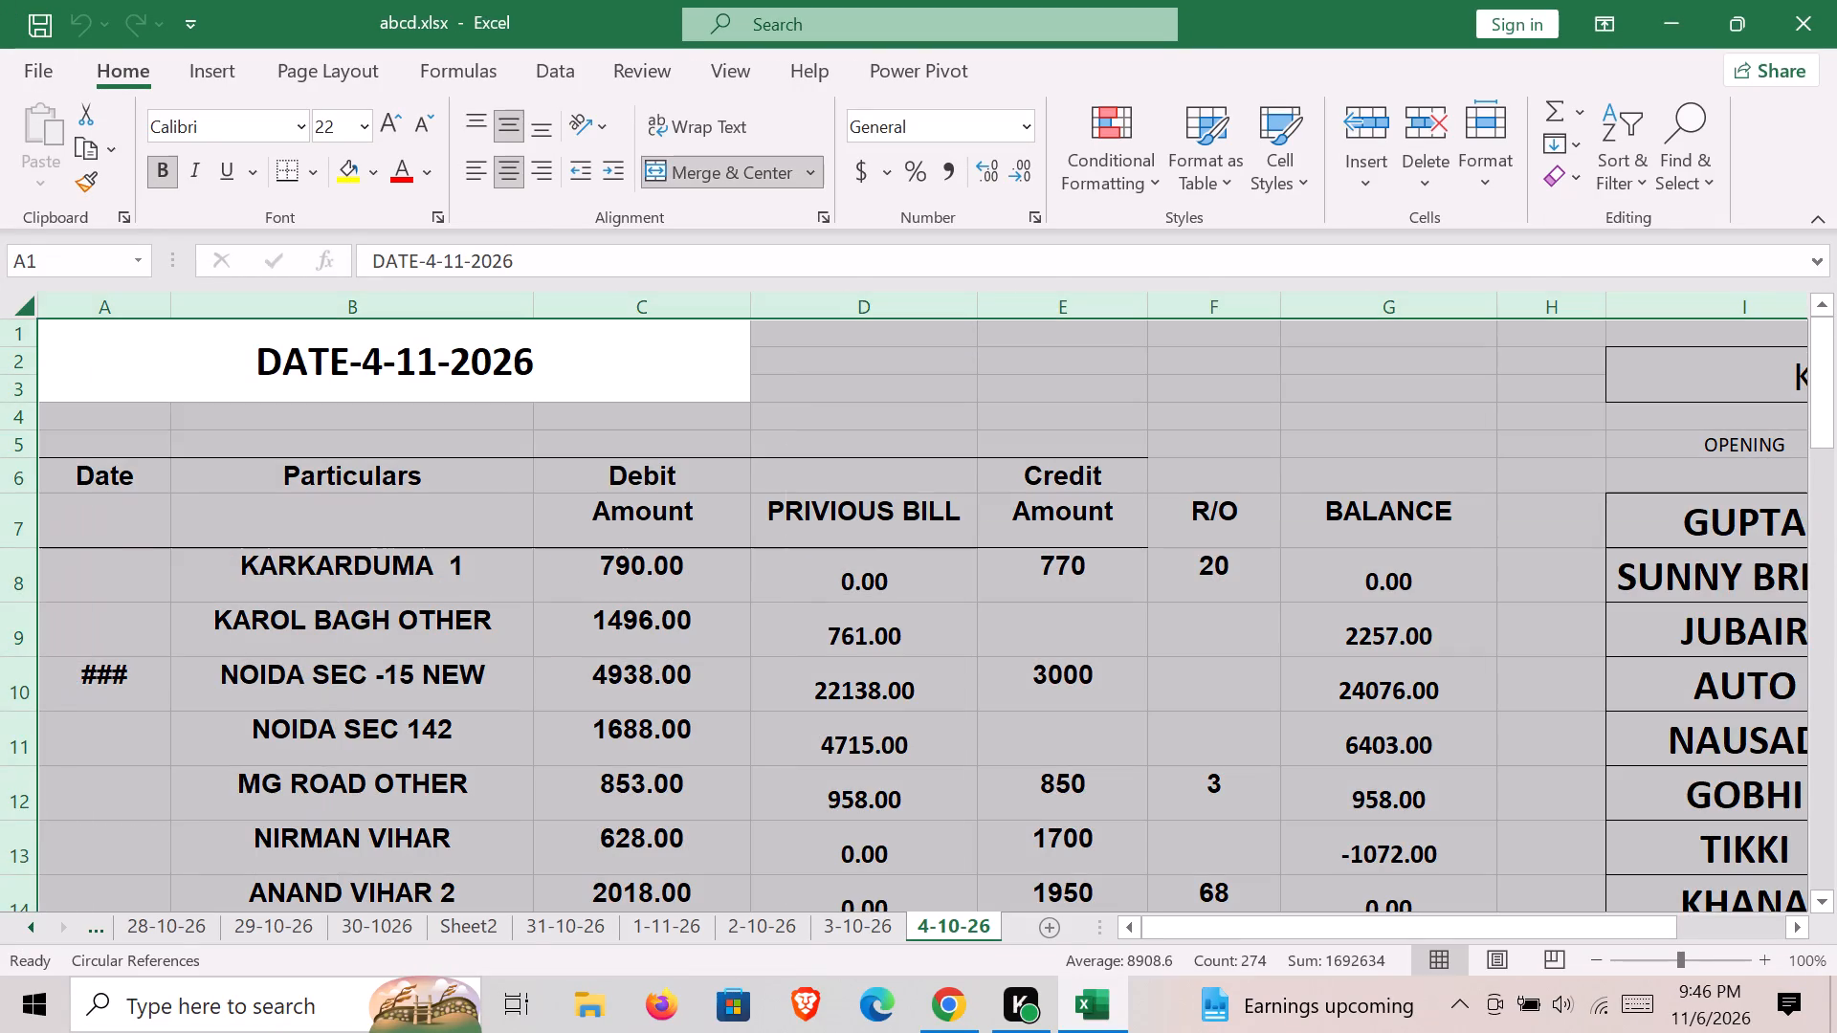
{"action": "key", "text": "ctrl+c"}
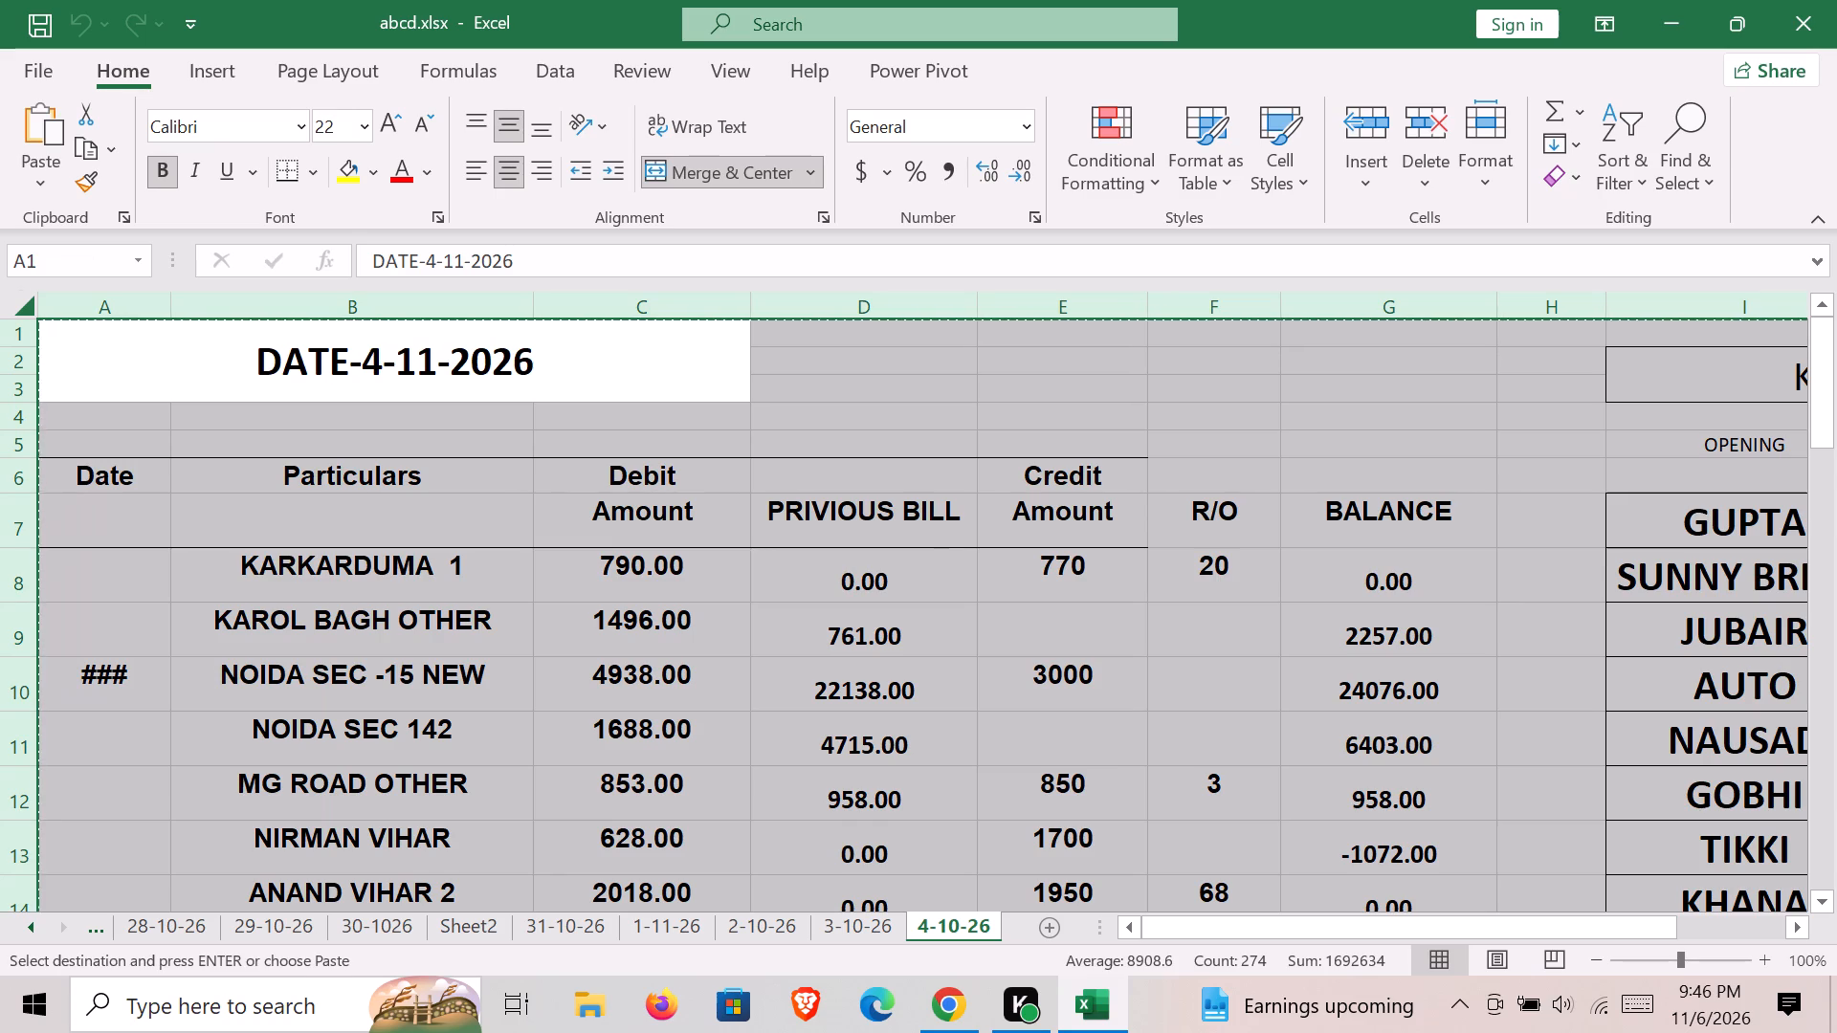
Add a new worksheet after 4-10-26 and name it 5-11-26.
{"action": "left_click", "coordinate": [1053, 940]}
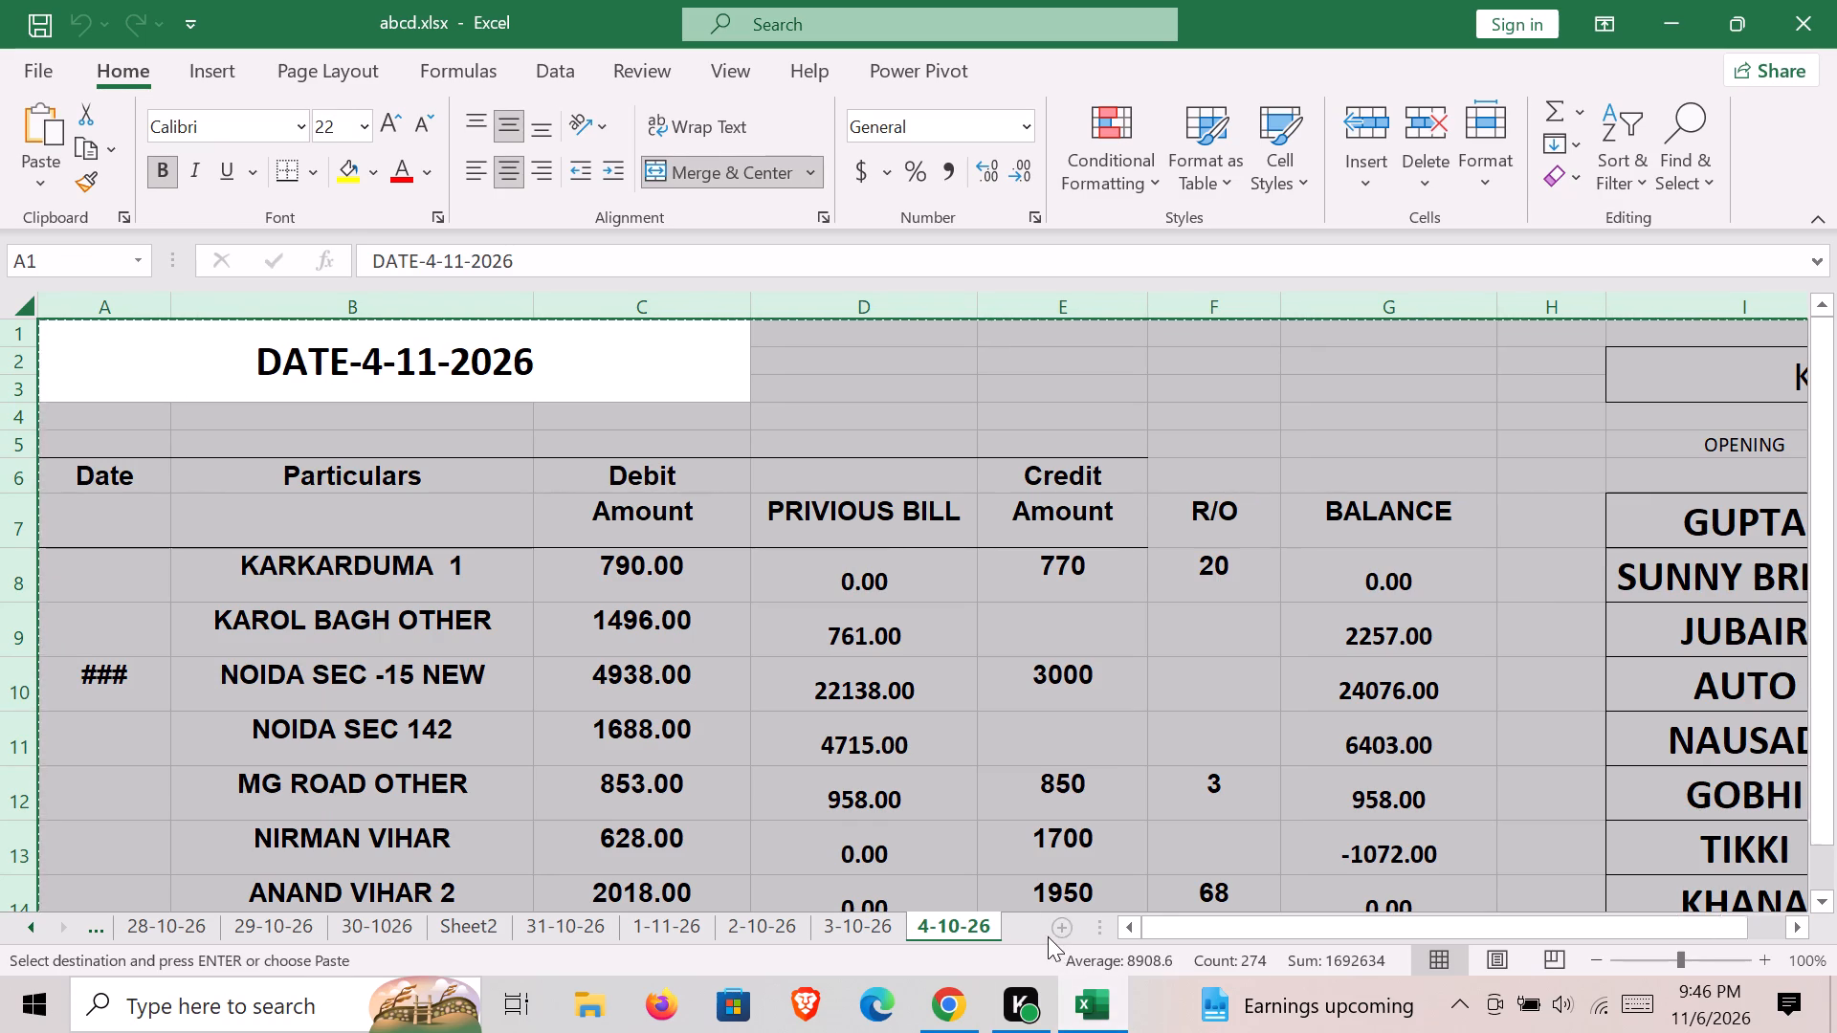
{"action": "double_click", "coordinate": [1008, 922]}
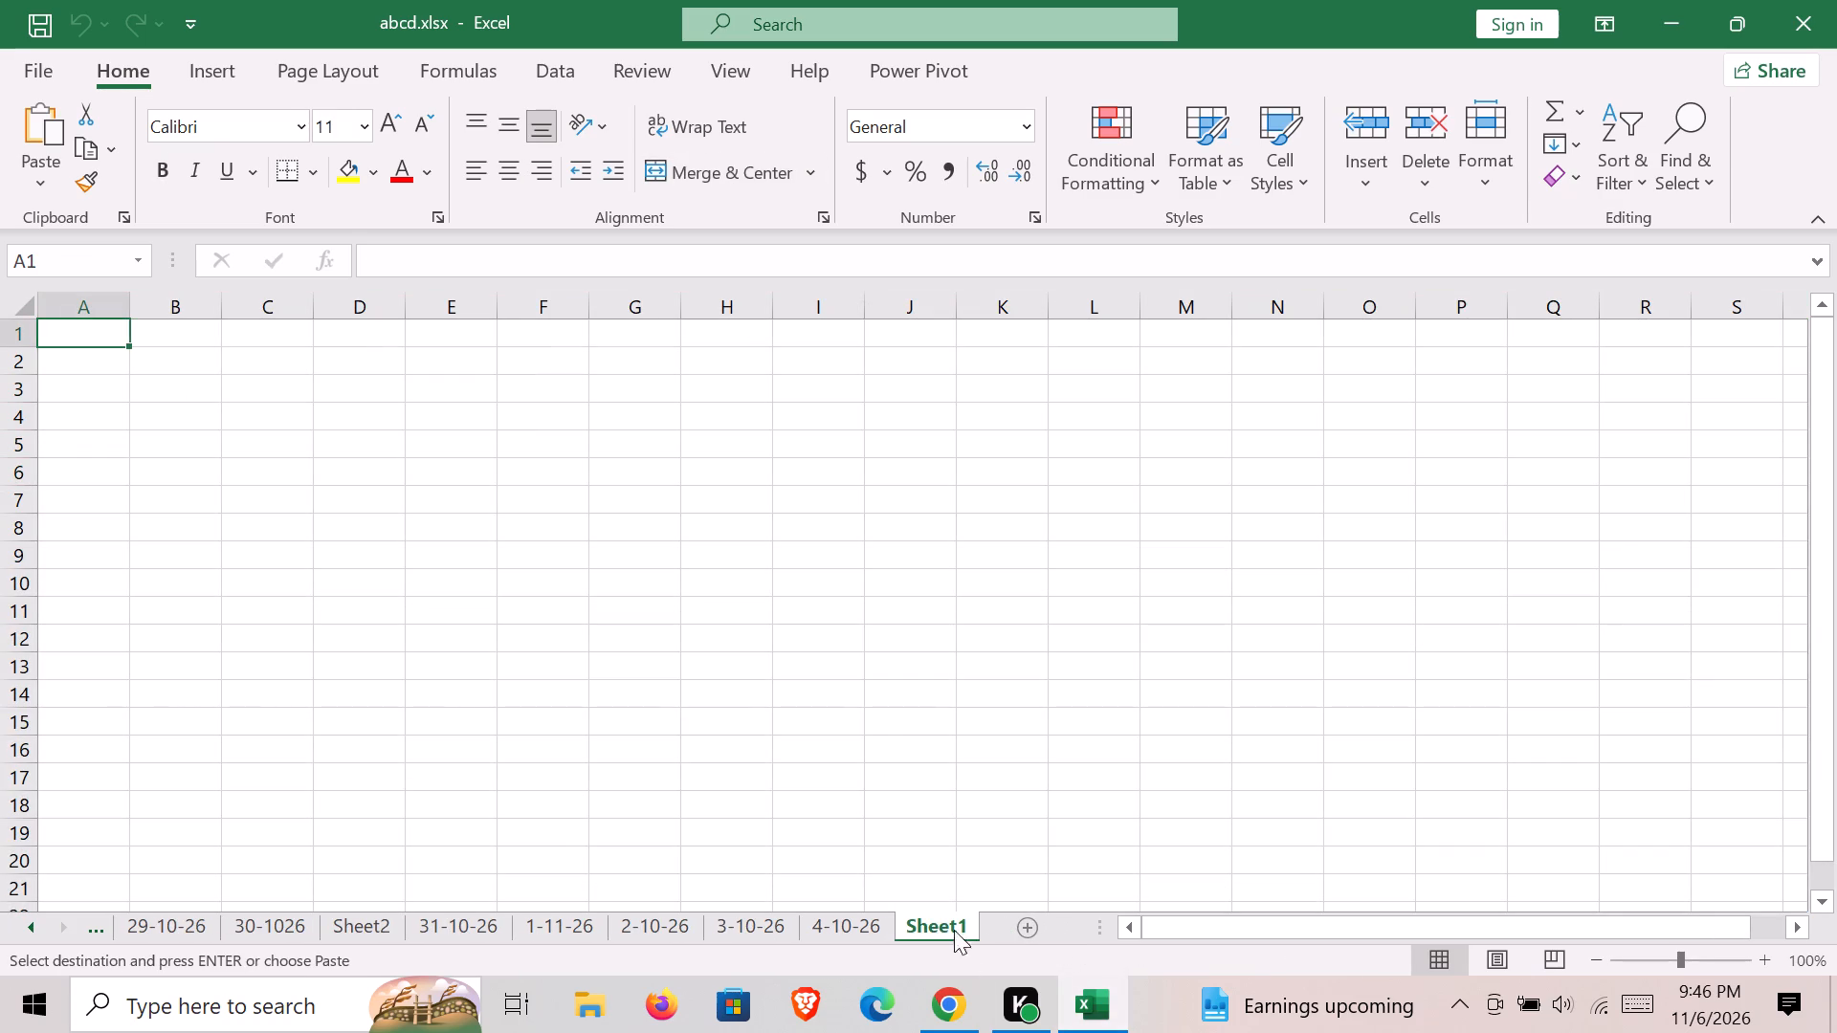
{"action": "double_click", "coordinate": [938, 916]}
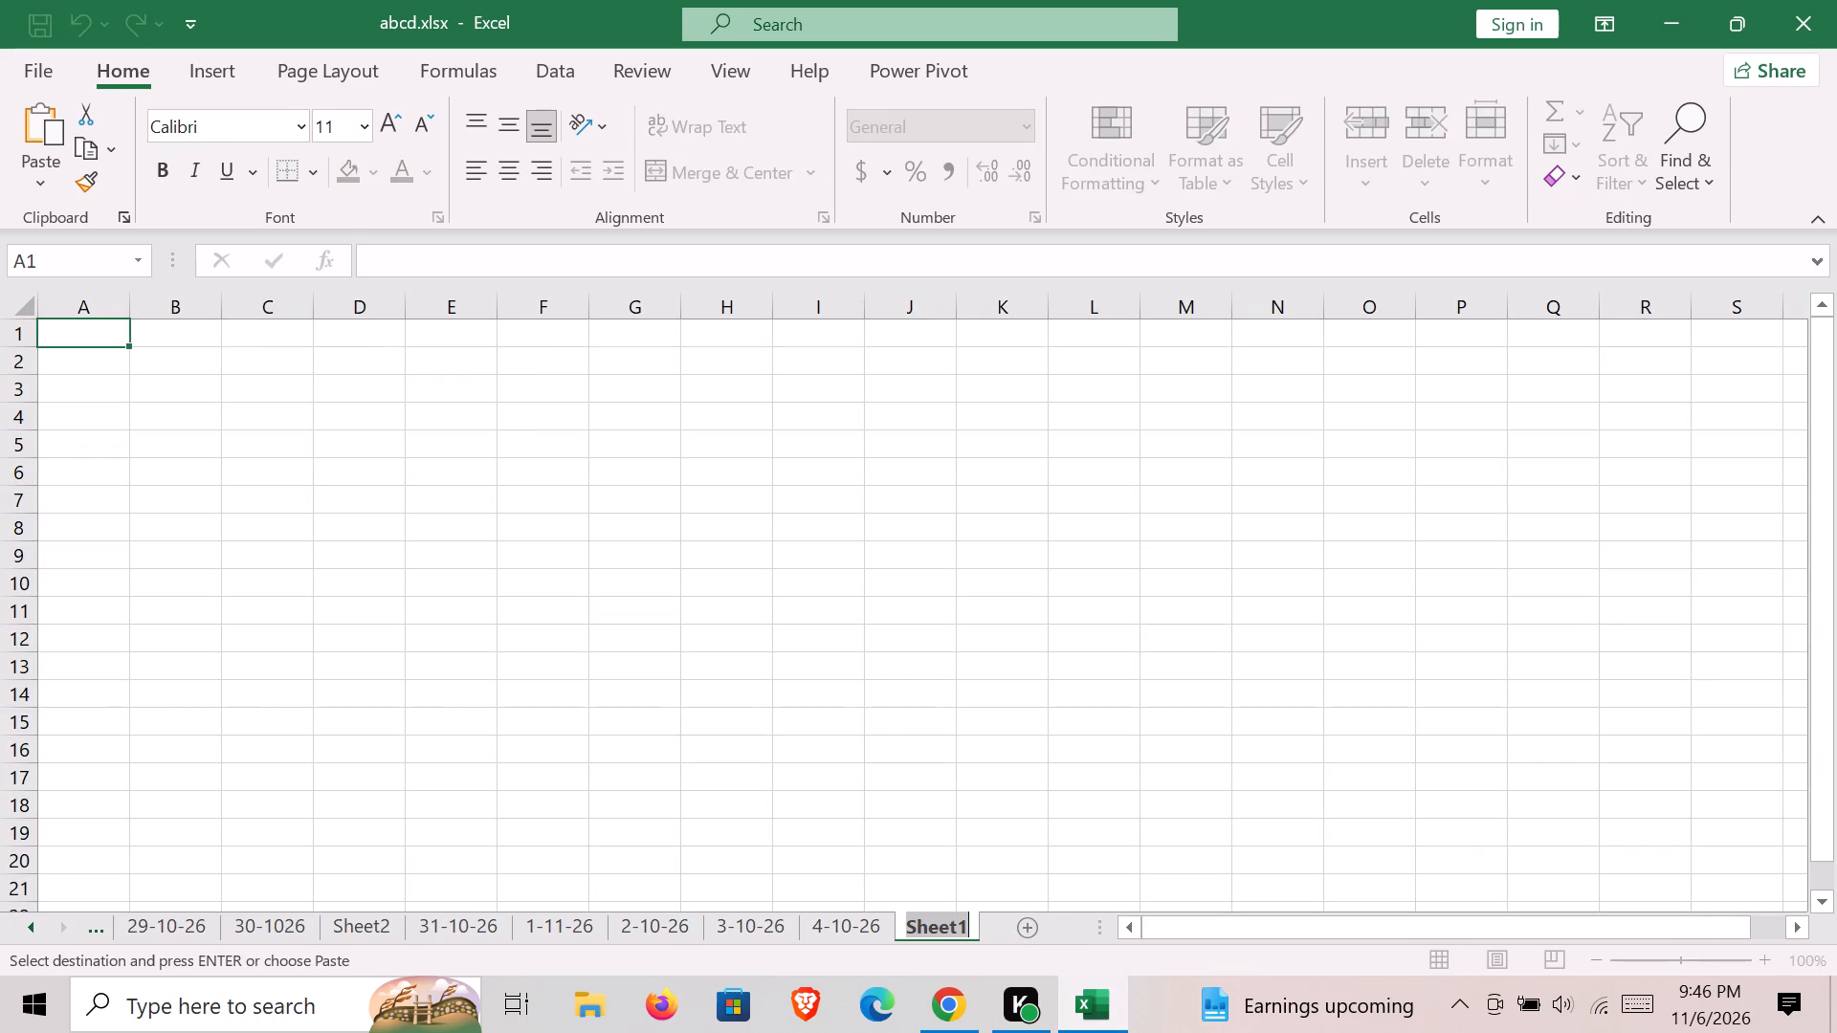
{"action": "type", "text": "5-"}
{"action": "type", "text": "10-2"}
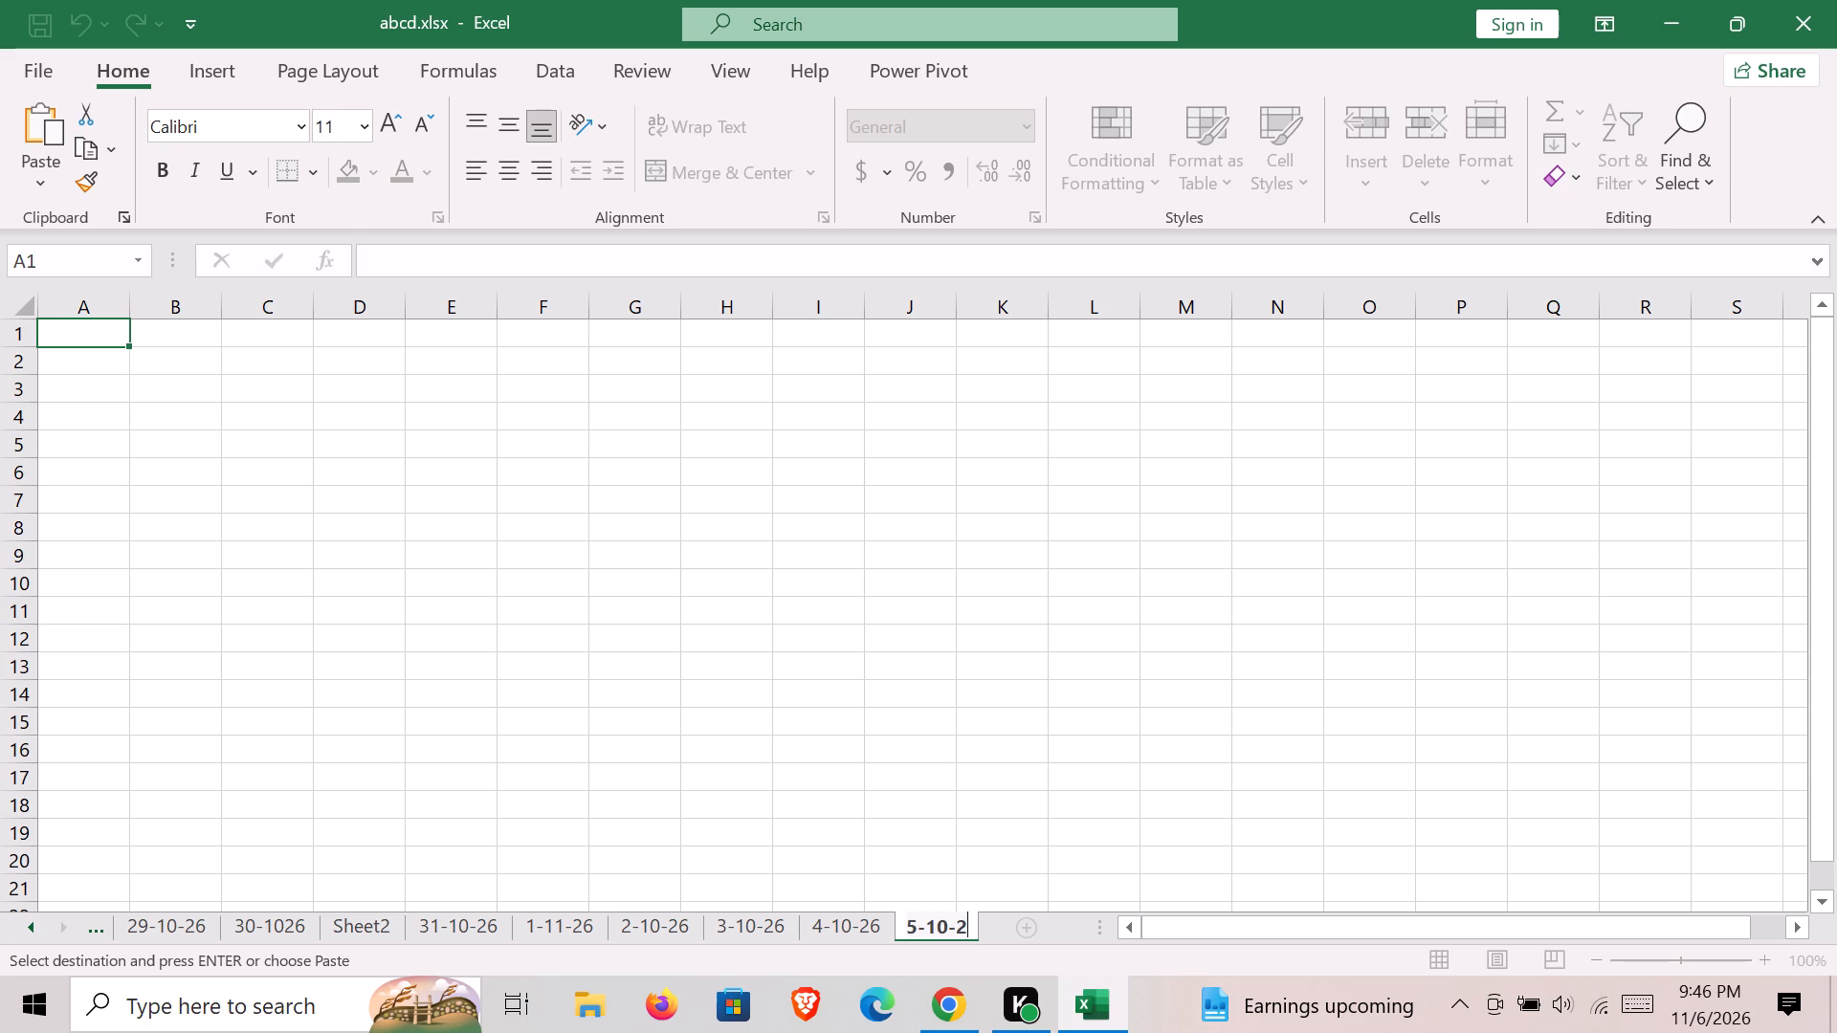
{"action": "key", "text": "6"}
{"action": "key", "text": "Return"}
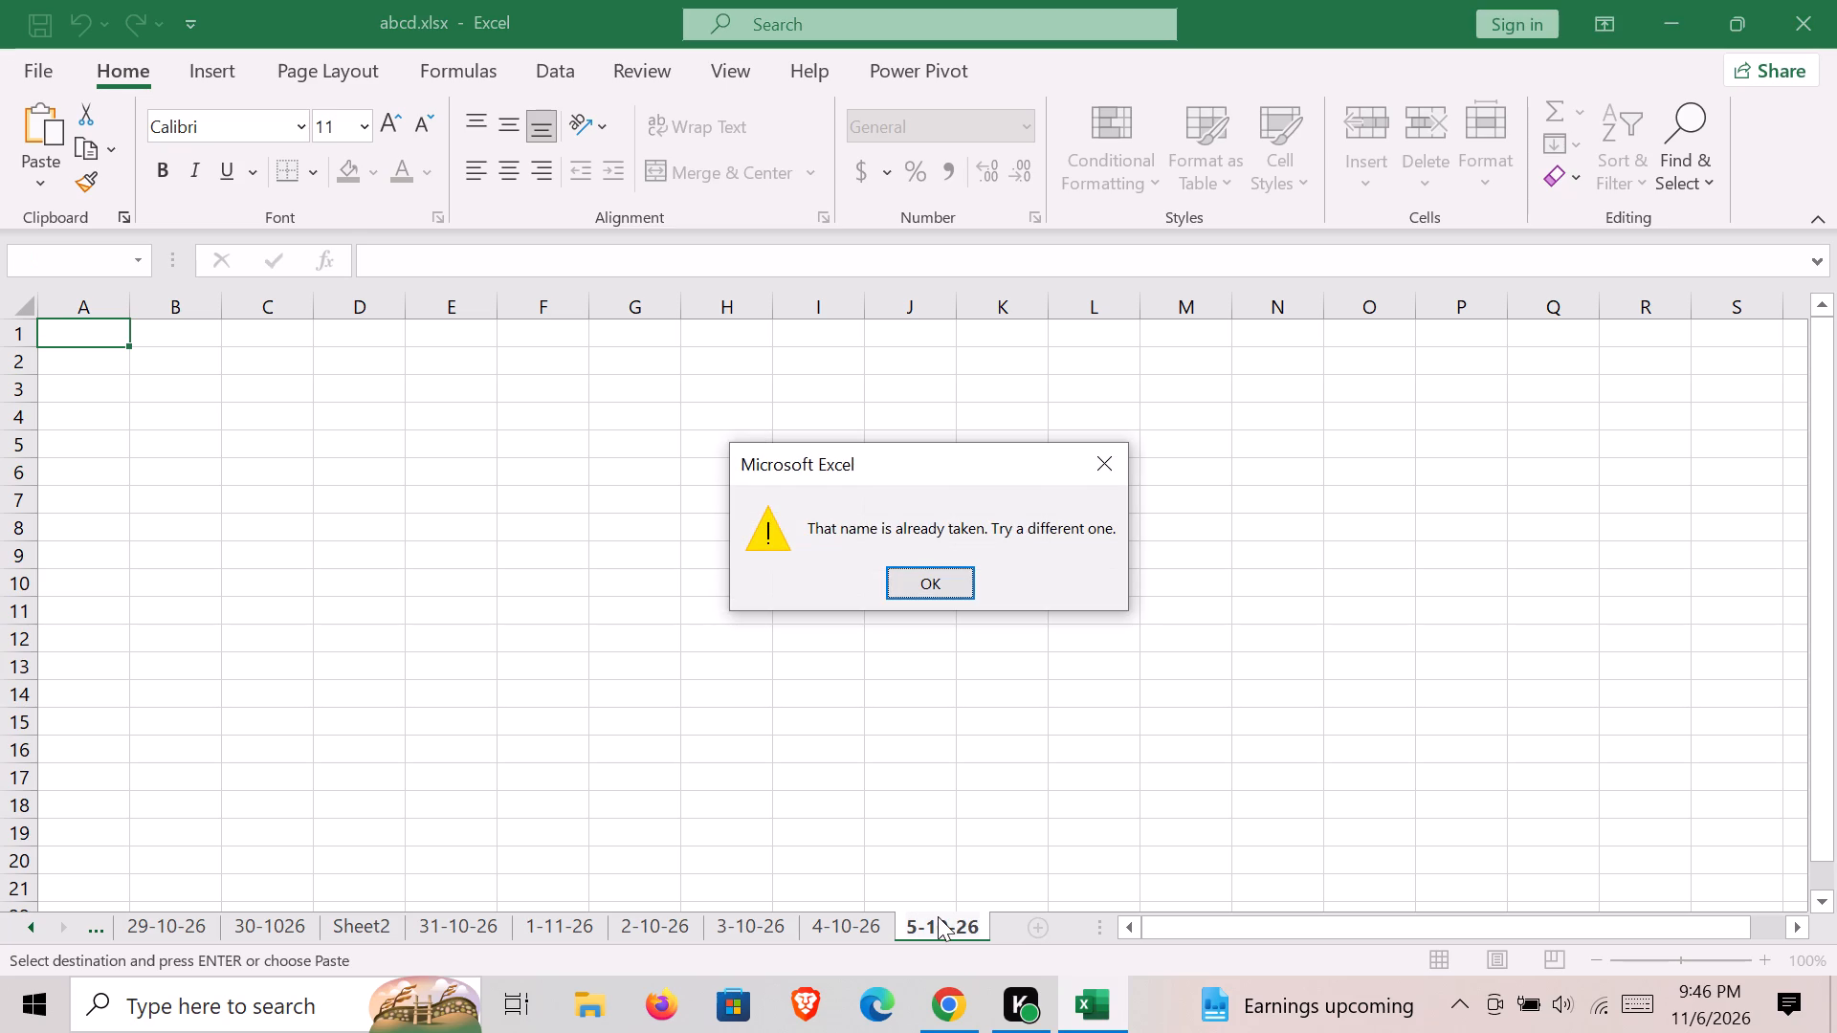
{"action": "left_click", "coordinate": [927, 572]}
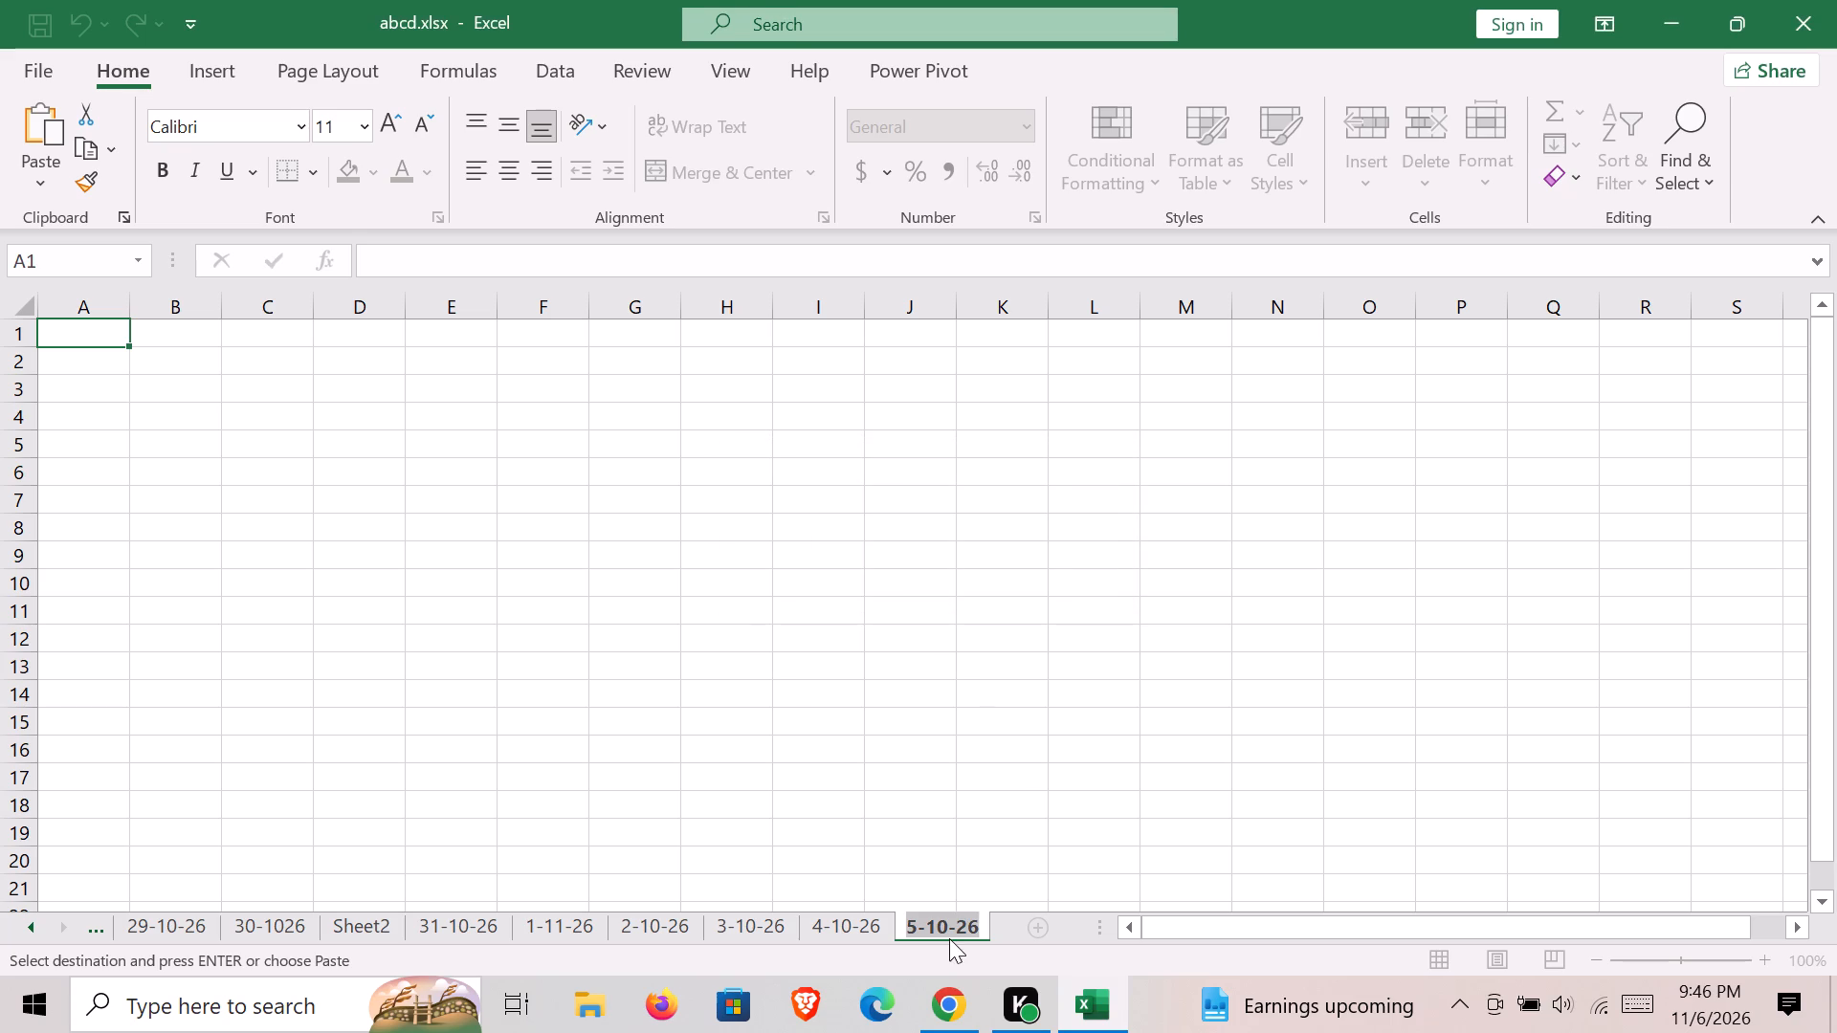
{"action": "left_click", "coordinate": [947, 926]}
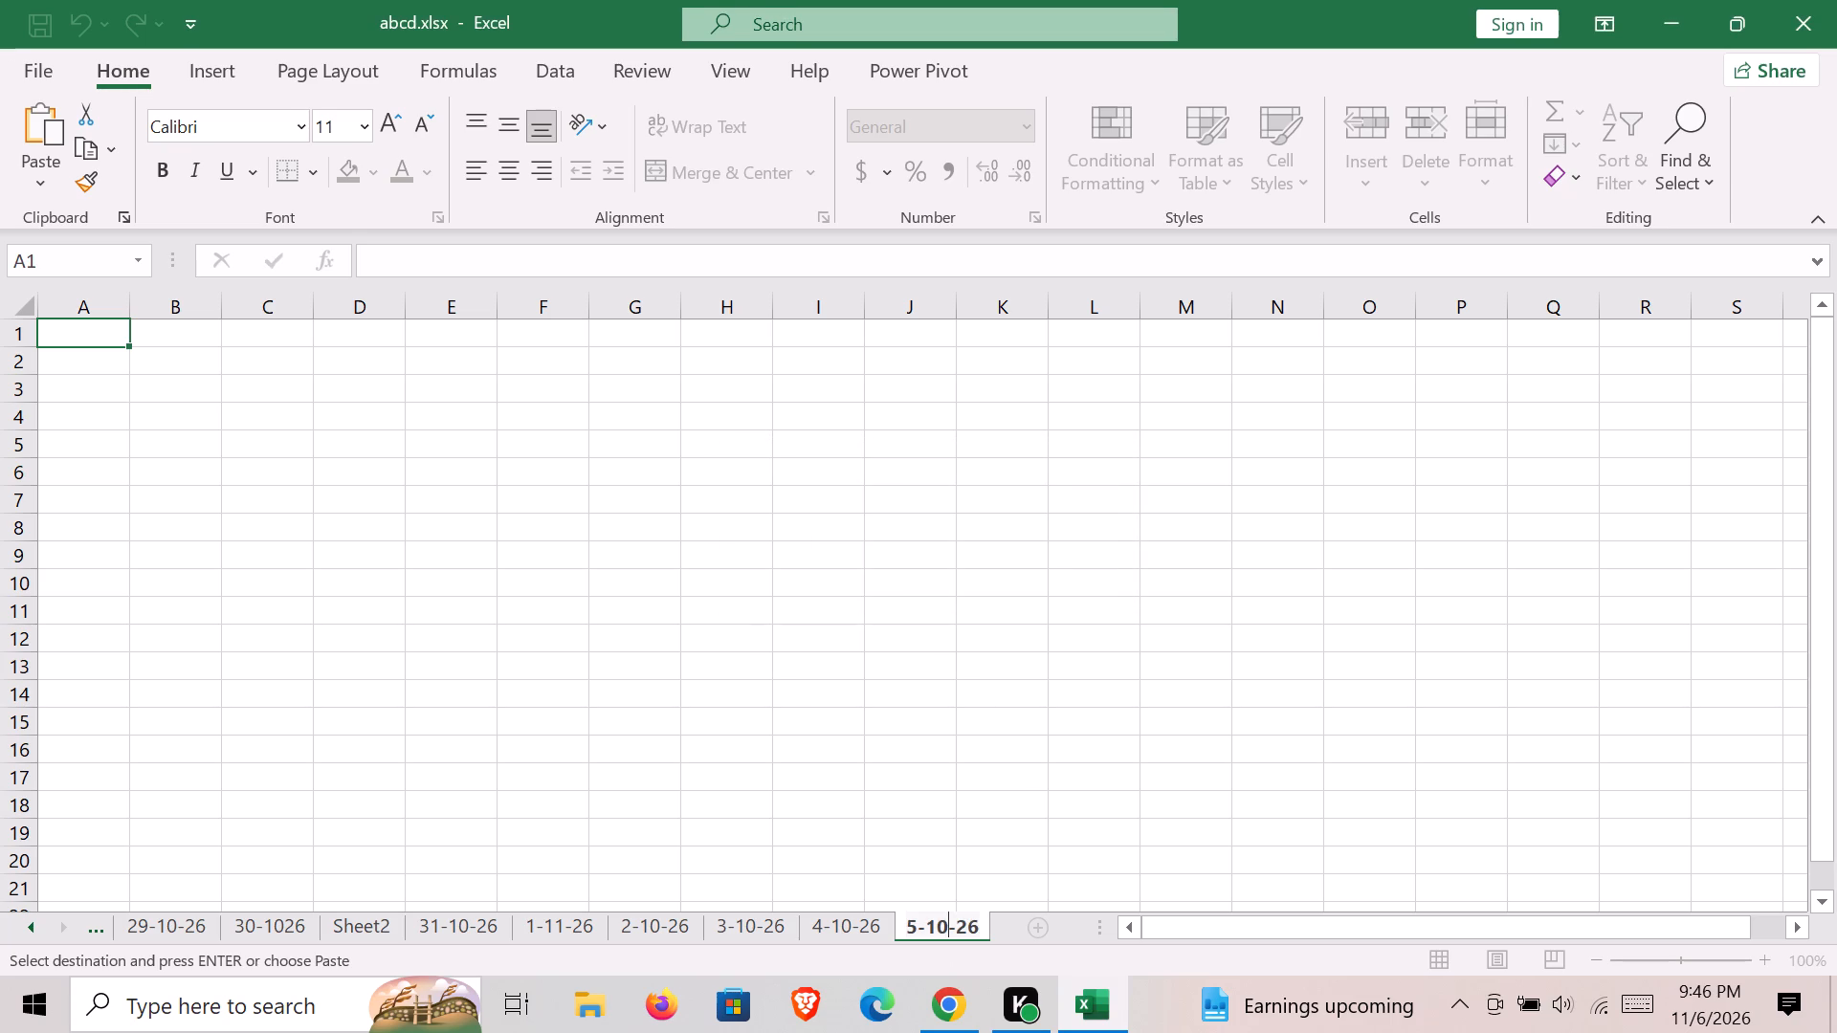
{"action": "key", "text": "BackSpace"}
{"action": "key", "text": "1"}
{"action": "key", "text": "Return"}
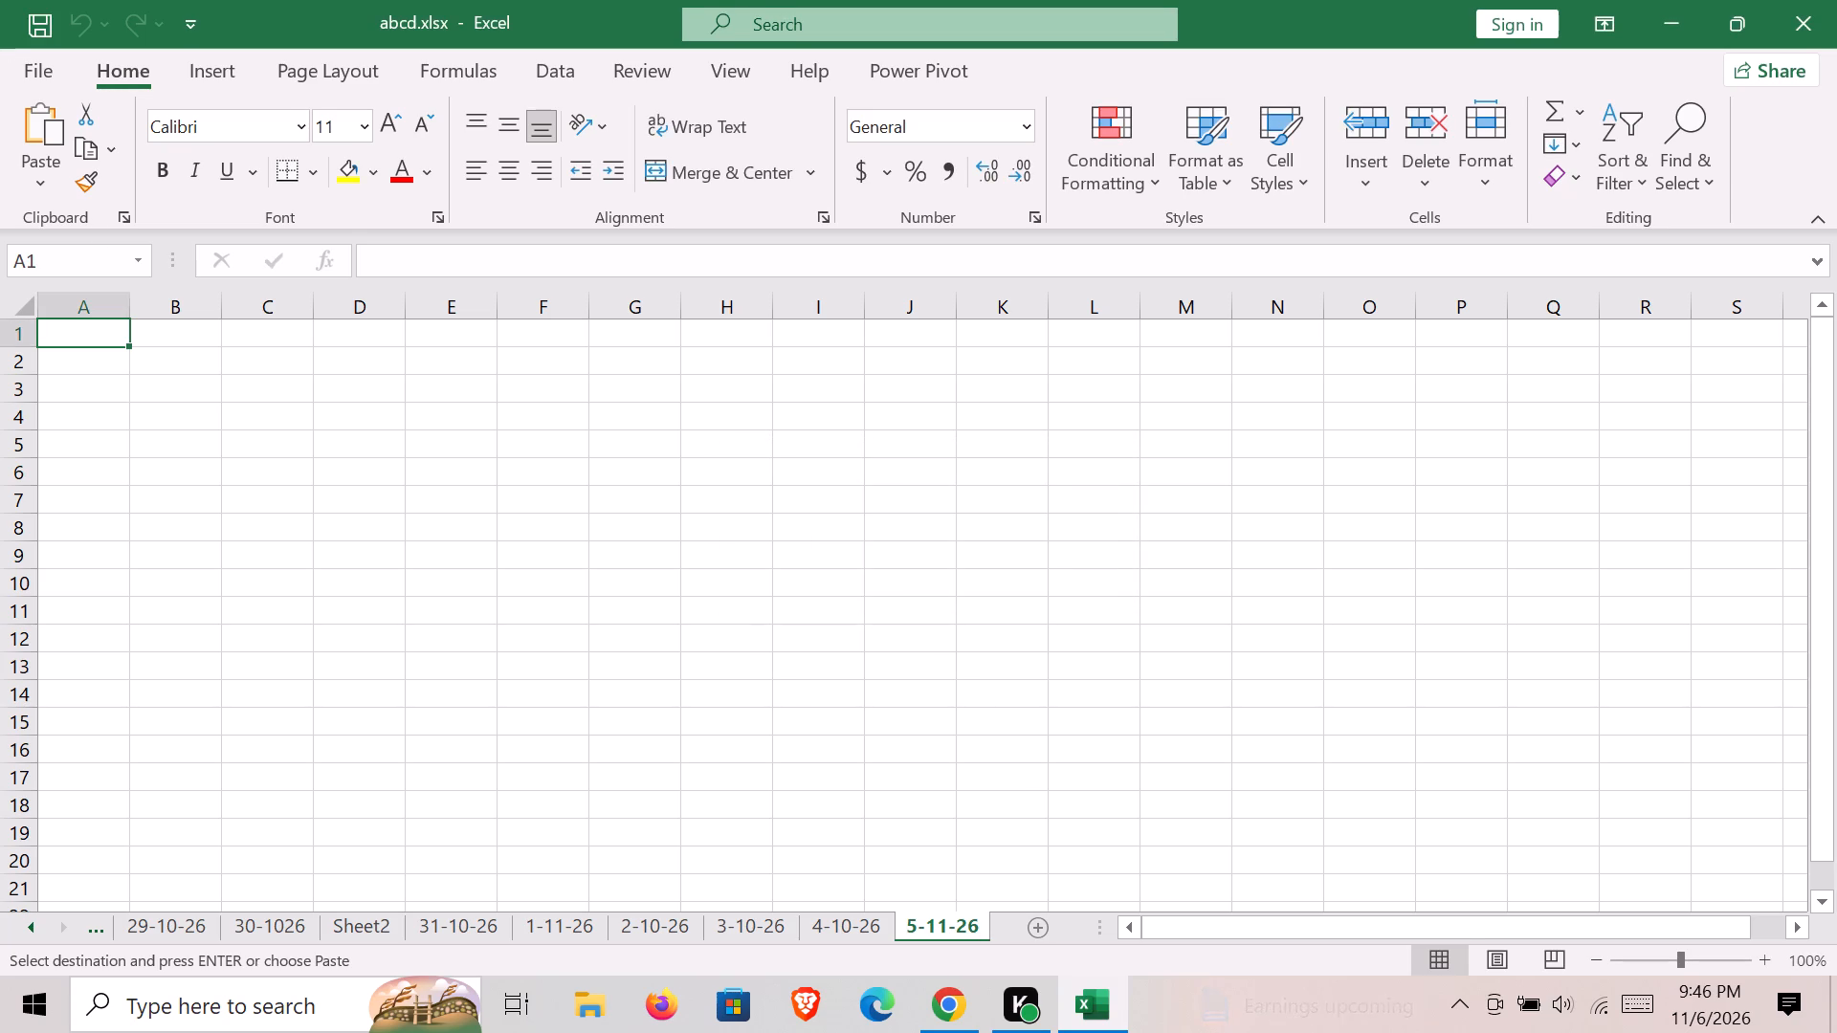
Paste the copied sheet contents into the new 5-11-26 sheet, starting at cell A1.
{"action": "key", "text": "ctrl+v"}
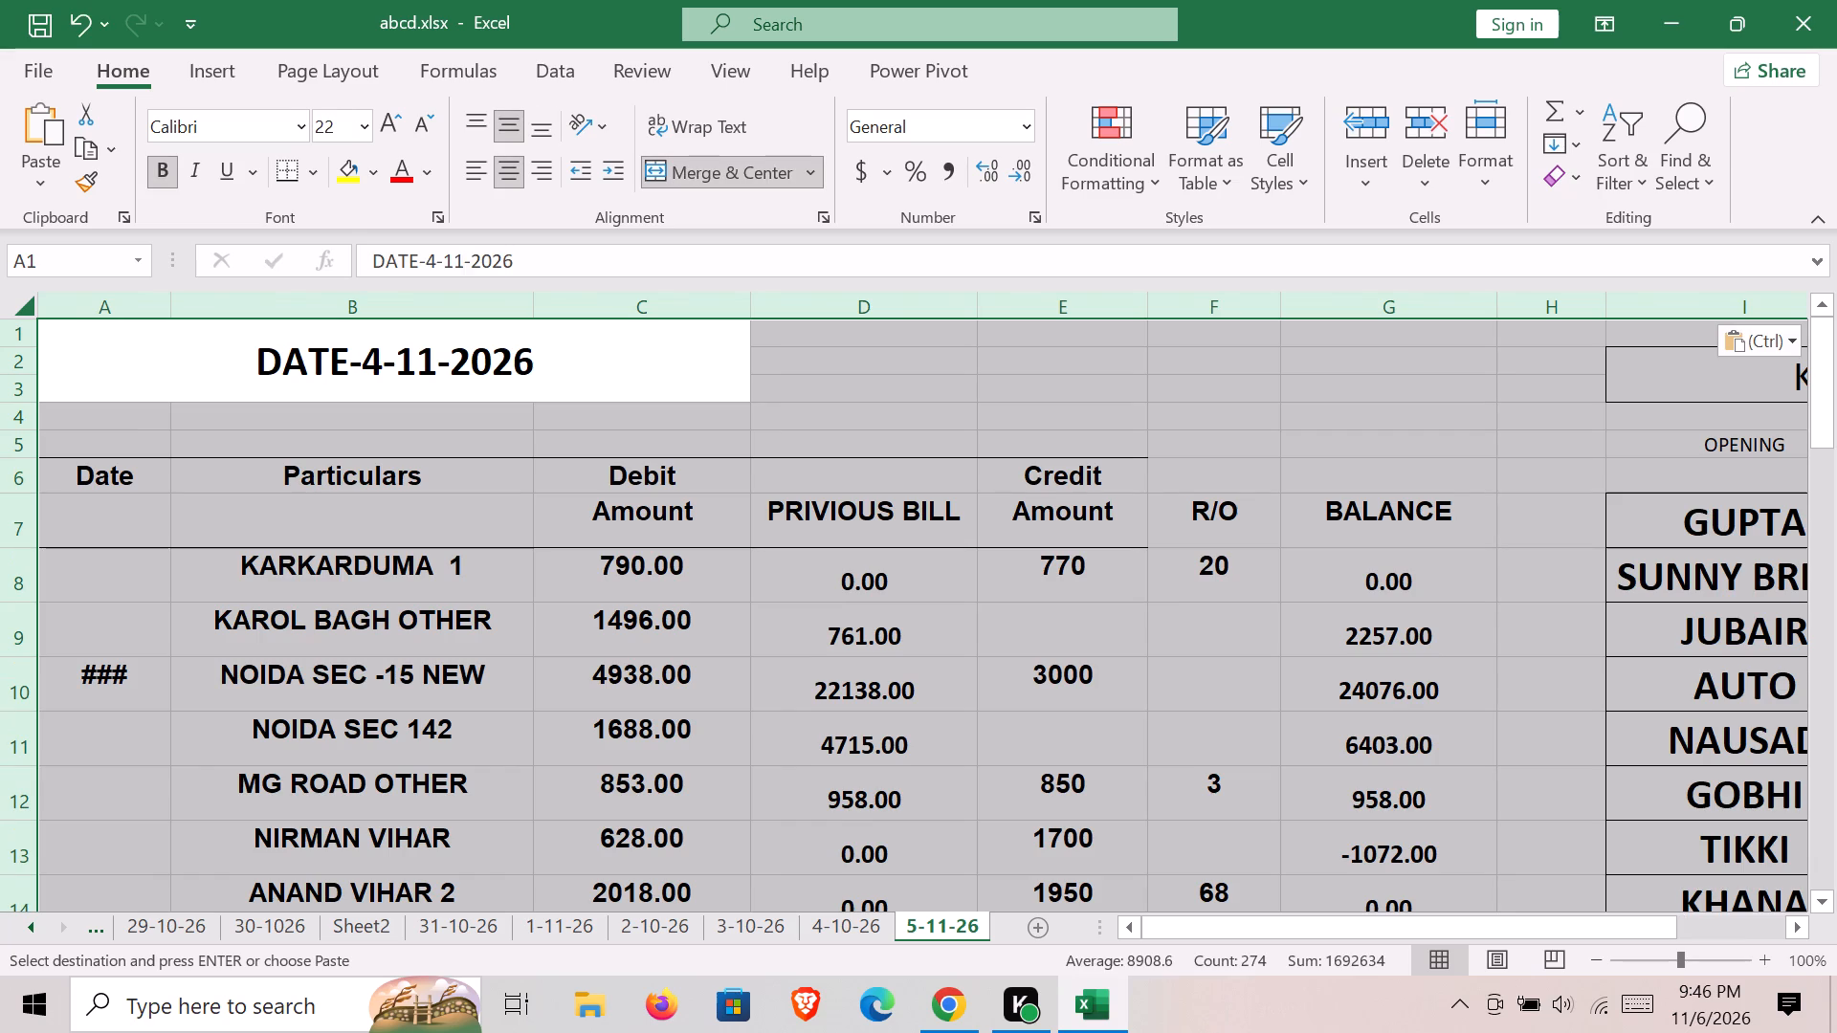
Change the date heading in merged cell A1 to DATE-5-11-2026.
{"action": "left_click", "coordinate": [291, 353]}
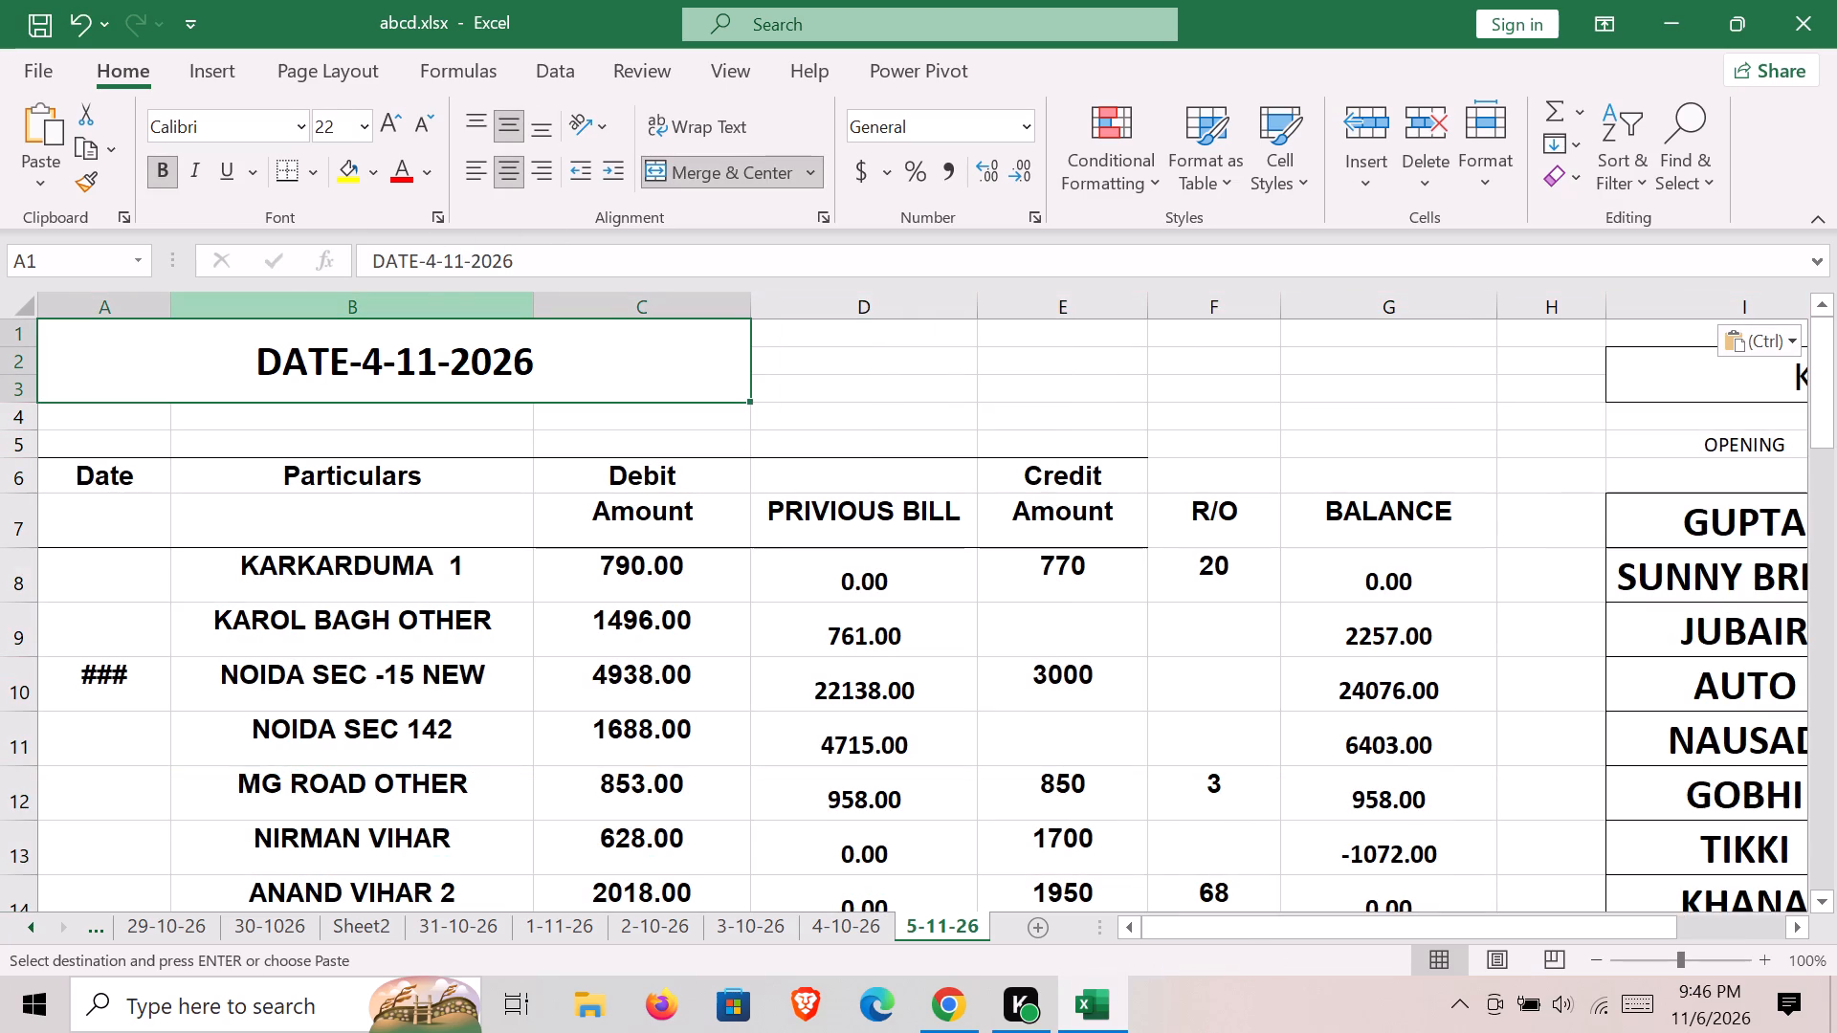
{"action": "left_click", "coordinate": [435, 264]}
{"action": "key", "text": "BackSpace"}
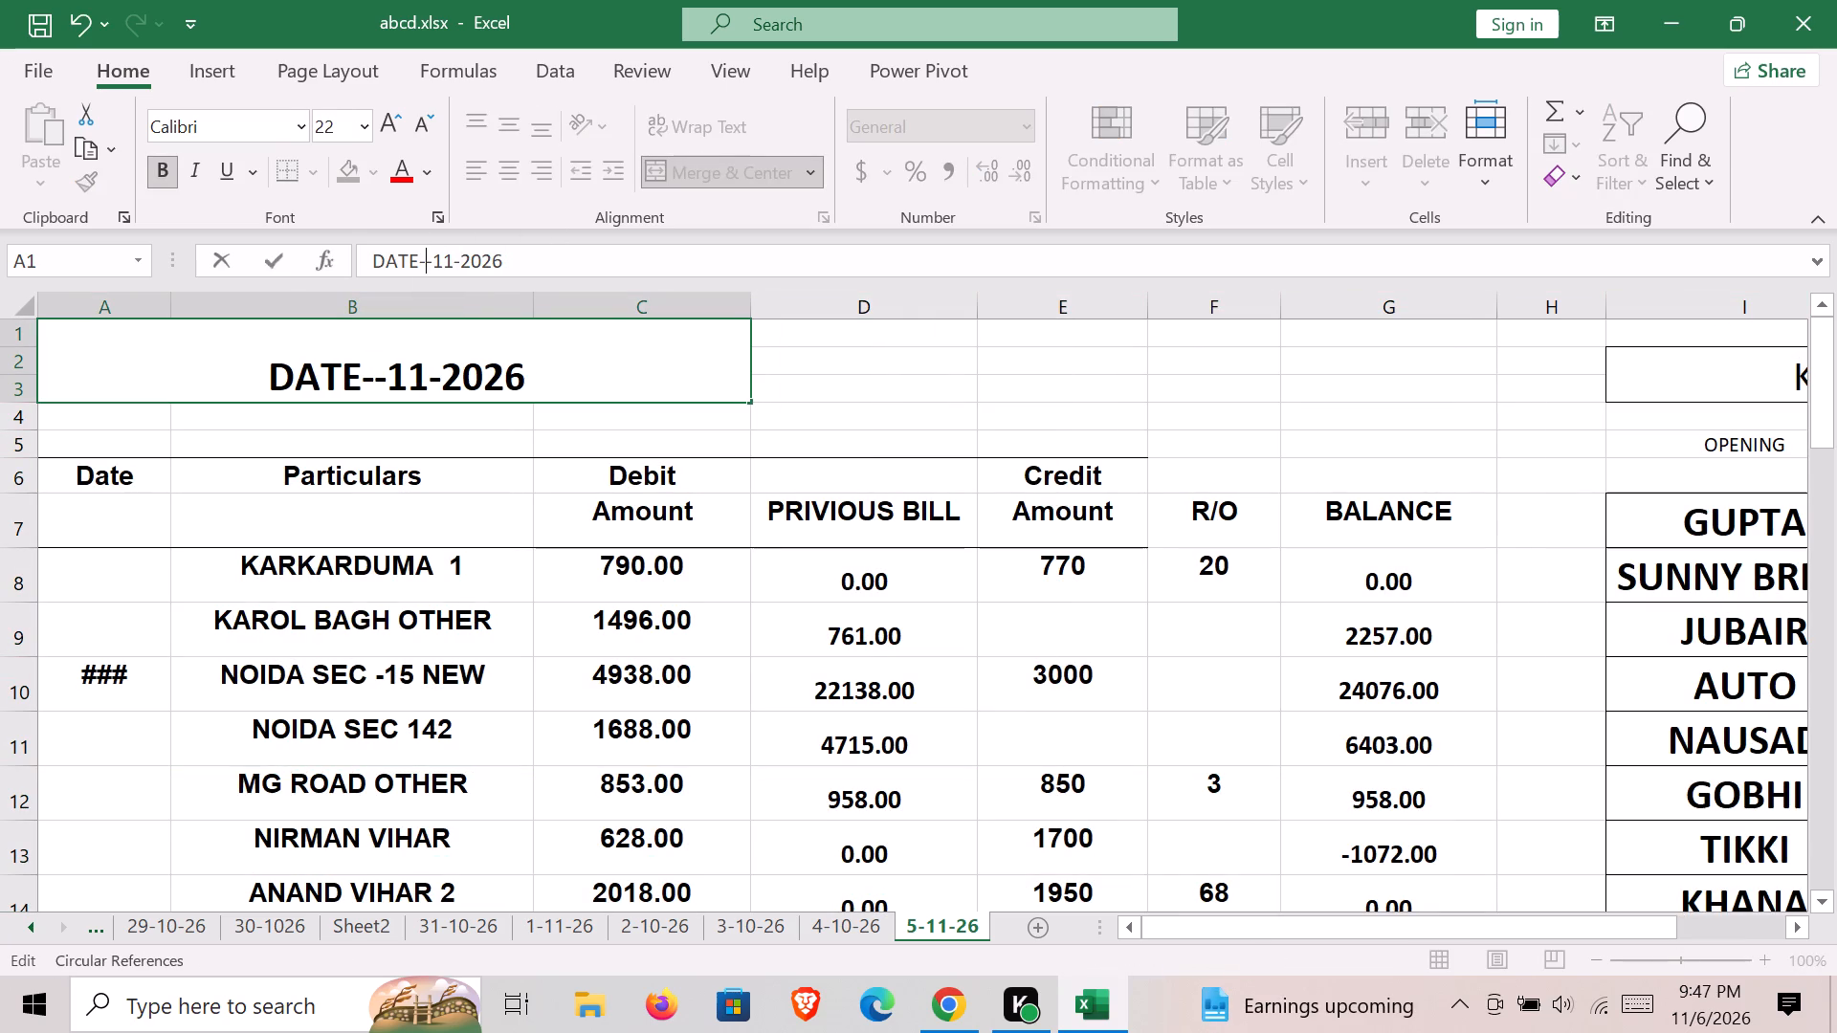
{"action": "key", "text": "5"}
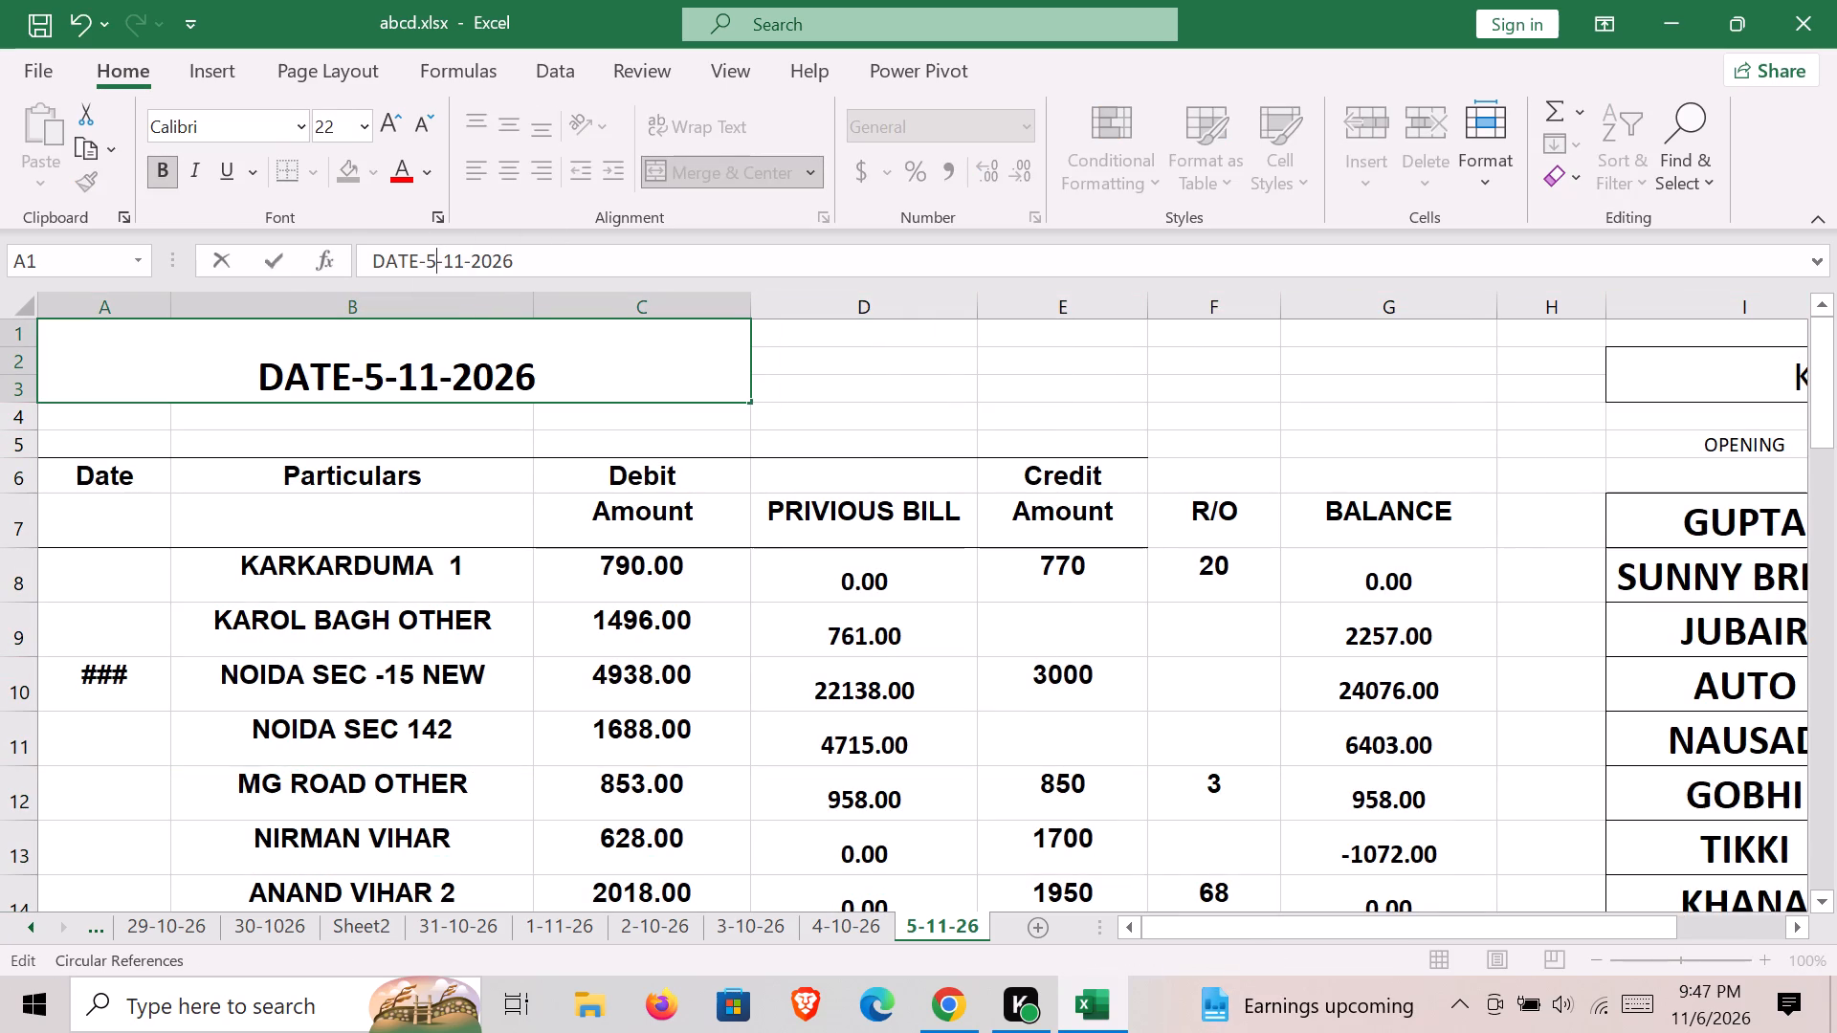
{"action": "key", "text": "Down"}
{"action": "key", "text": "Down"}
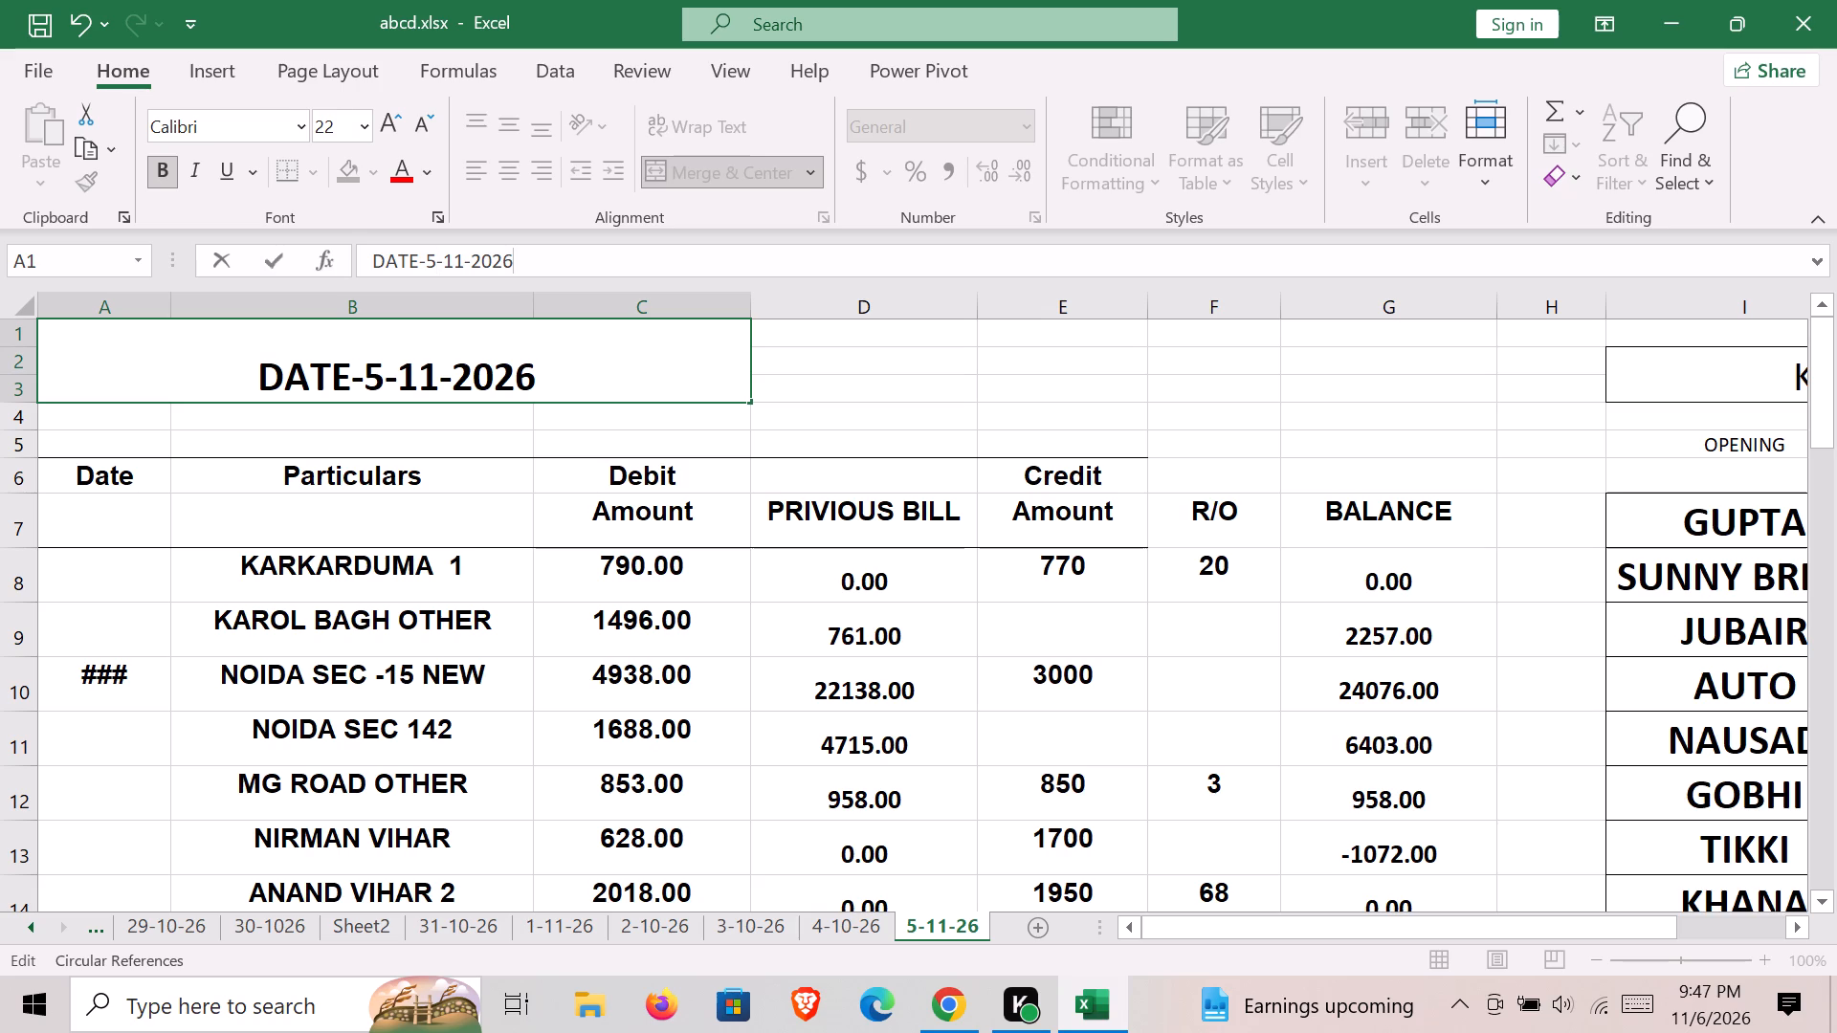
{"action": "key", "text": "Return"}
Set PRIVIOUS BILL to 2257 for KAROL BAGH OTHER, 24076 for NOIDA SEC -15 NEW and 6403 for NOIDA SEC 142.
{"action": "key", "text": "Right"}
{"action": "key", "text": "Right"}
{"action": "key", "text": "Right"}
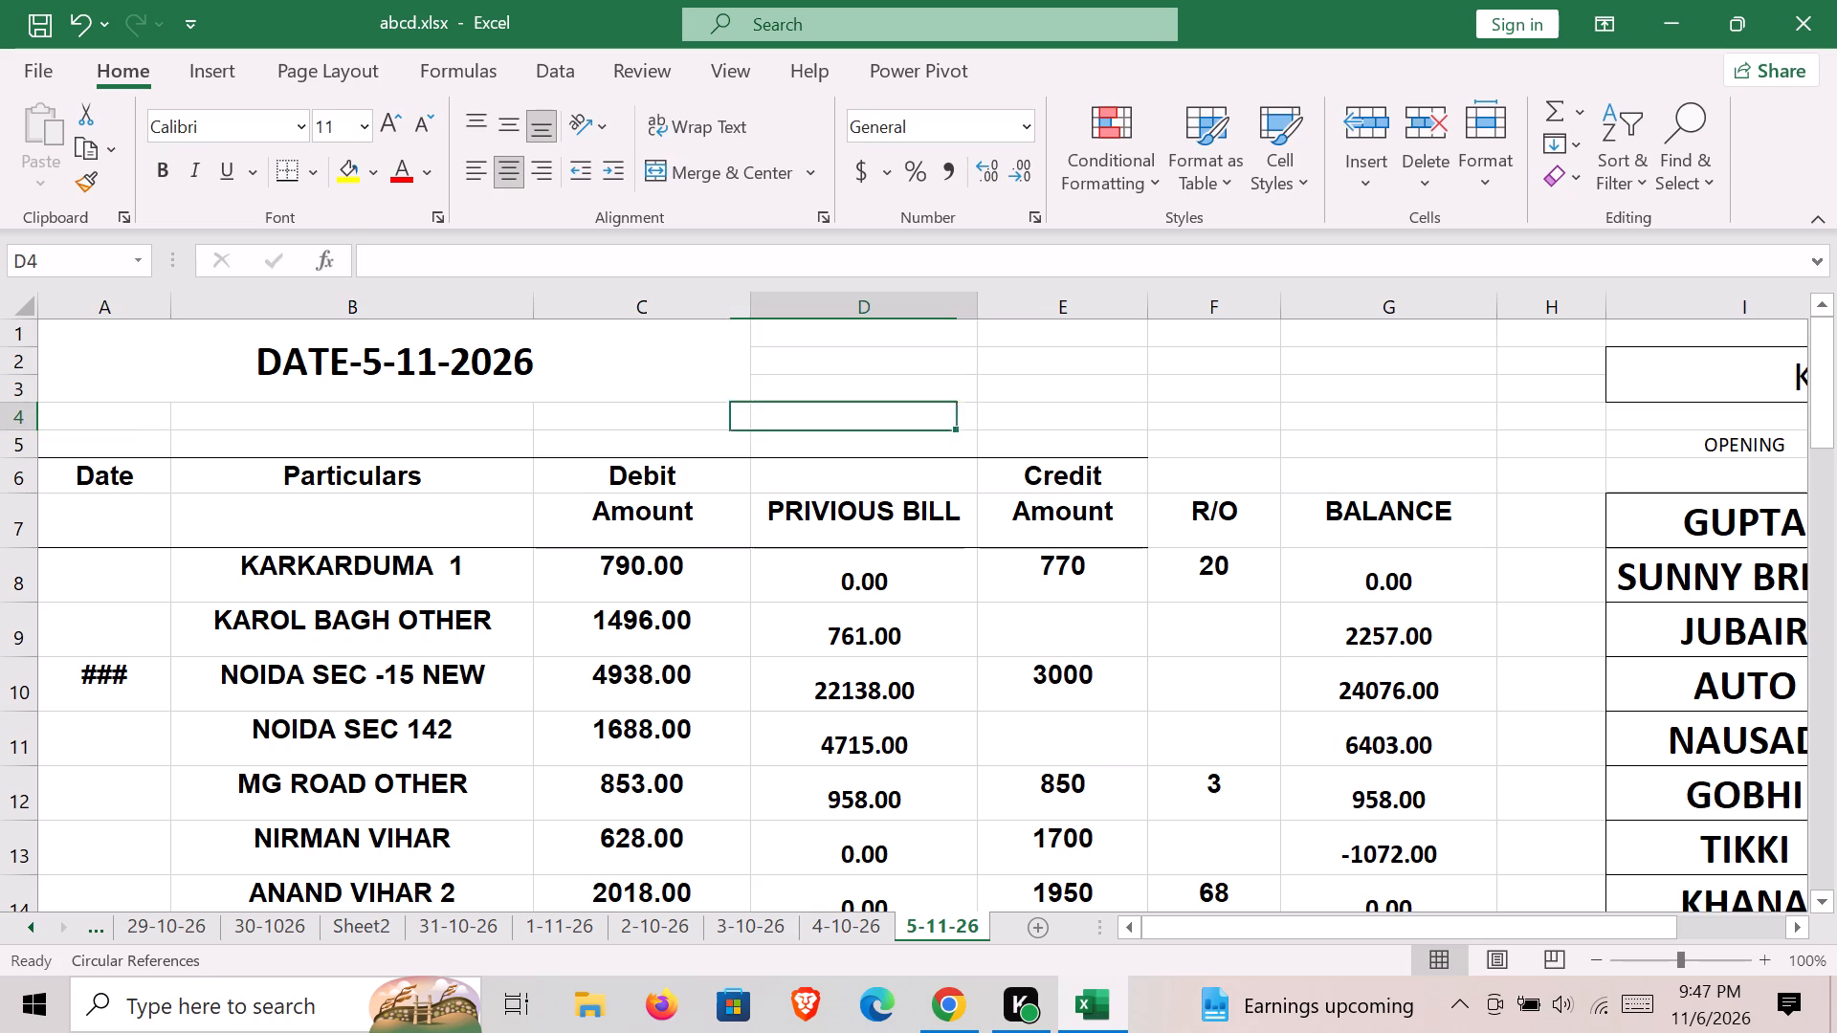
{"action": "key", "text": "Down"}
{"action": "key", "text": "Down"}
{"action": "key", "text": "Down"}
{"action": "key", "text": "Down"}
{"action": "key", "text": "Down"}
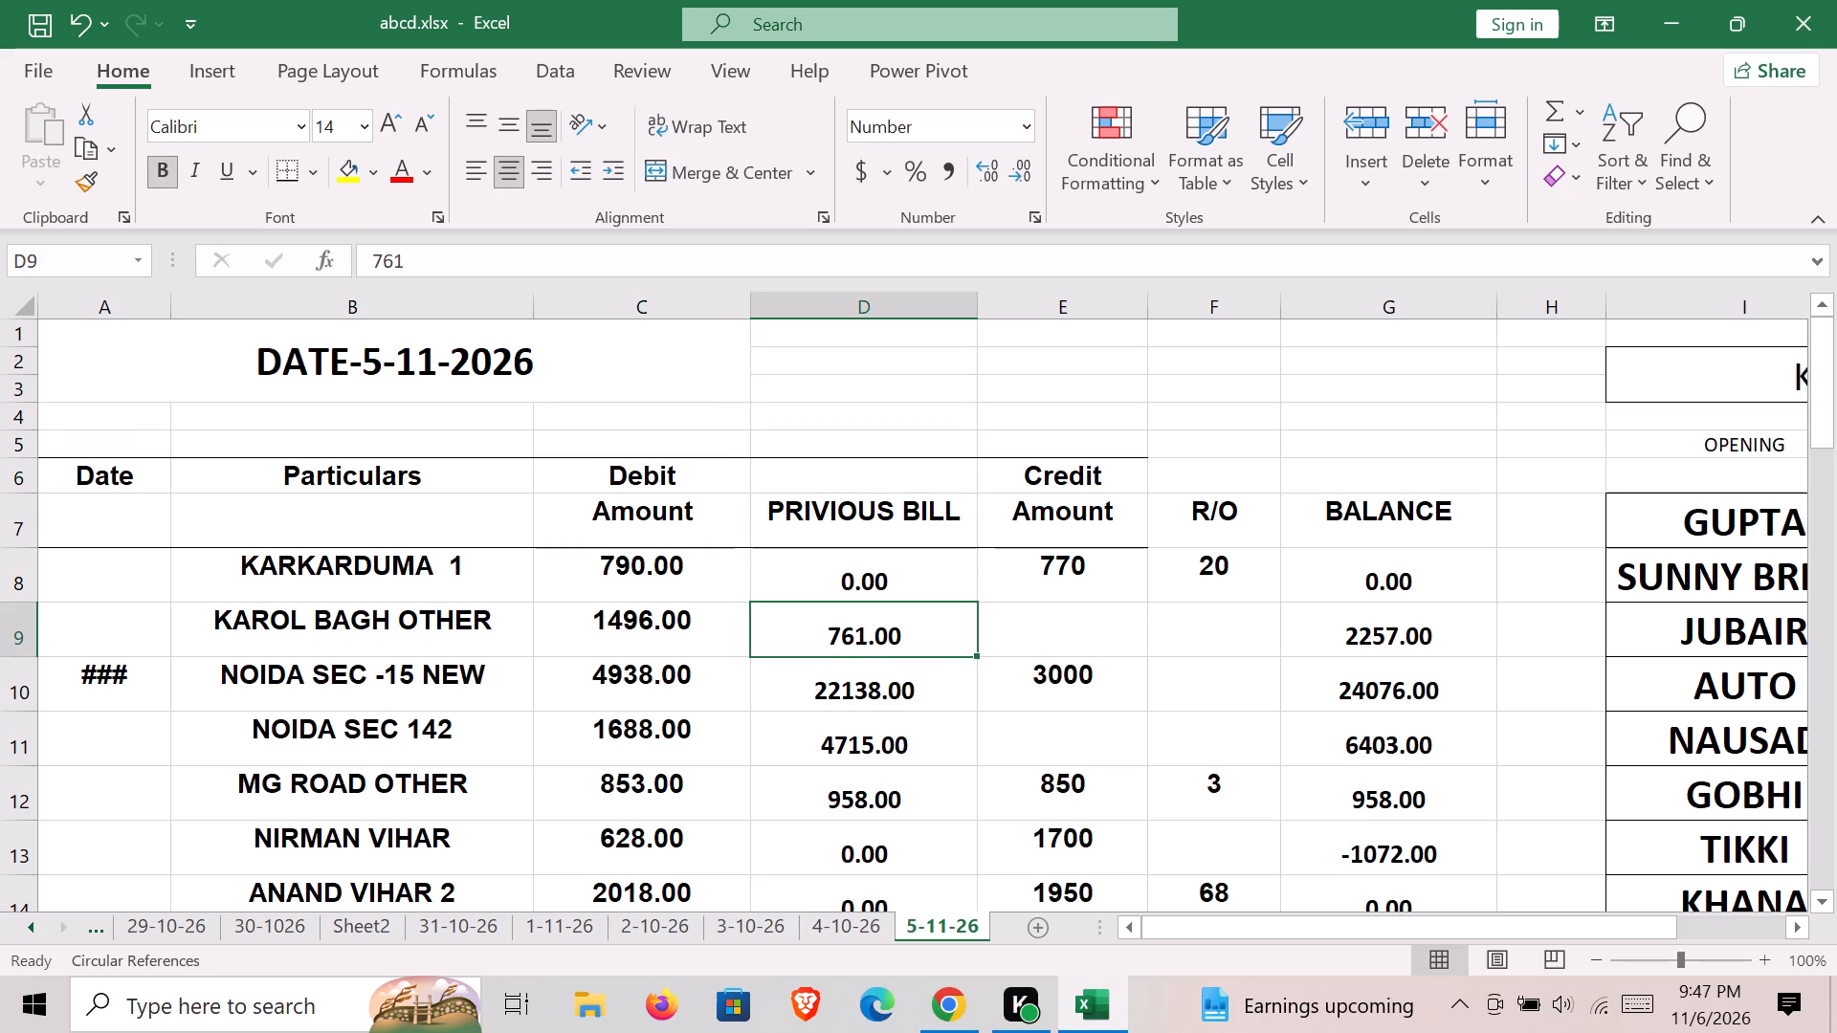
{"action": "type", "text": "2257"}
{"action": "key", "text": "Down"}
{"action": "key", "text": "Down"}
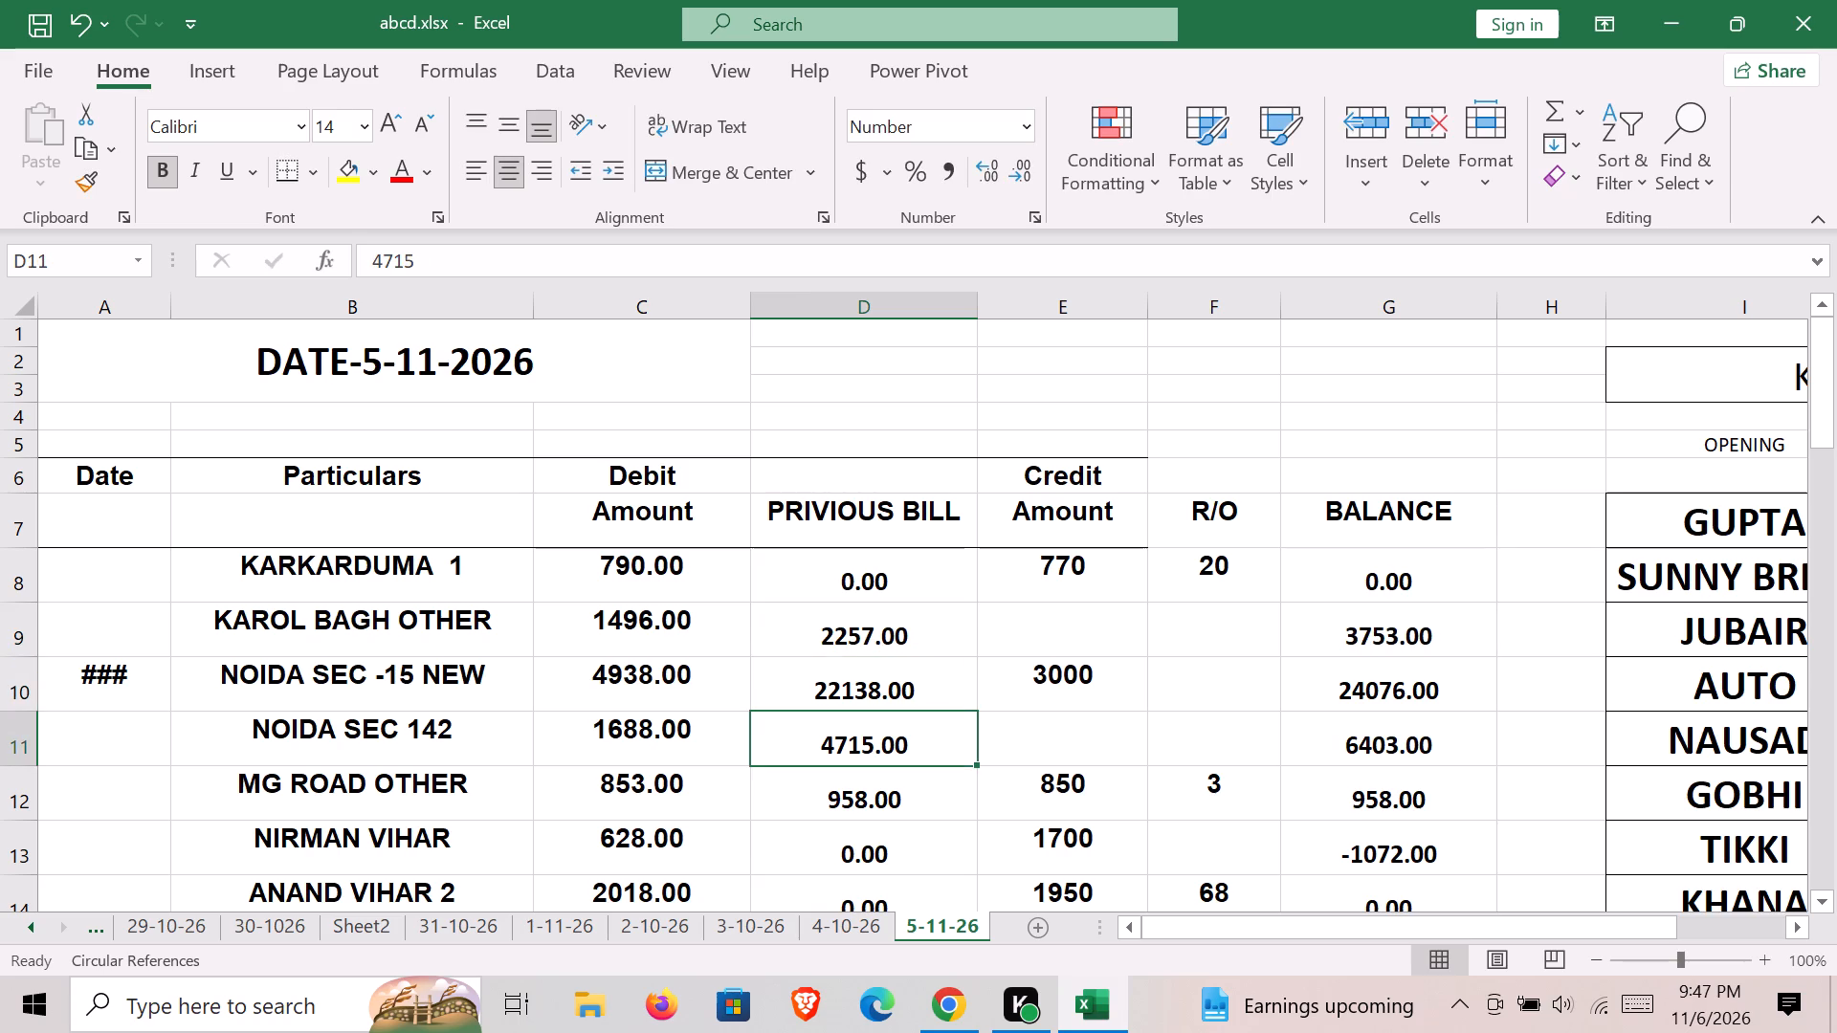
{"action": "key", "text": "Up"}
{"action": "type", "text": "24076"}
{"action": "key", "text": "Down"}
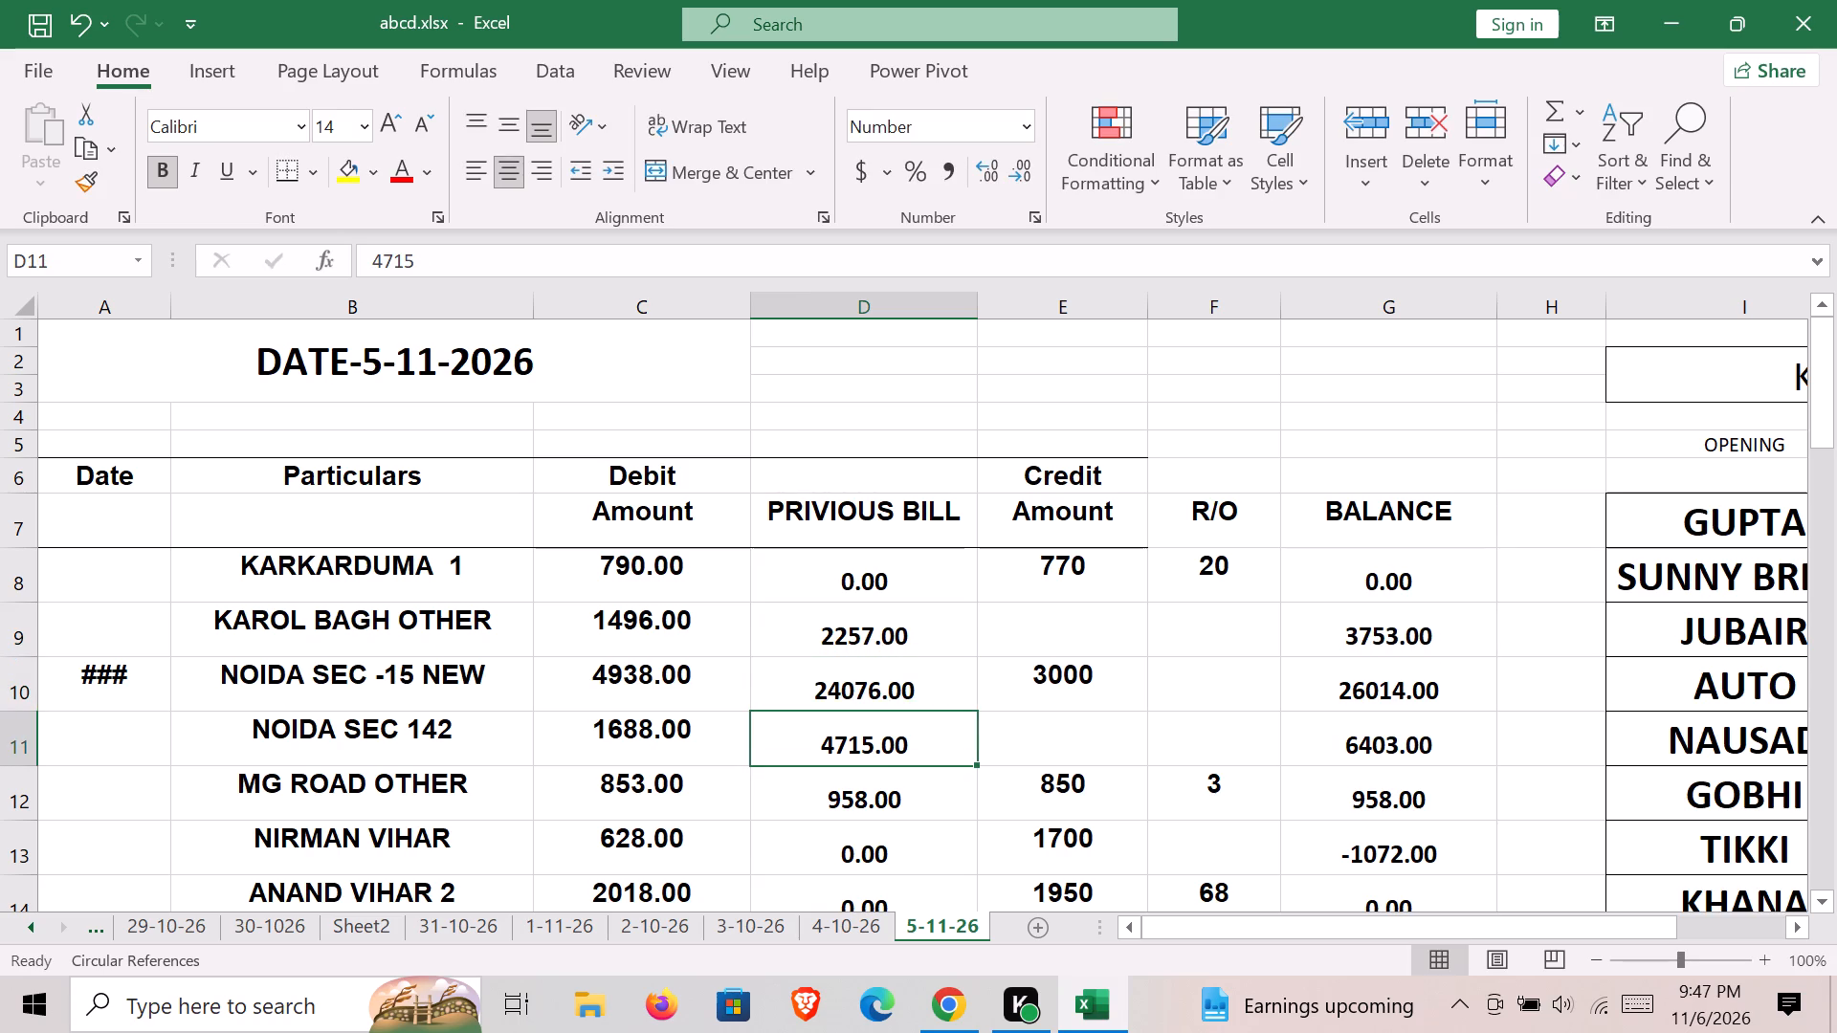
{"action": "type", "text": "6403"}
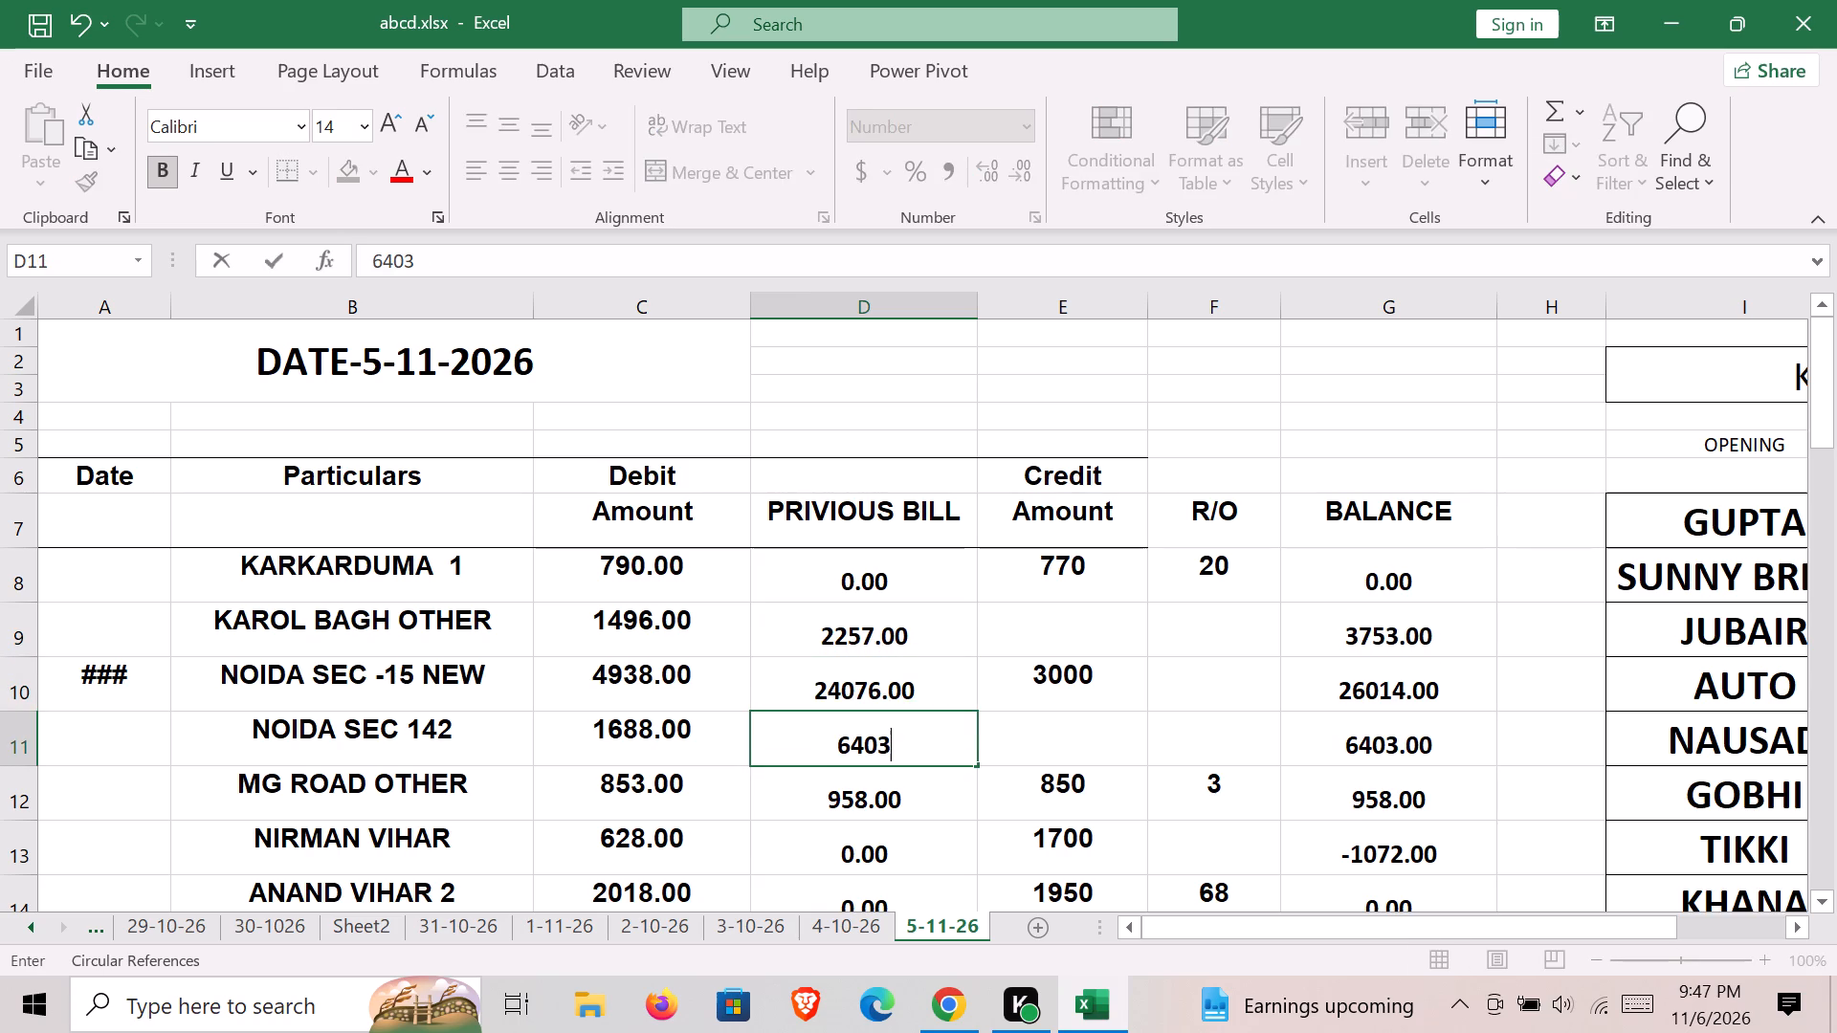
{"action": "key", "text": "Down"}
Set PRIVIOUS BILL to -1072 for NIRMAN VIHAR, 2204 for Knowledge park neeche and 1254 for LALQILA NEW.
{"action": "key", "text": "Down"}
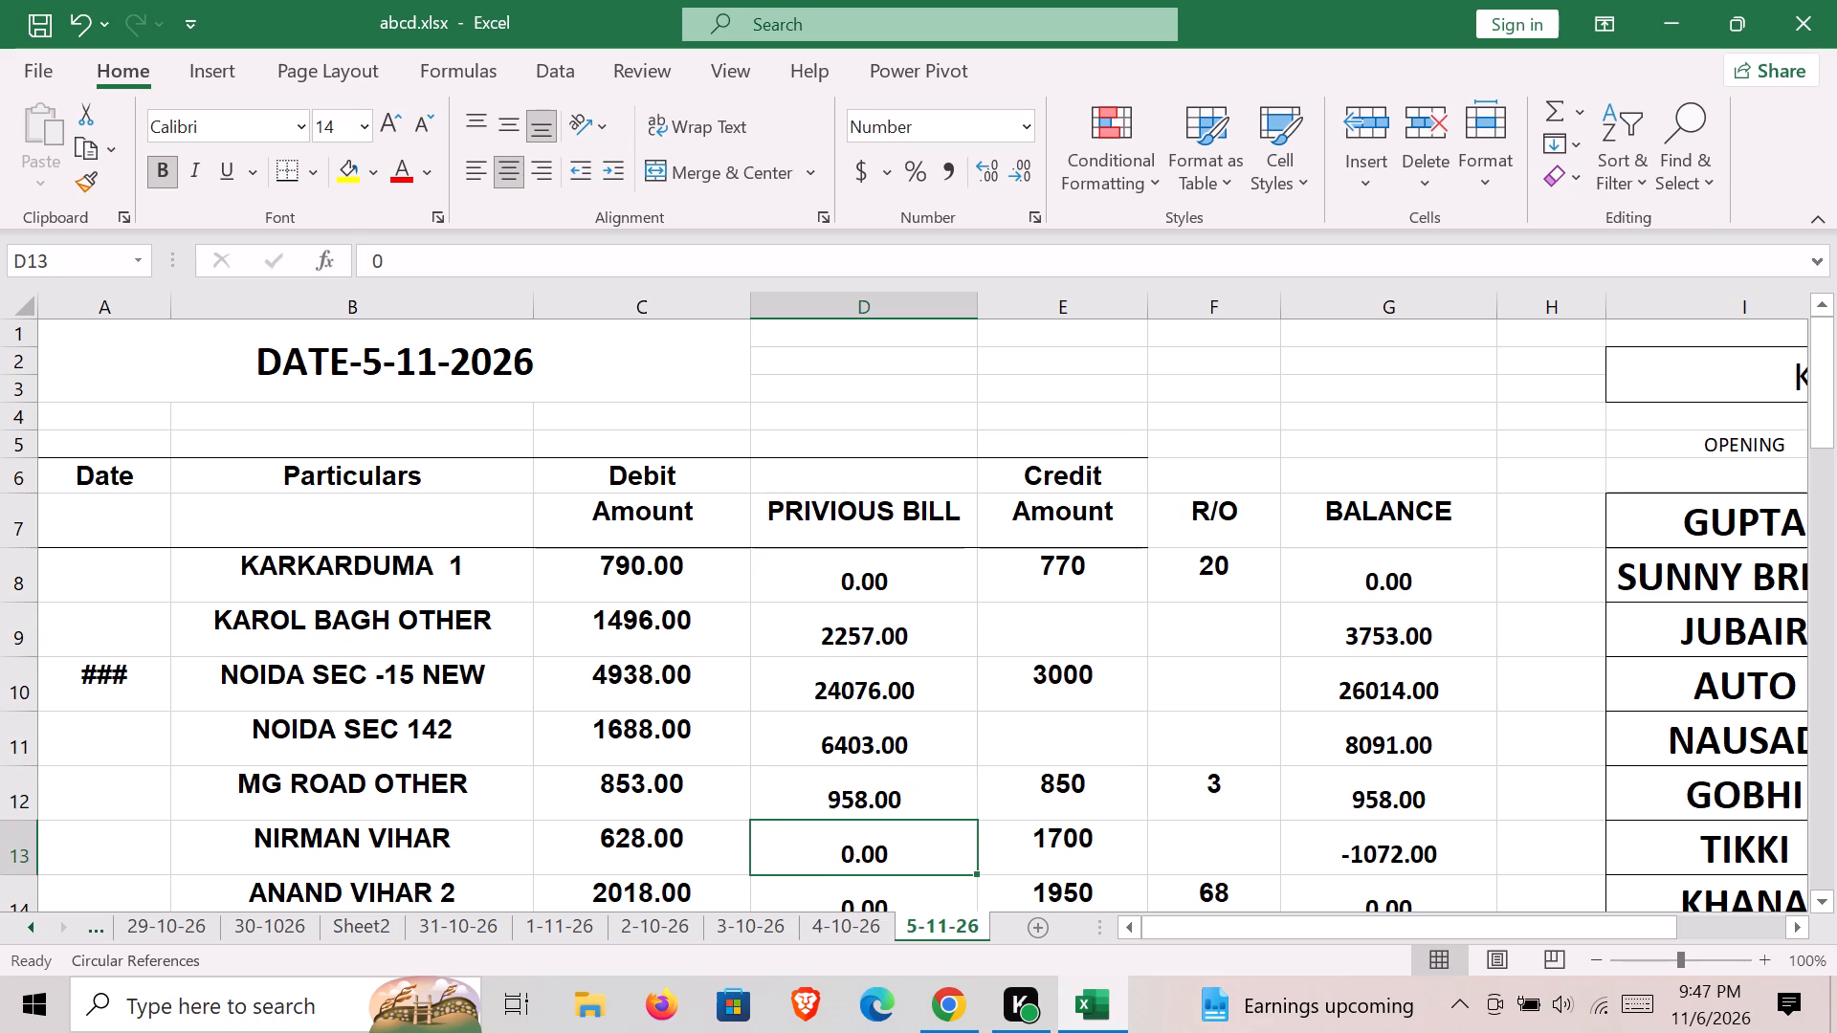
{"action": "type", "text": "-1072"}
{"action": "key", "text": "Down"}
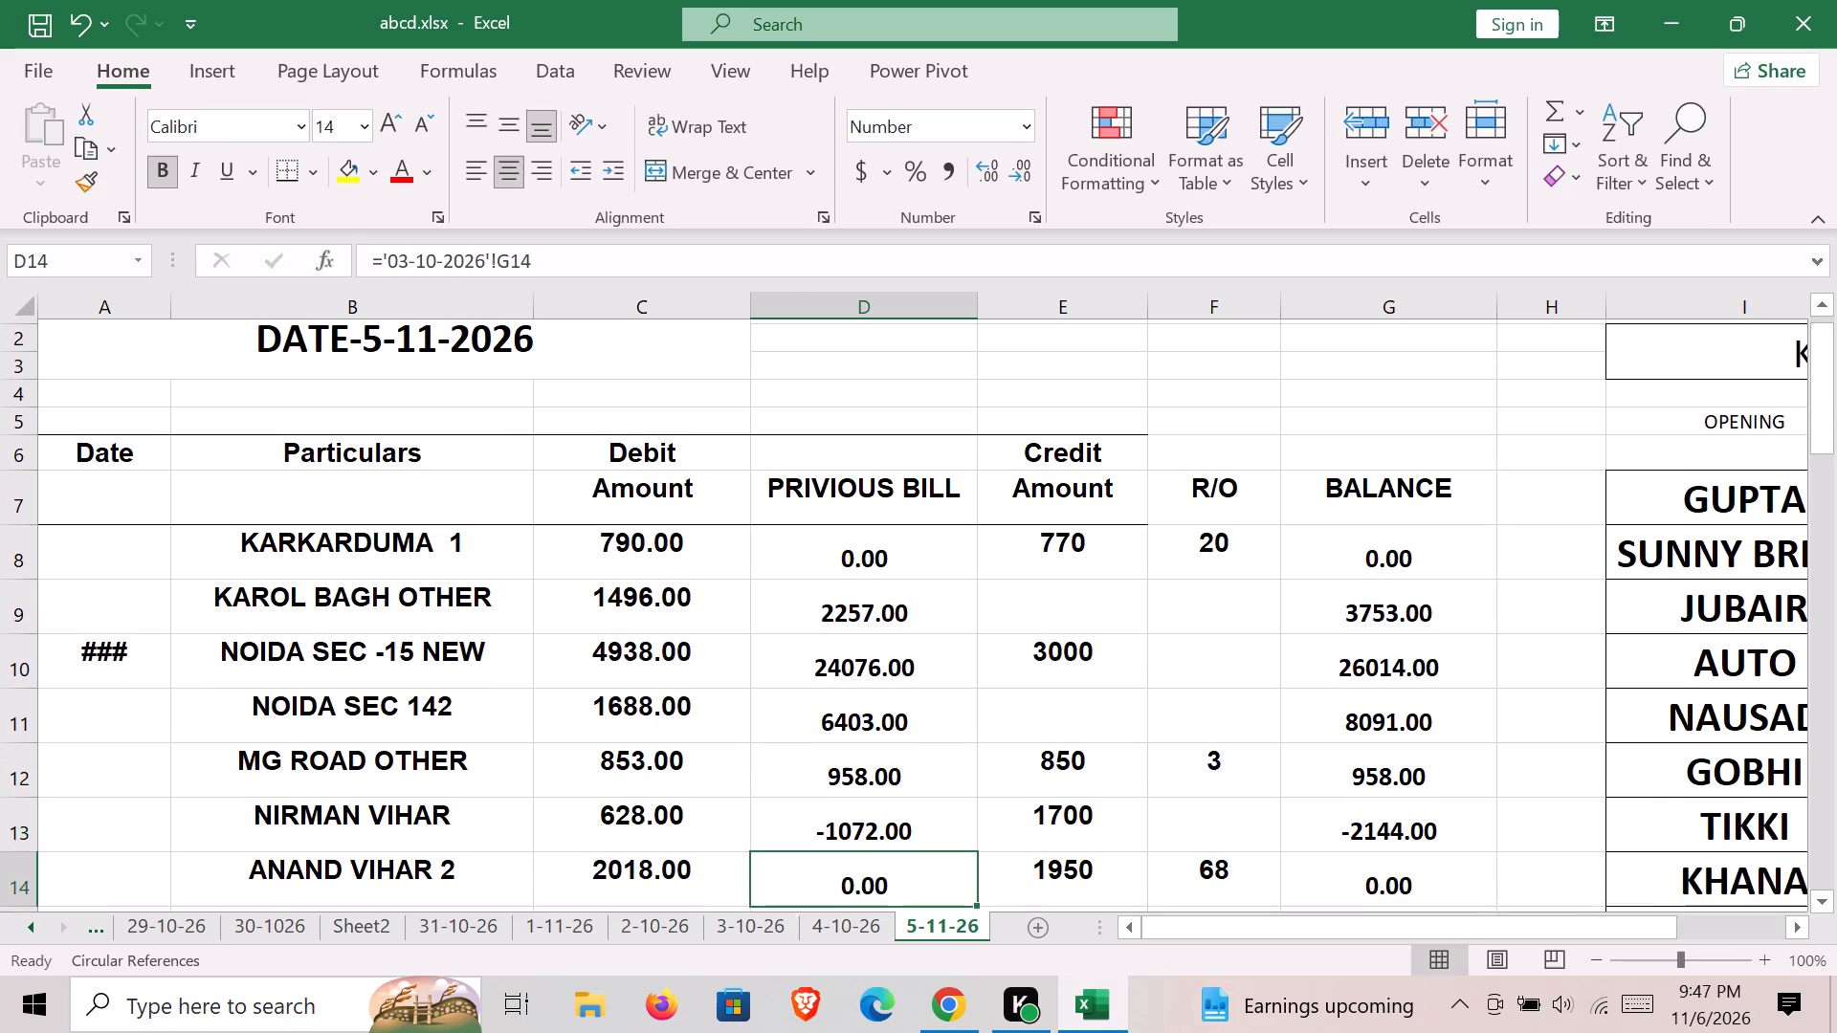
{"action": "key", "text": "Down"}
{"action": "key", "text": "Down"}
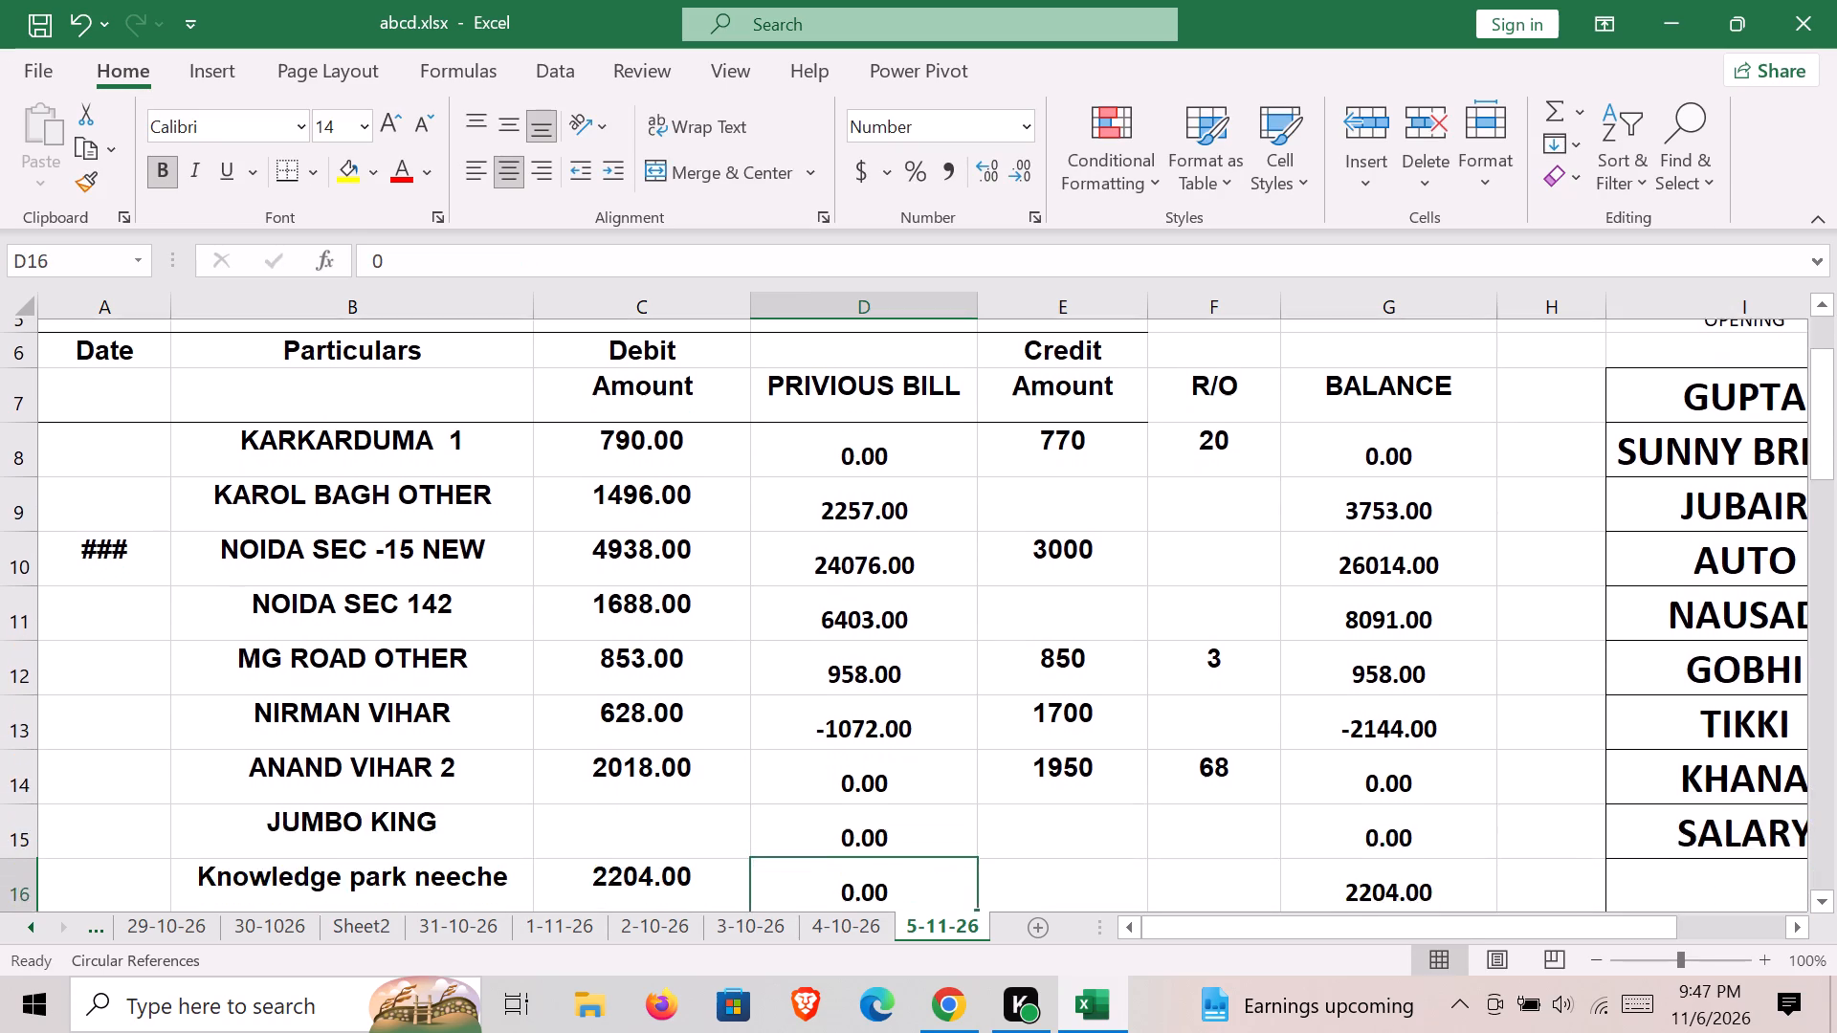
{"action": "key", "text": "Down"}
{"action": "key", "text": "Up"}
{"action": "type", "text": "2204"}
{"action": "key", "text": "Down"}
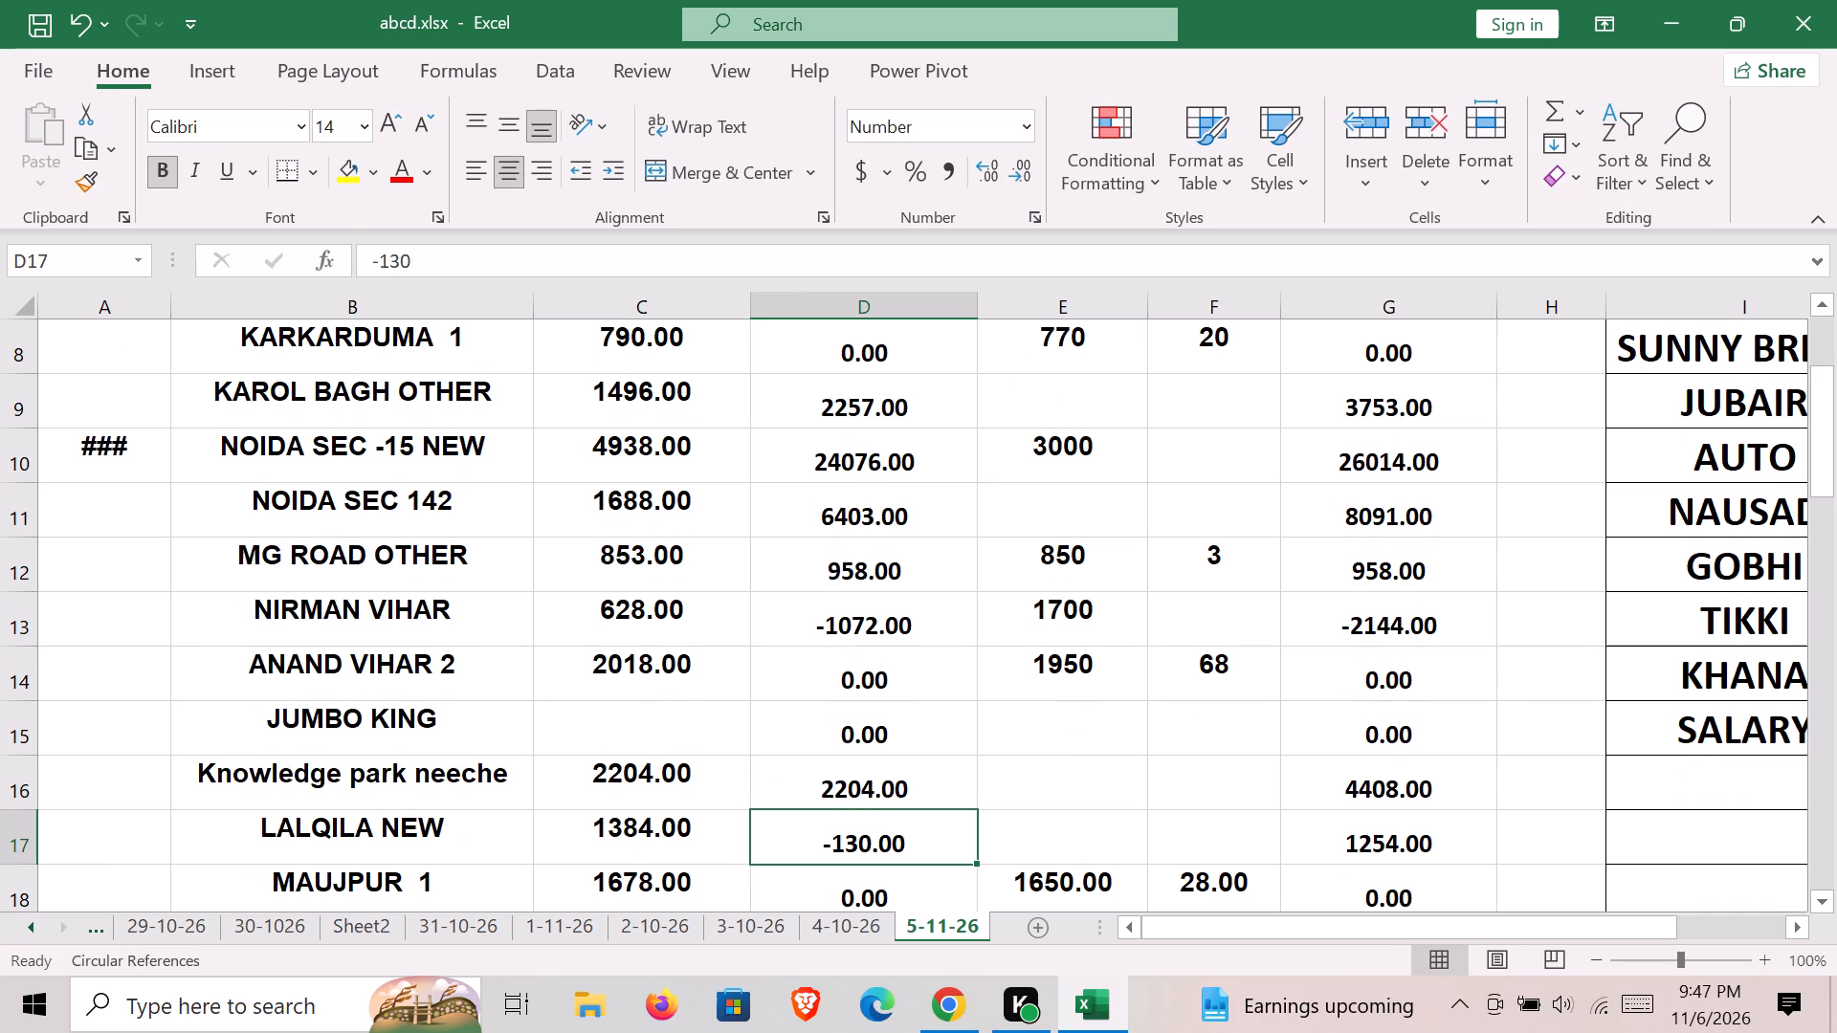
{"action": "type", "text": "1254"}
{"action": "key", "text": "Down"}
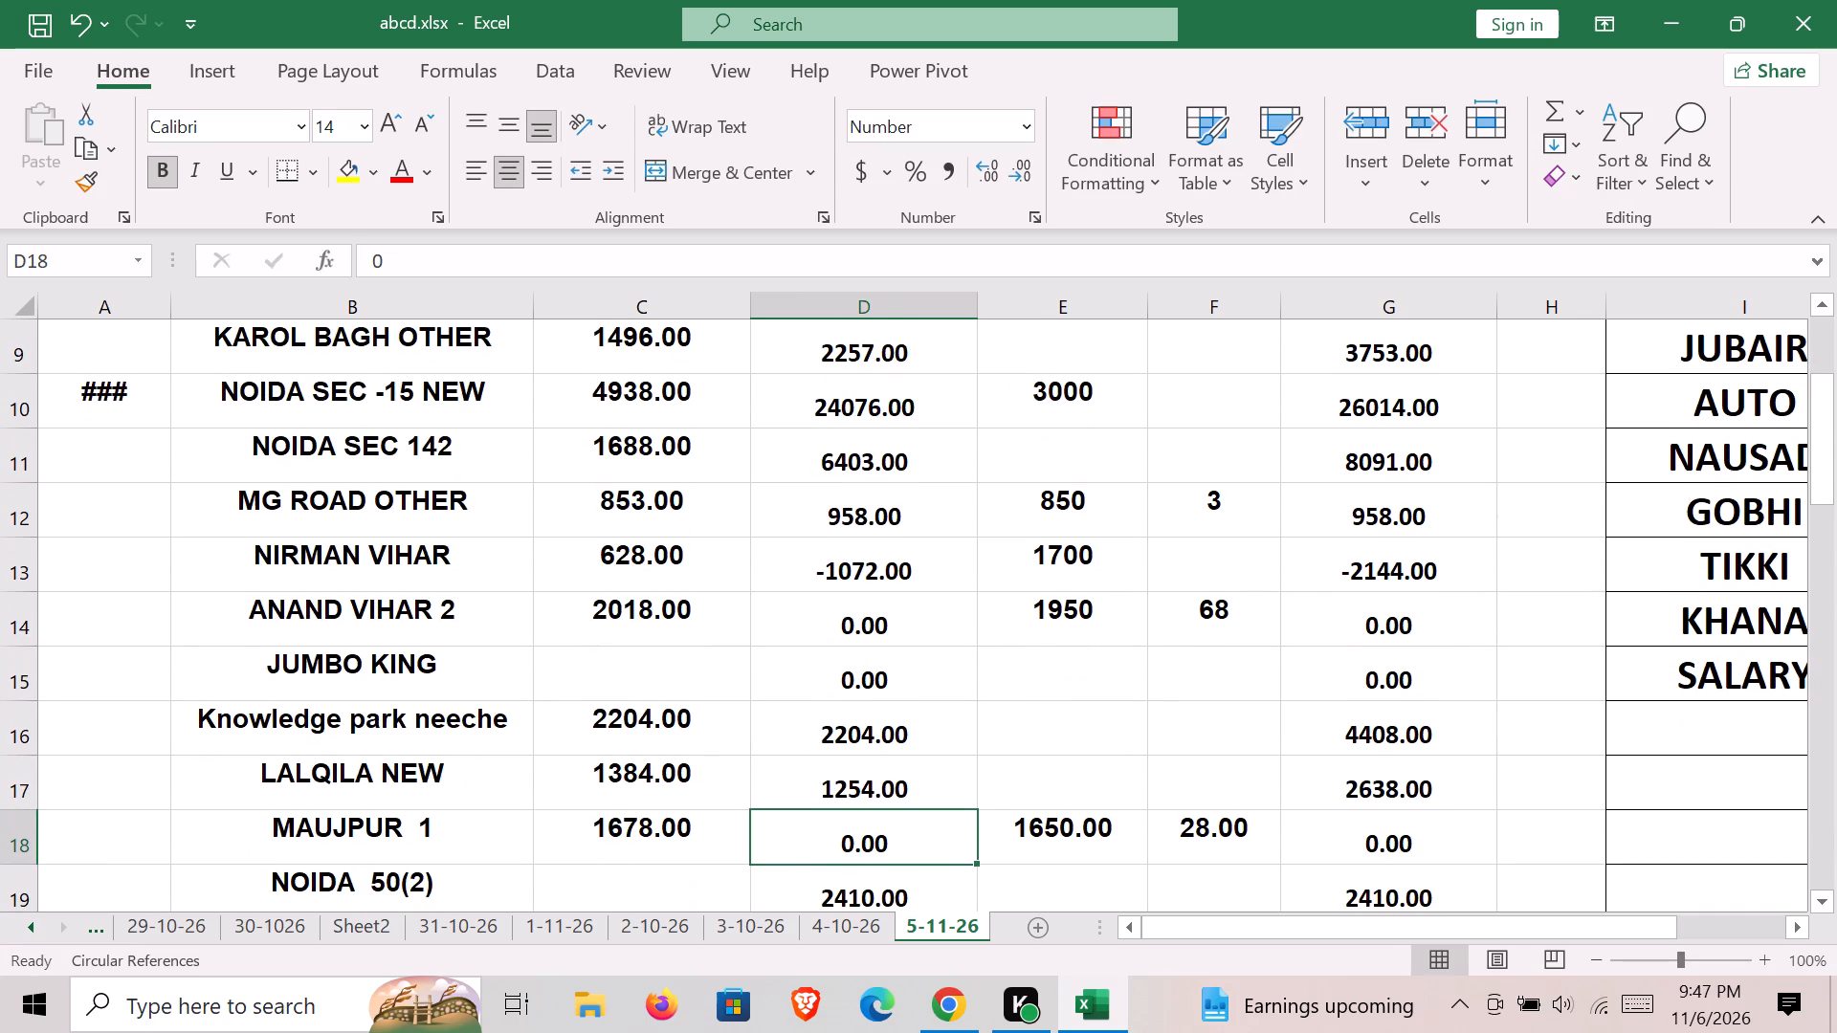
Set PRIVIOUS BILL to 13909 for ANAND VIHAR (ANAPURNA) and -2000 for AZADPUR.
{"action": "key", "text": "Down"}
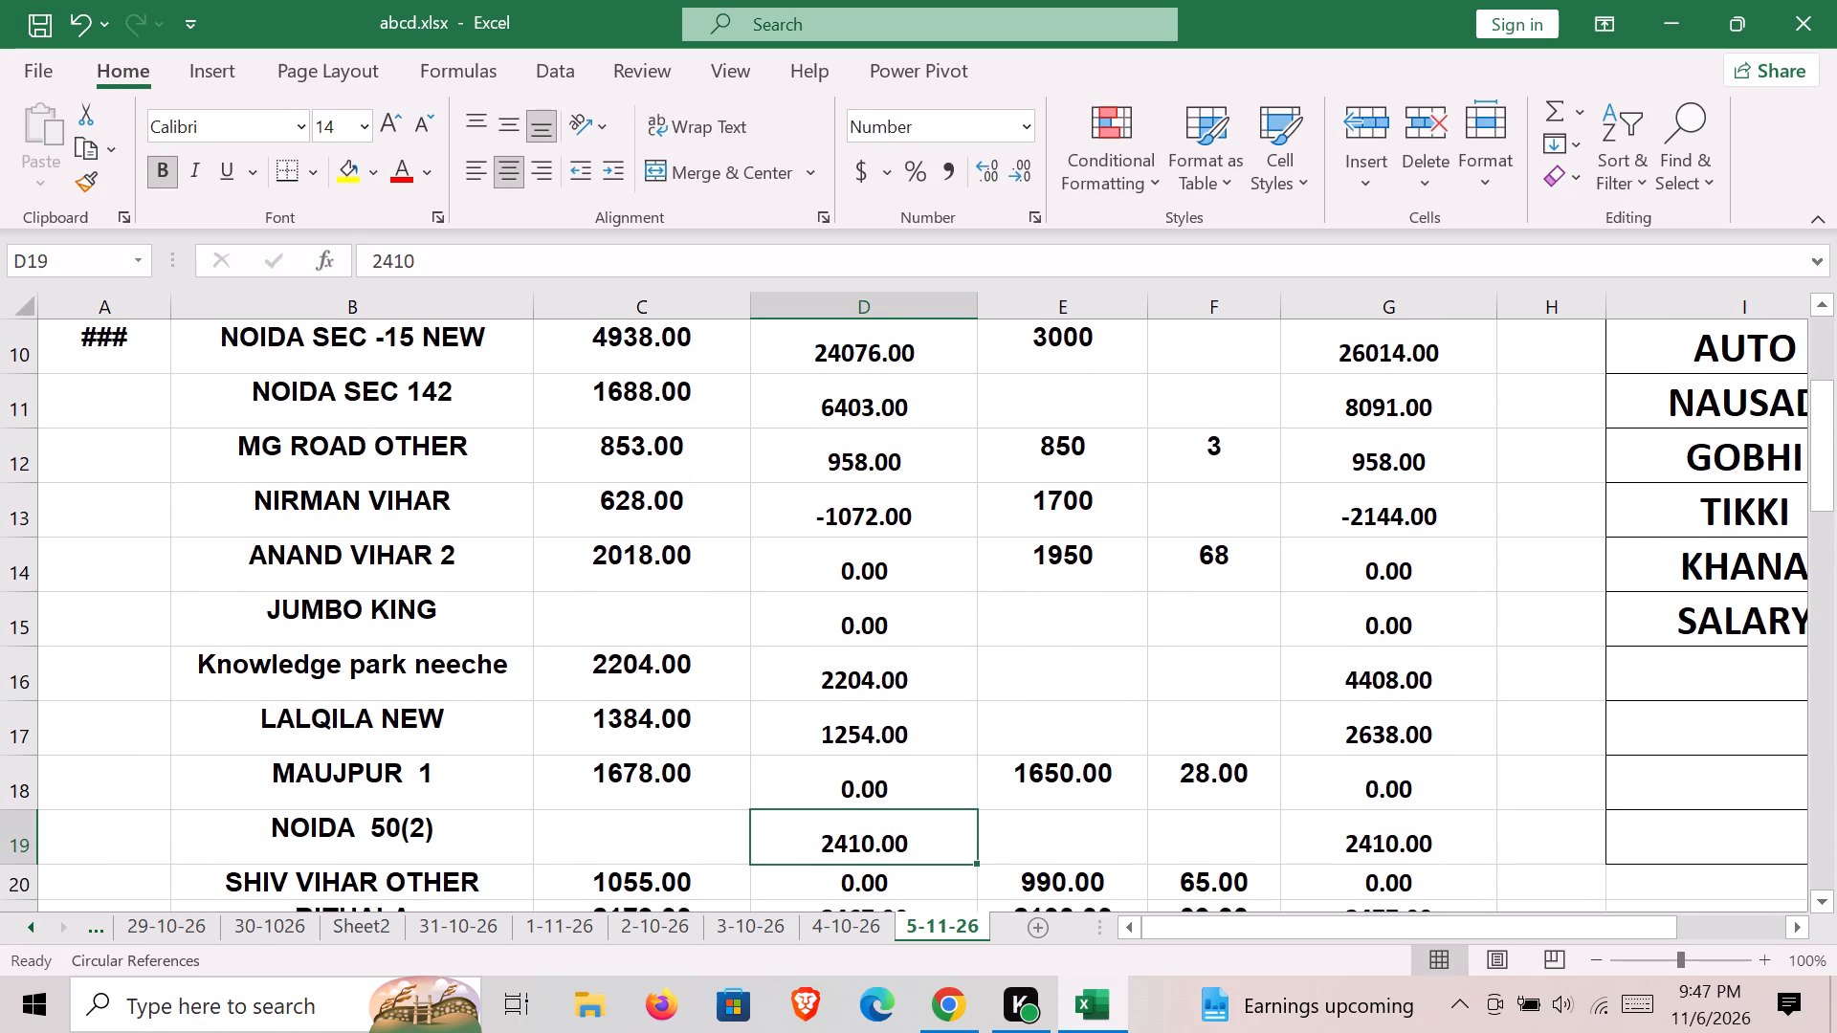
{"action": "key", "text": "Down"}
{"action": "key", "text": "Down"}
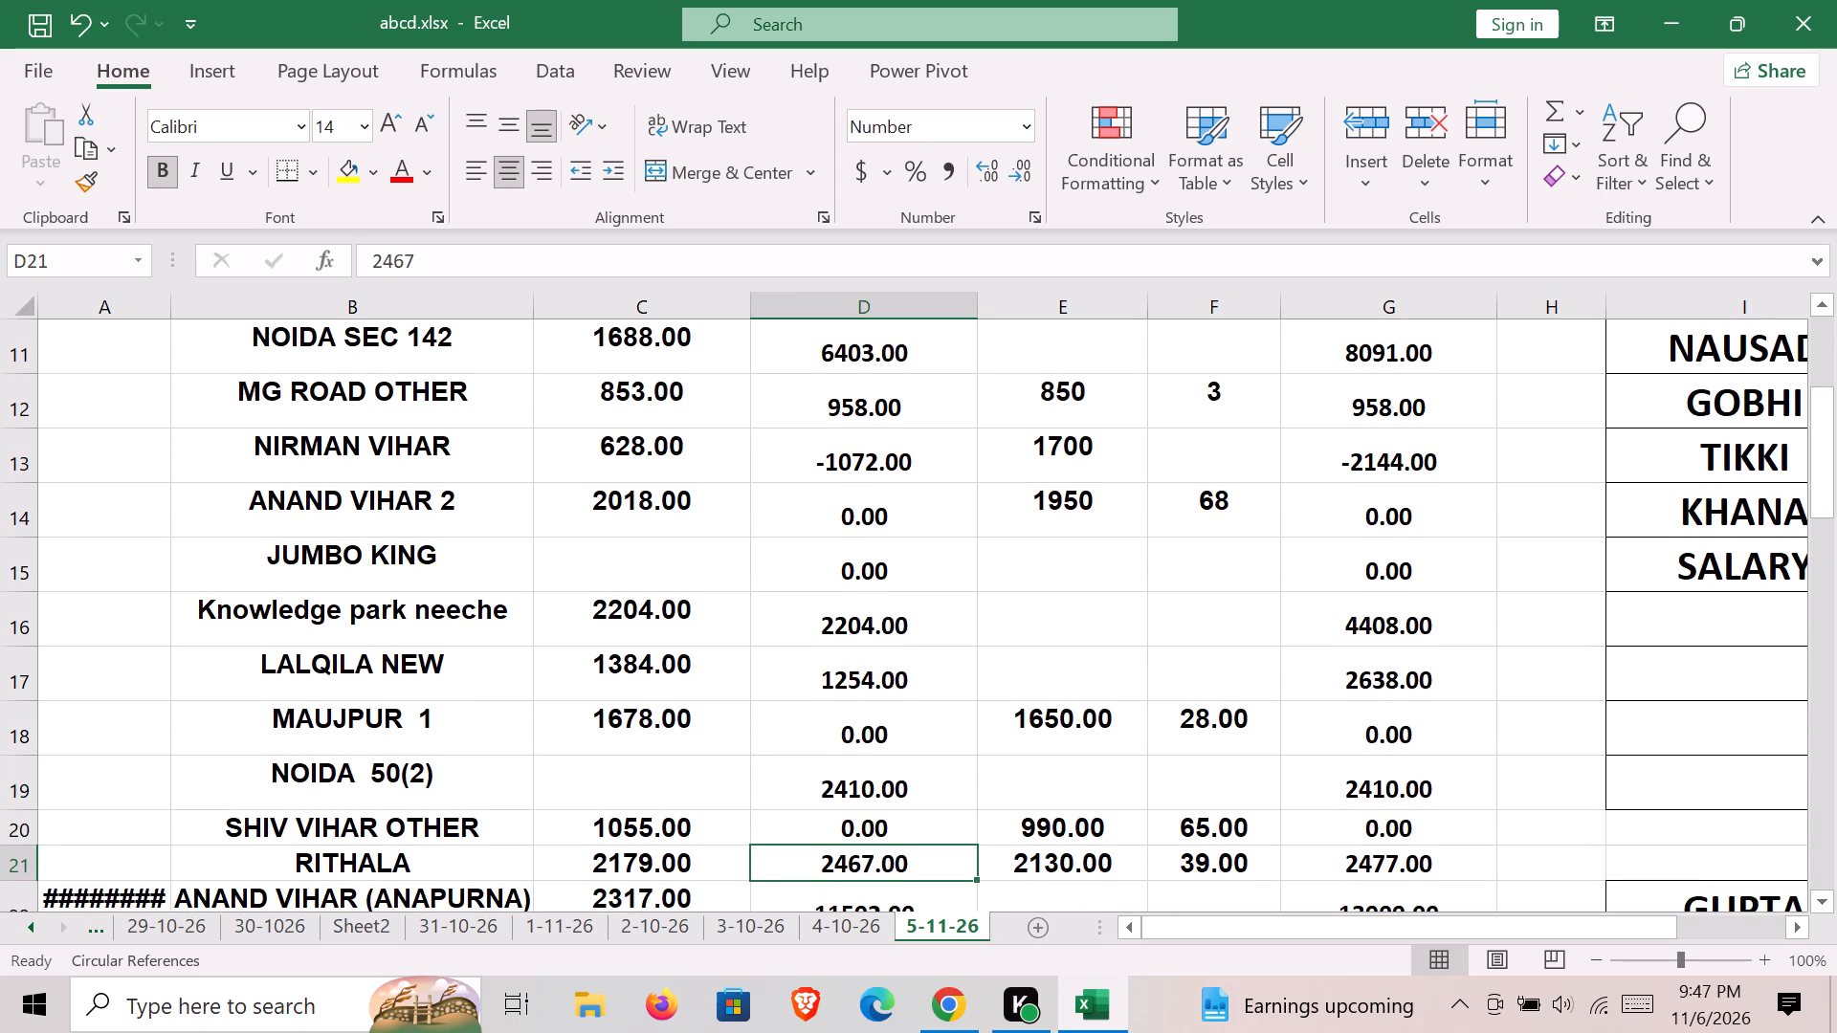
{"action": "key", "text": "Down"}
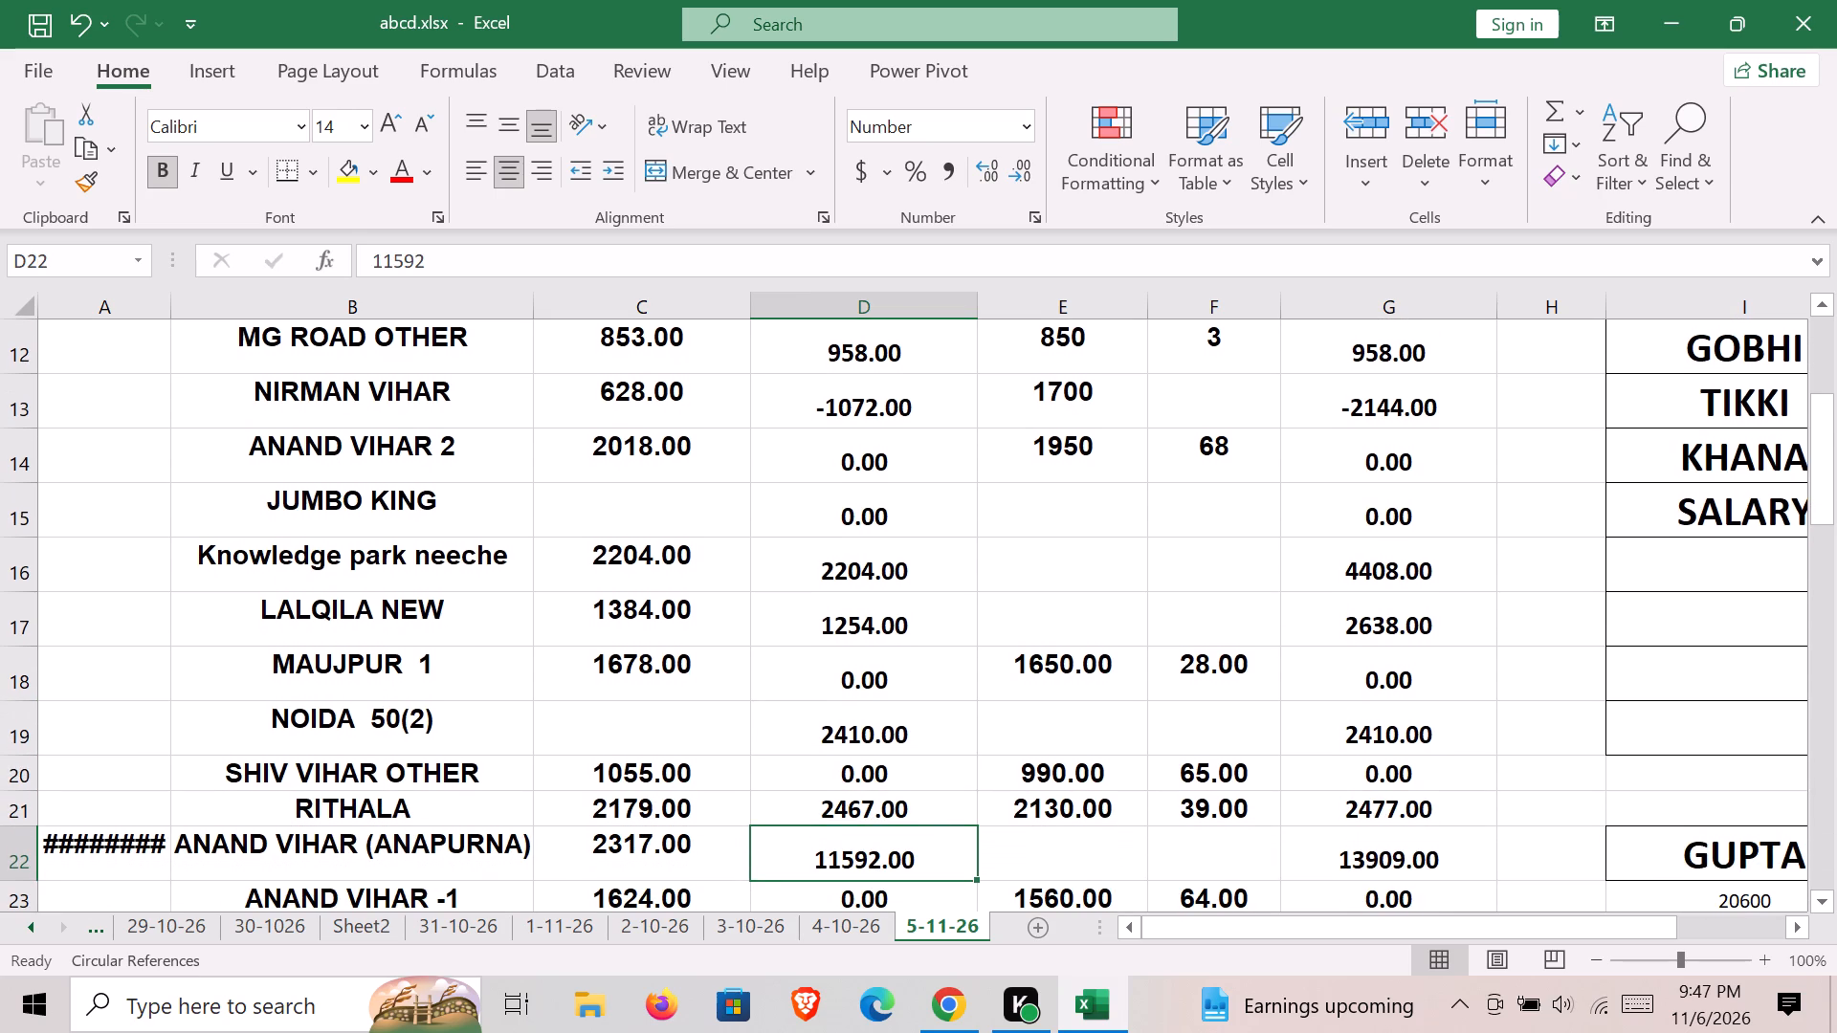
{"action": "type", "text": "13909"}
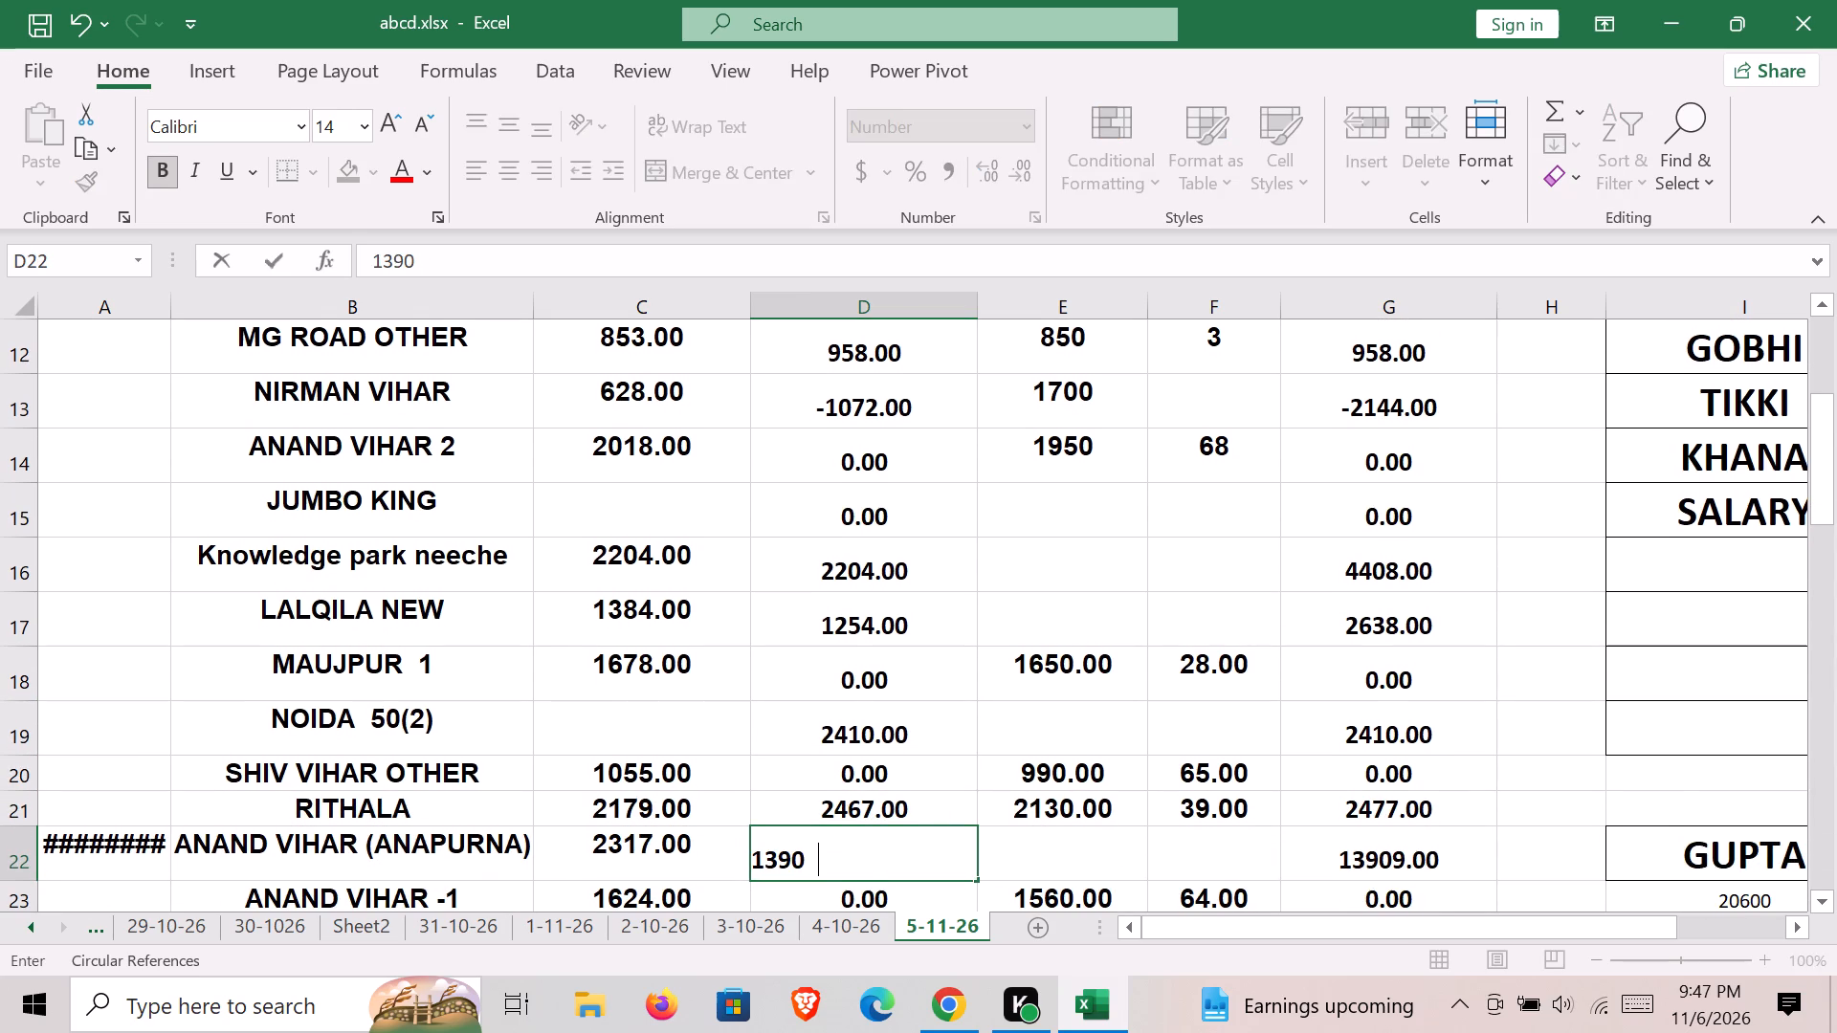
{"action": "key", "text": "Down"}
{"action": "key", "text": "Down"}
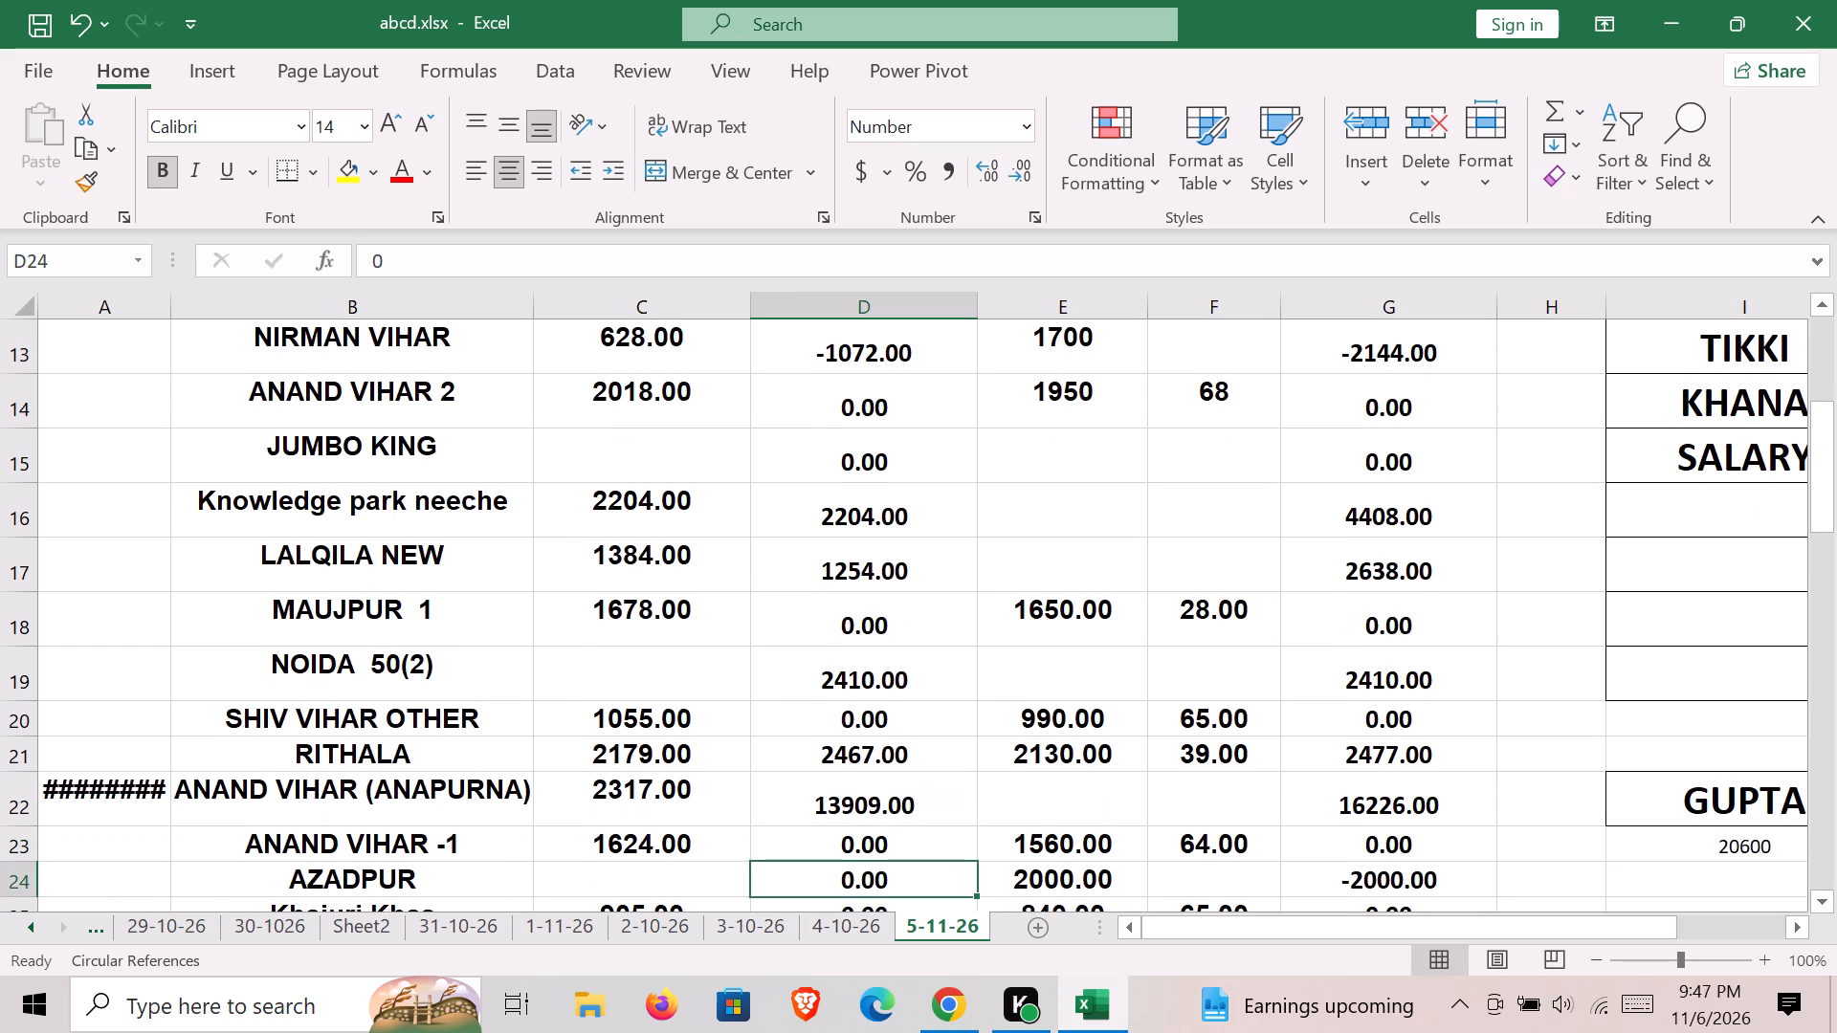
{"action": "type", "text": "-2000"}
{"action": "key", "text": "Down"}
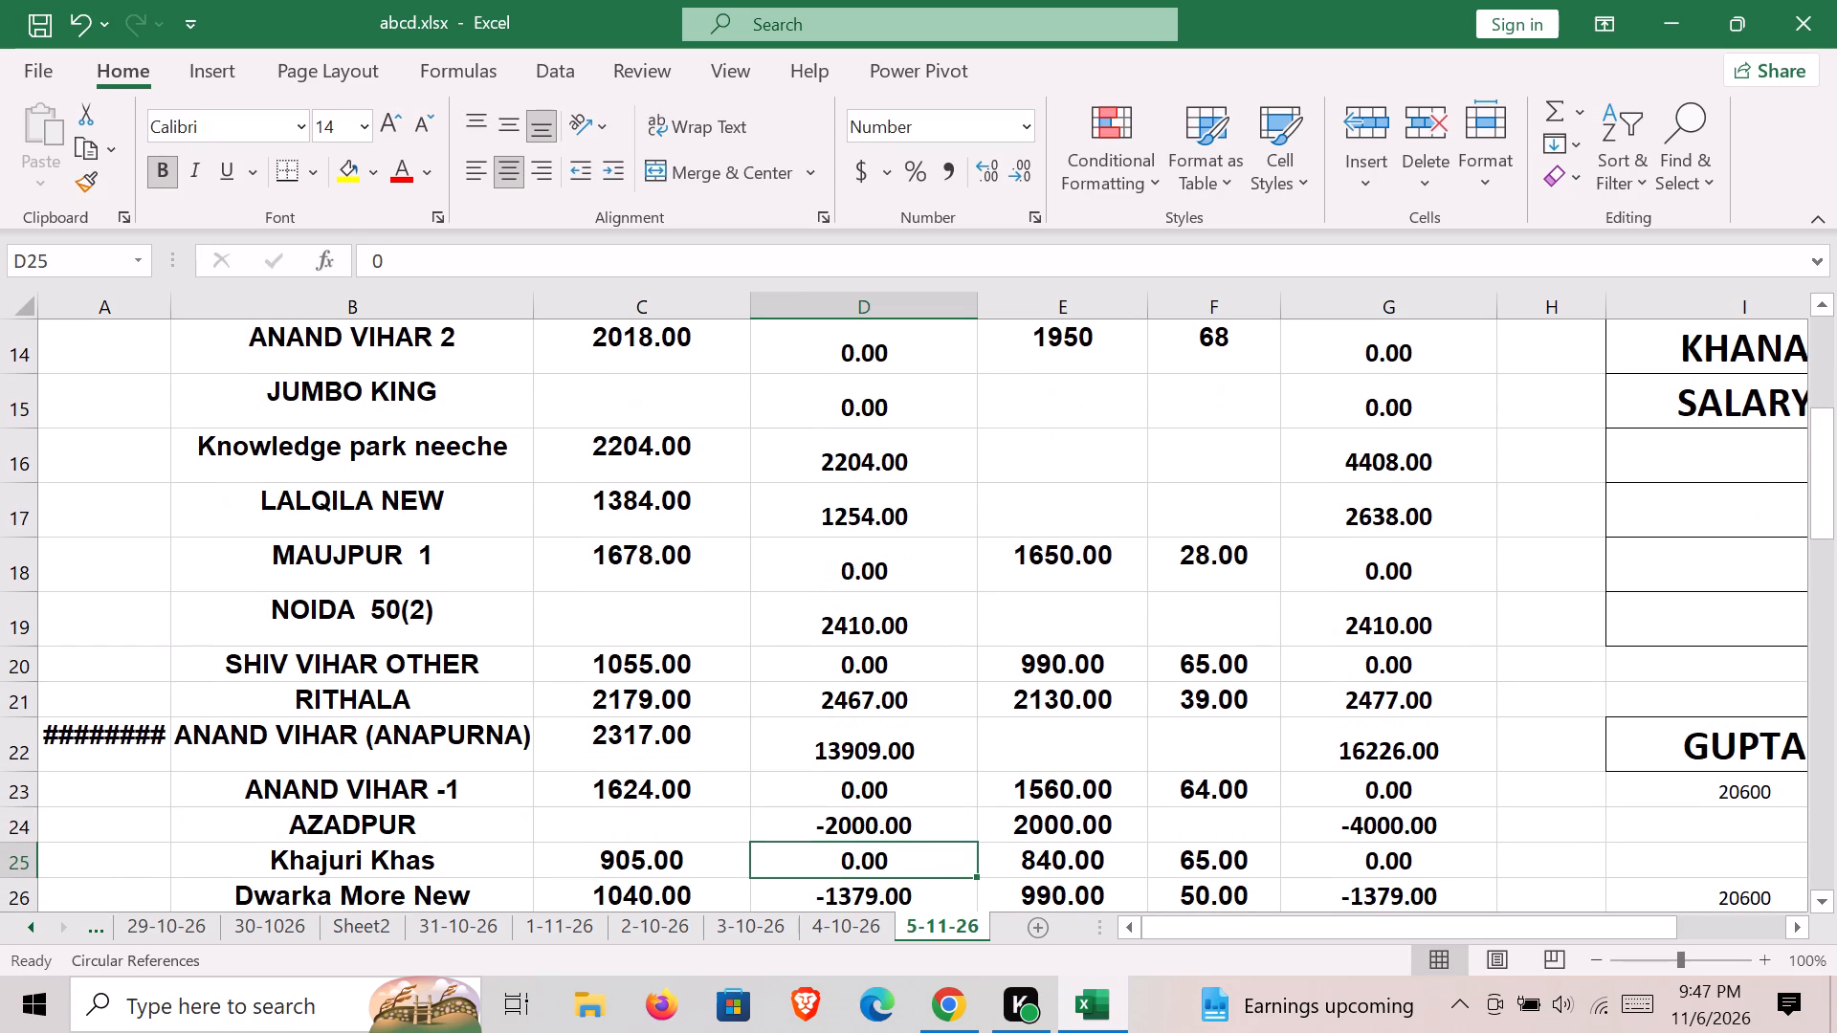
Set PRIVIOUS BILL to -1782 for SEELAMPUR.
{"action": "key", "text": "Down"}
{"action": "key", "text": "Down"}
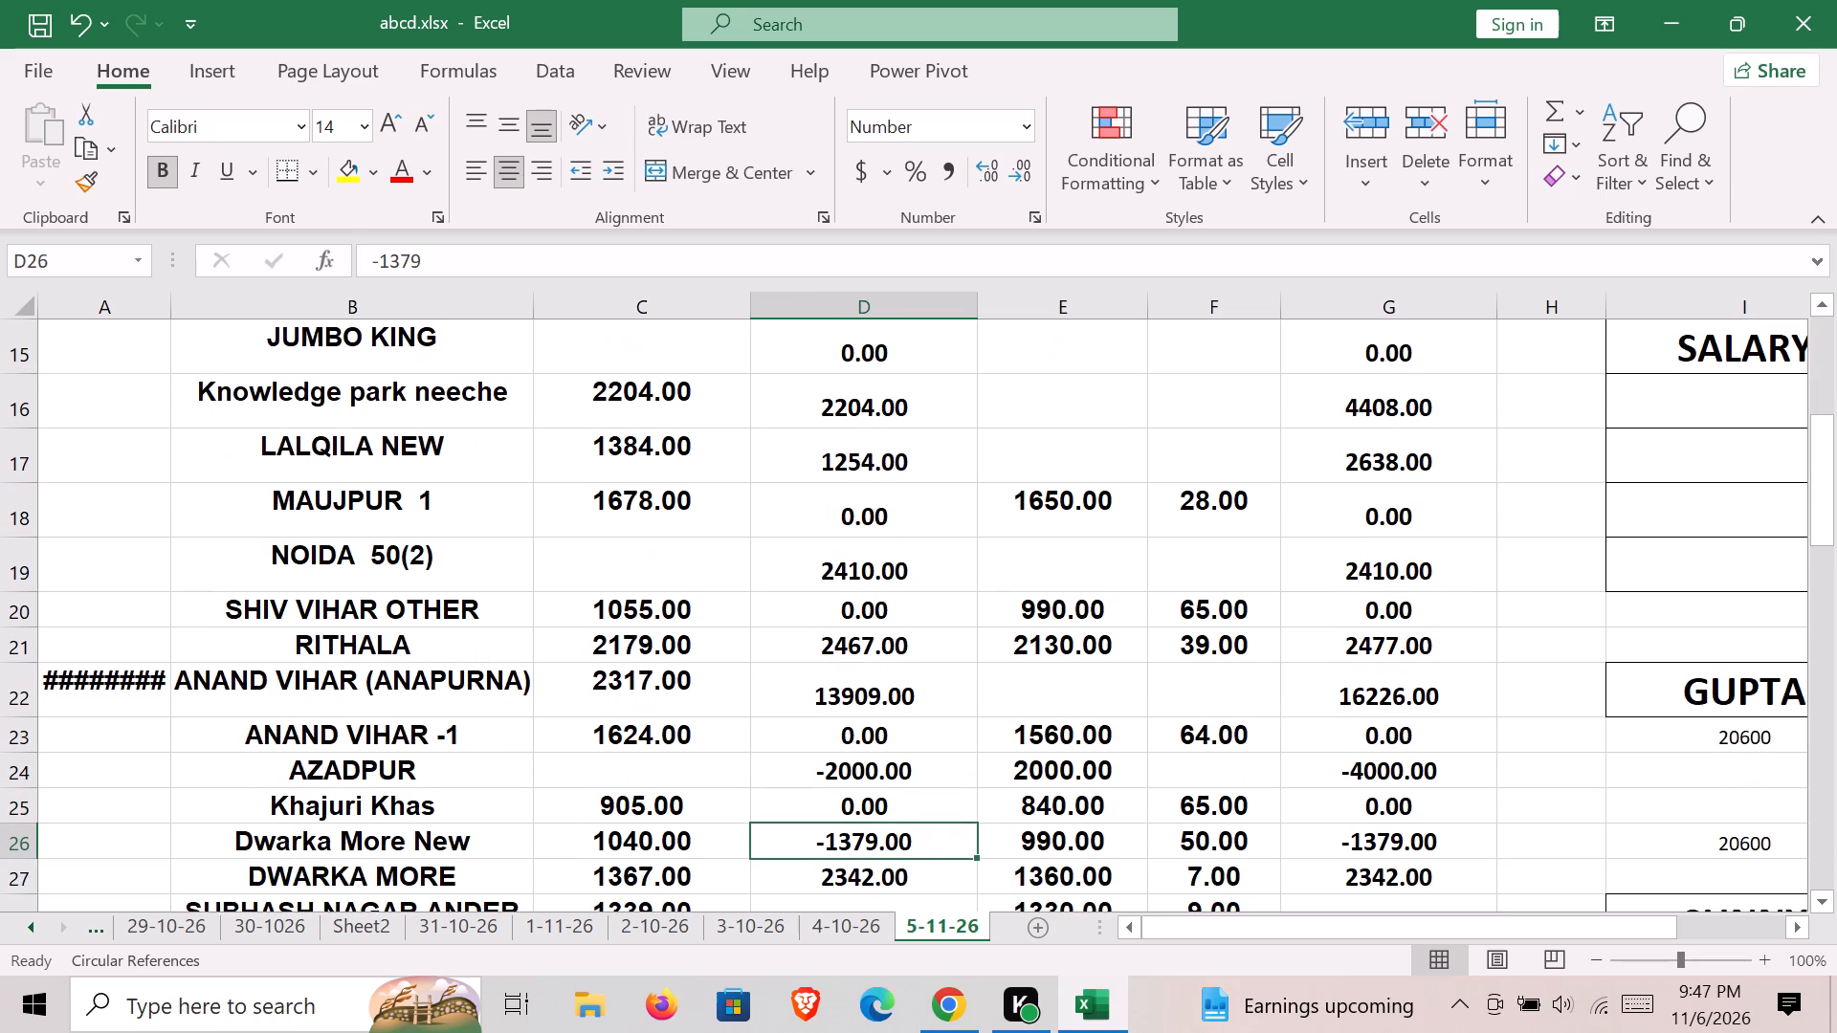
{"action": "key", "text": "Down"}
{"action": "key", "text": "Down"}
{"action": "key", "text": "Down"}
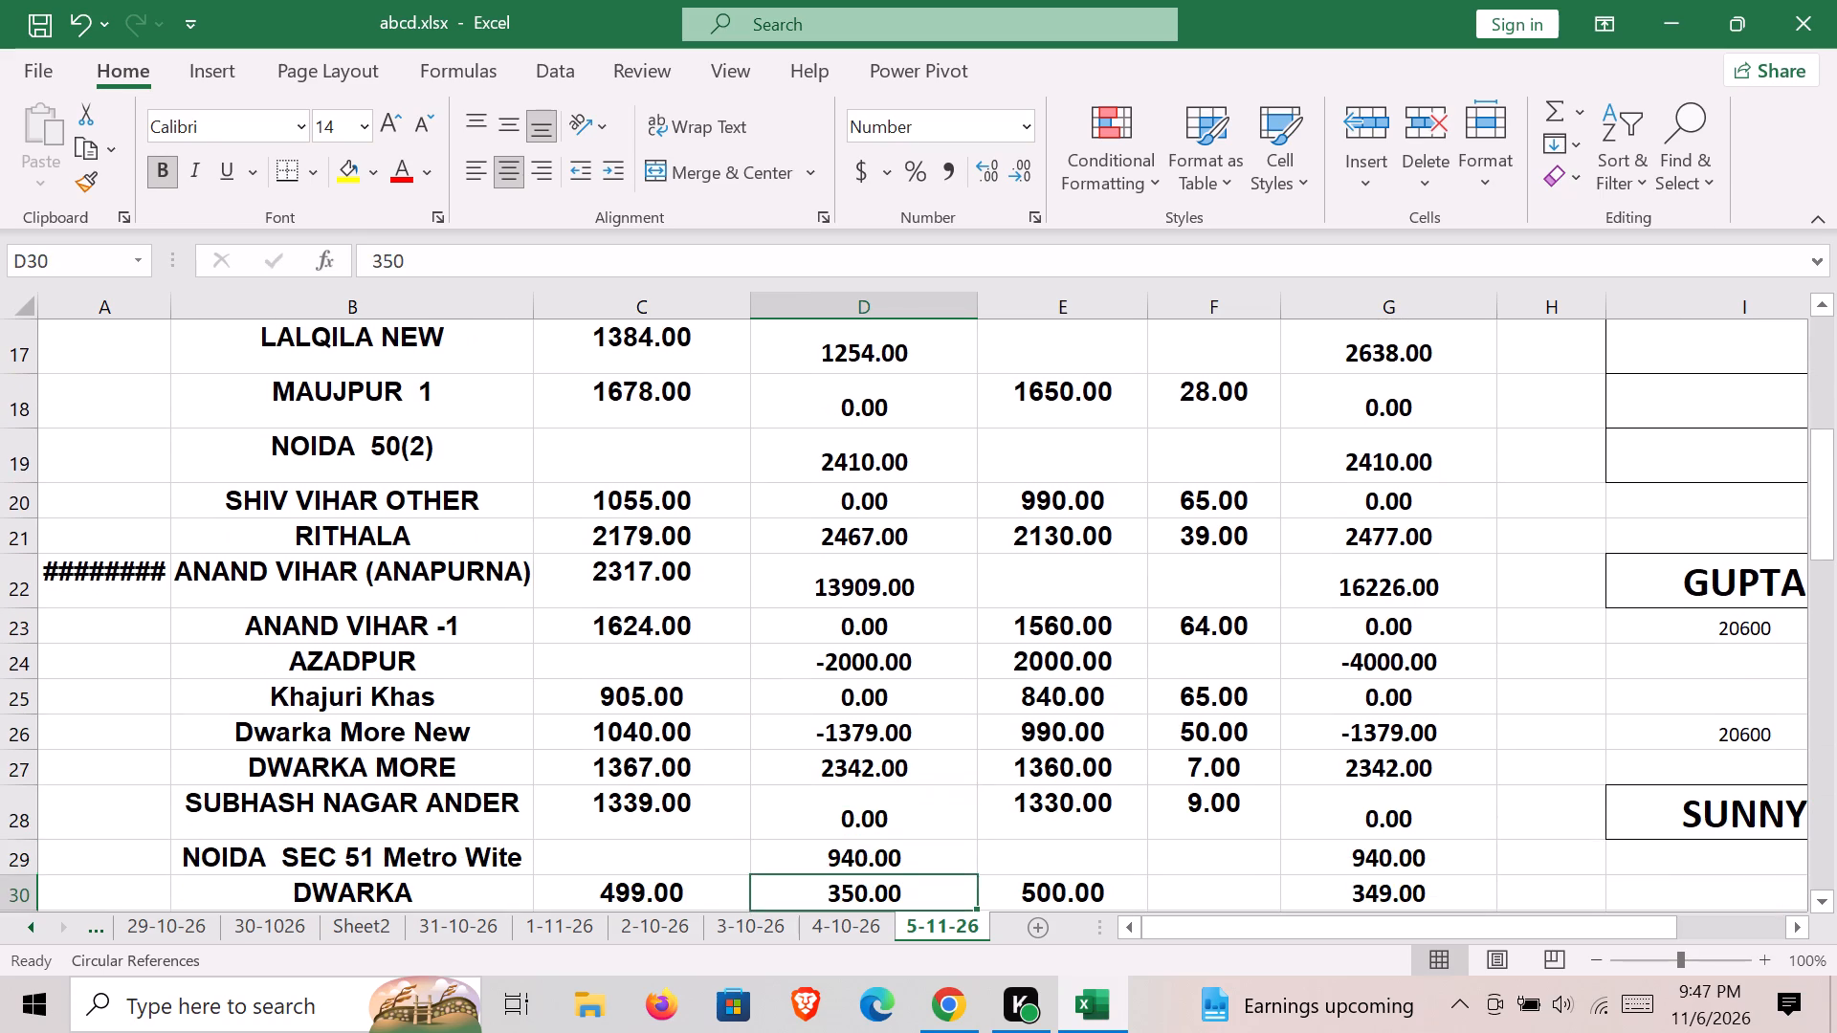
{"action": "key", "text": "Up"}
{"action": "key", "text": "Down"}
{"action": "key", "text": "Down"}
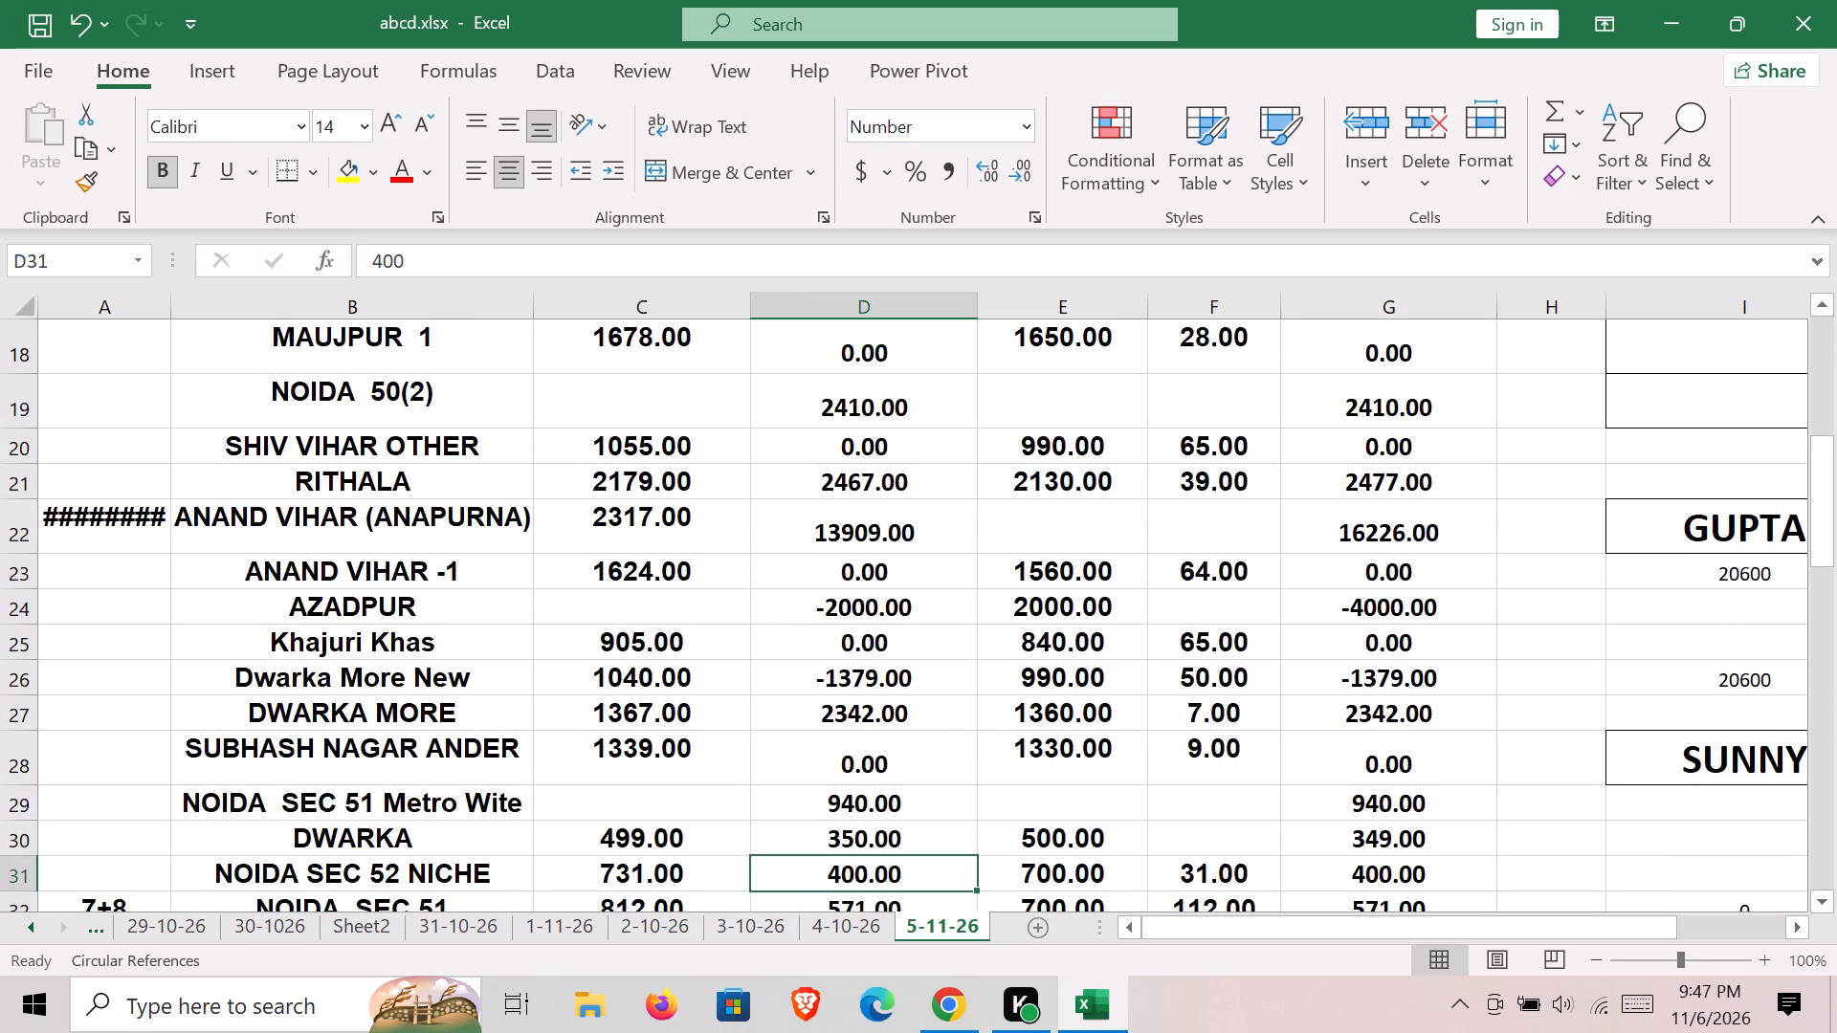
{"action": "key", "text": "Down"}
{"action": "key", "text": "Down"}
{"action": "key", "text": "Down"}
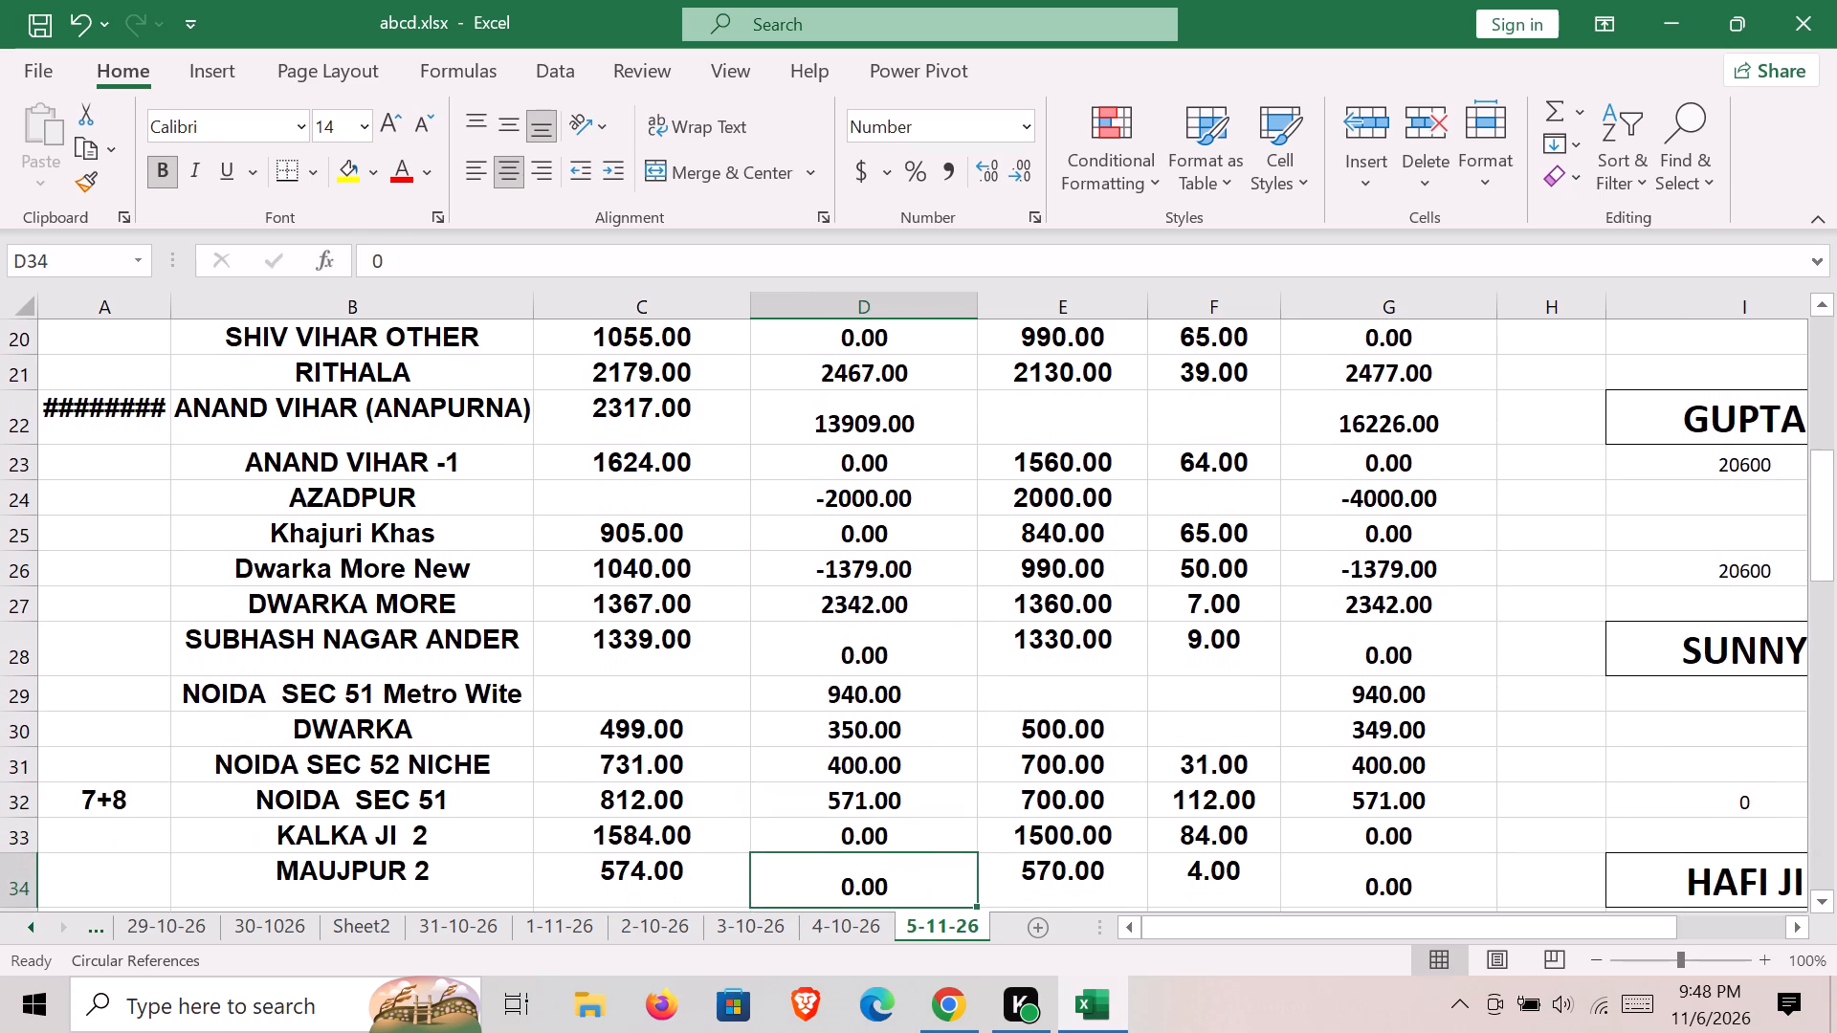
{"action": "key", "text": "Down"}
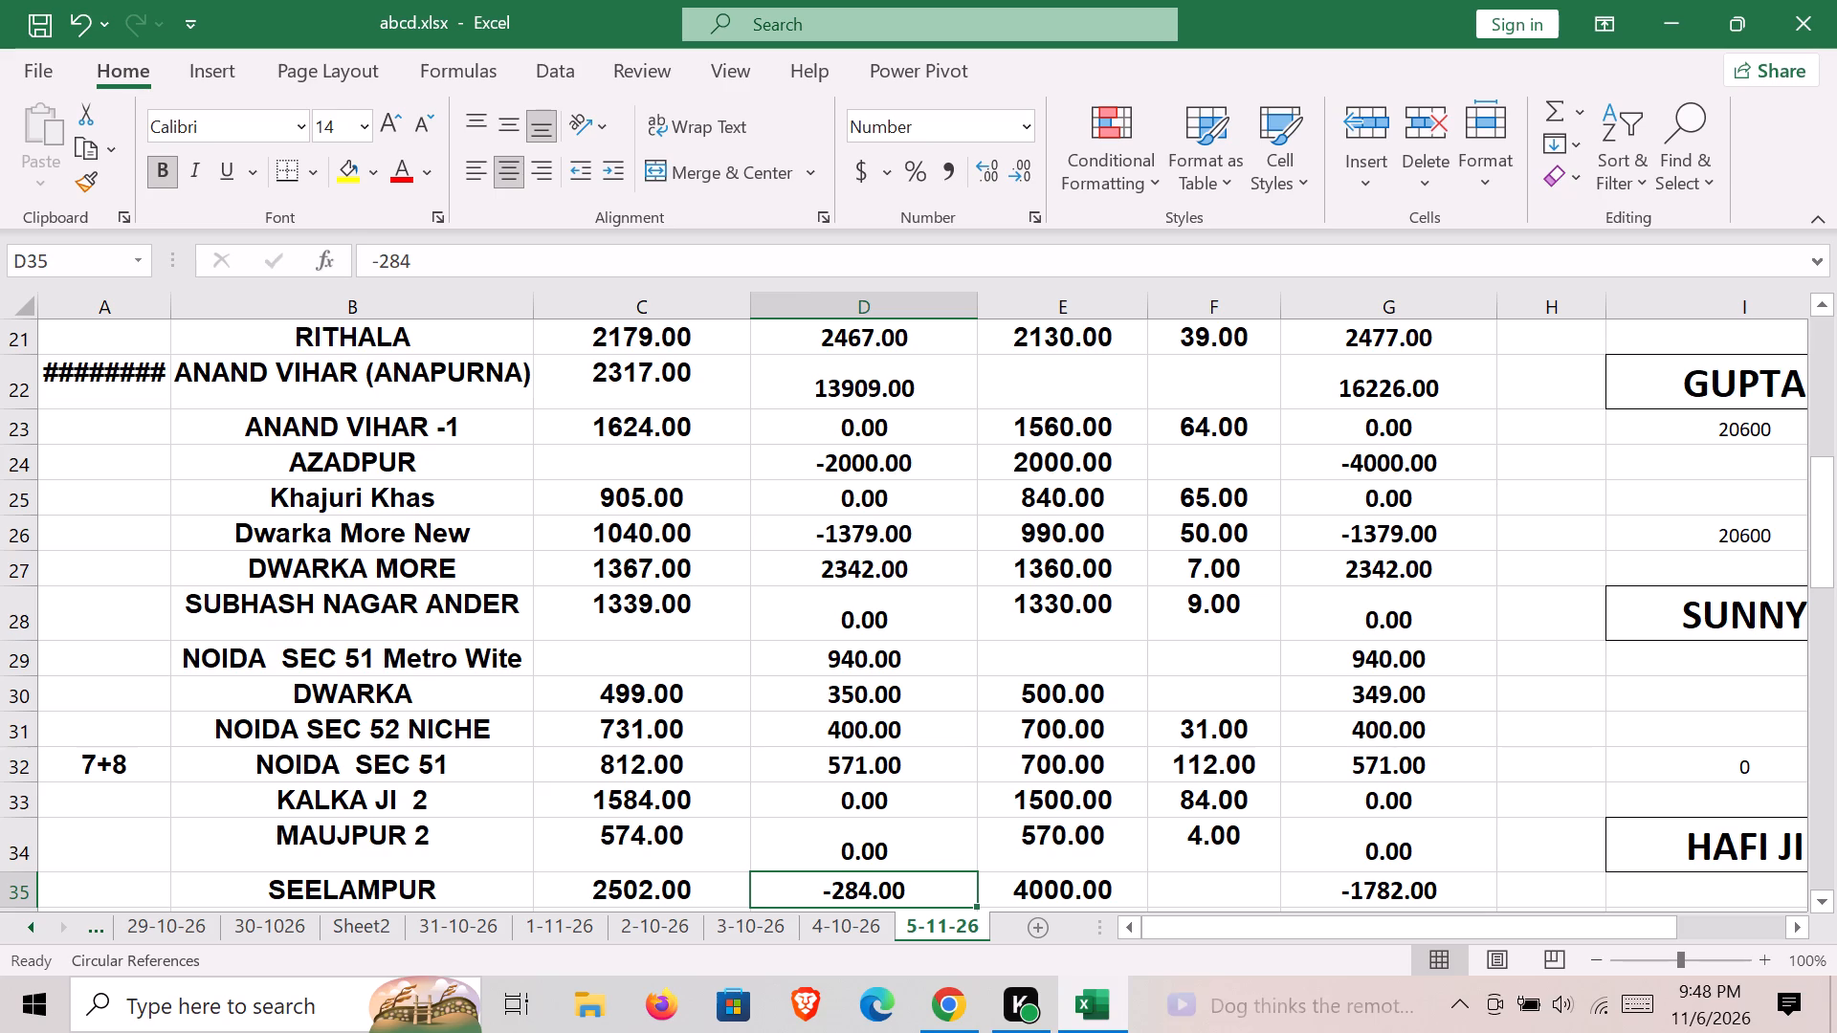
{"action": "key", "text": "minus"}
{"action": "type", "text": "1782"}
{"action": "key", "text": "Down"}
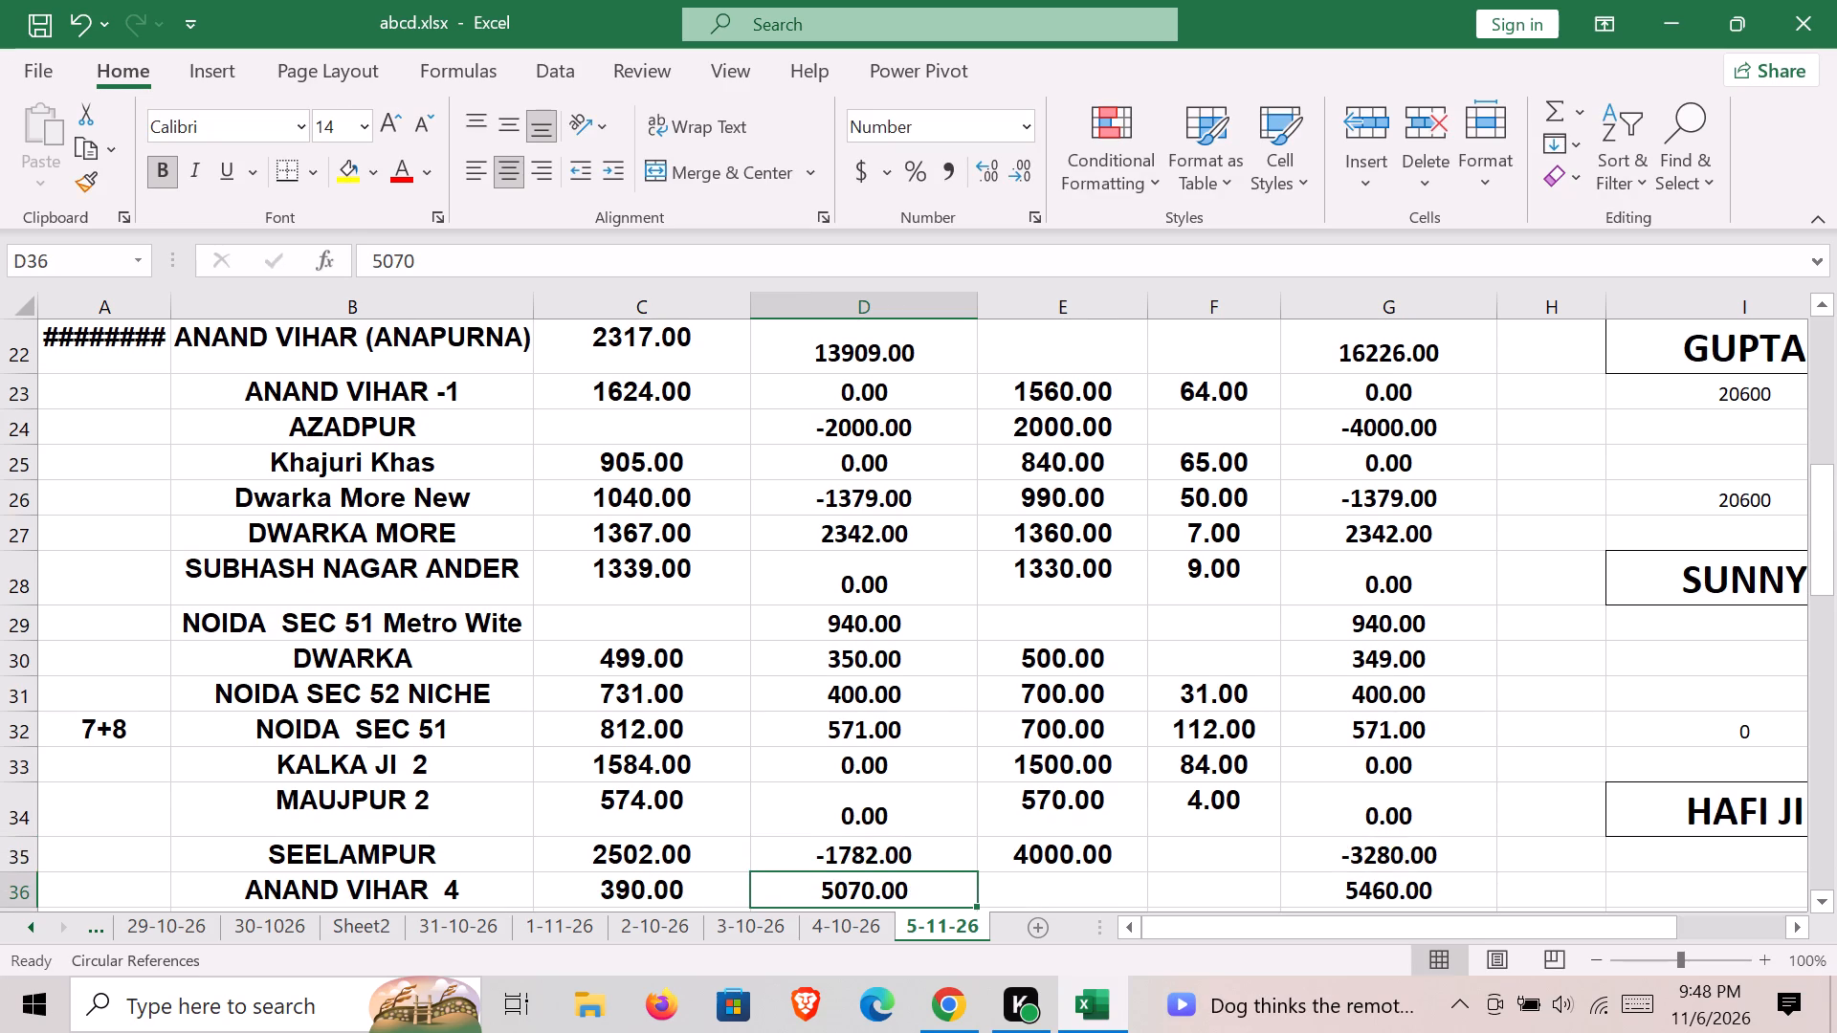
Set PRIVIOUS BILL to 5460 for ANAND VIHAR 4 and 936 for SAKET.
{"action": "type", "text": "5460"}
{"action": "key", "text": "Down"}
{"action": "key", "text": "Down"}
{"action": "key", "text": "Up"}
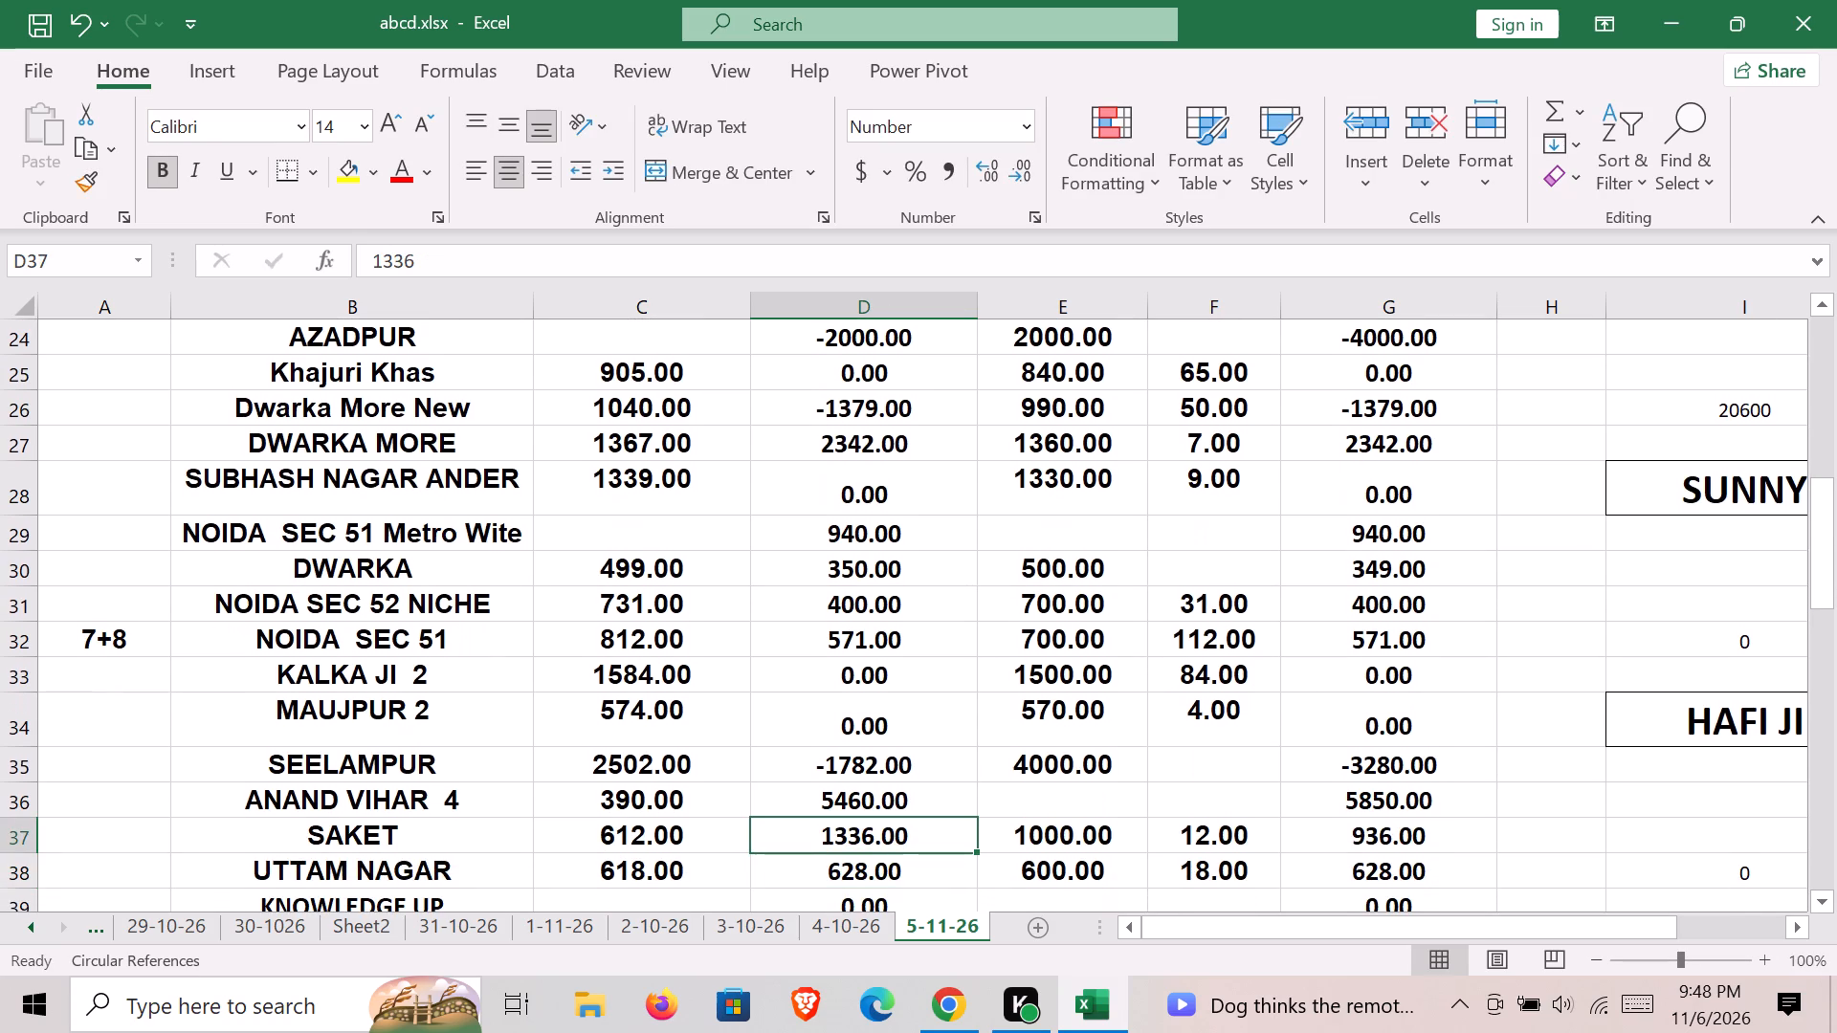
{"action": "type", "text": "936"}
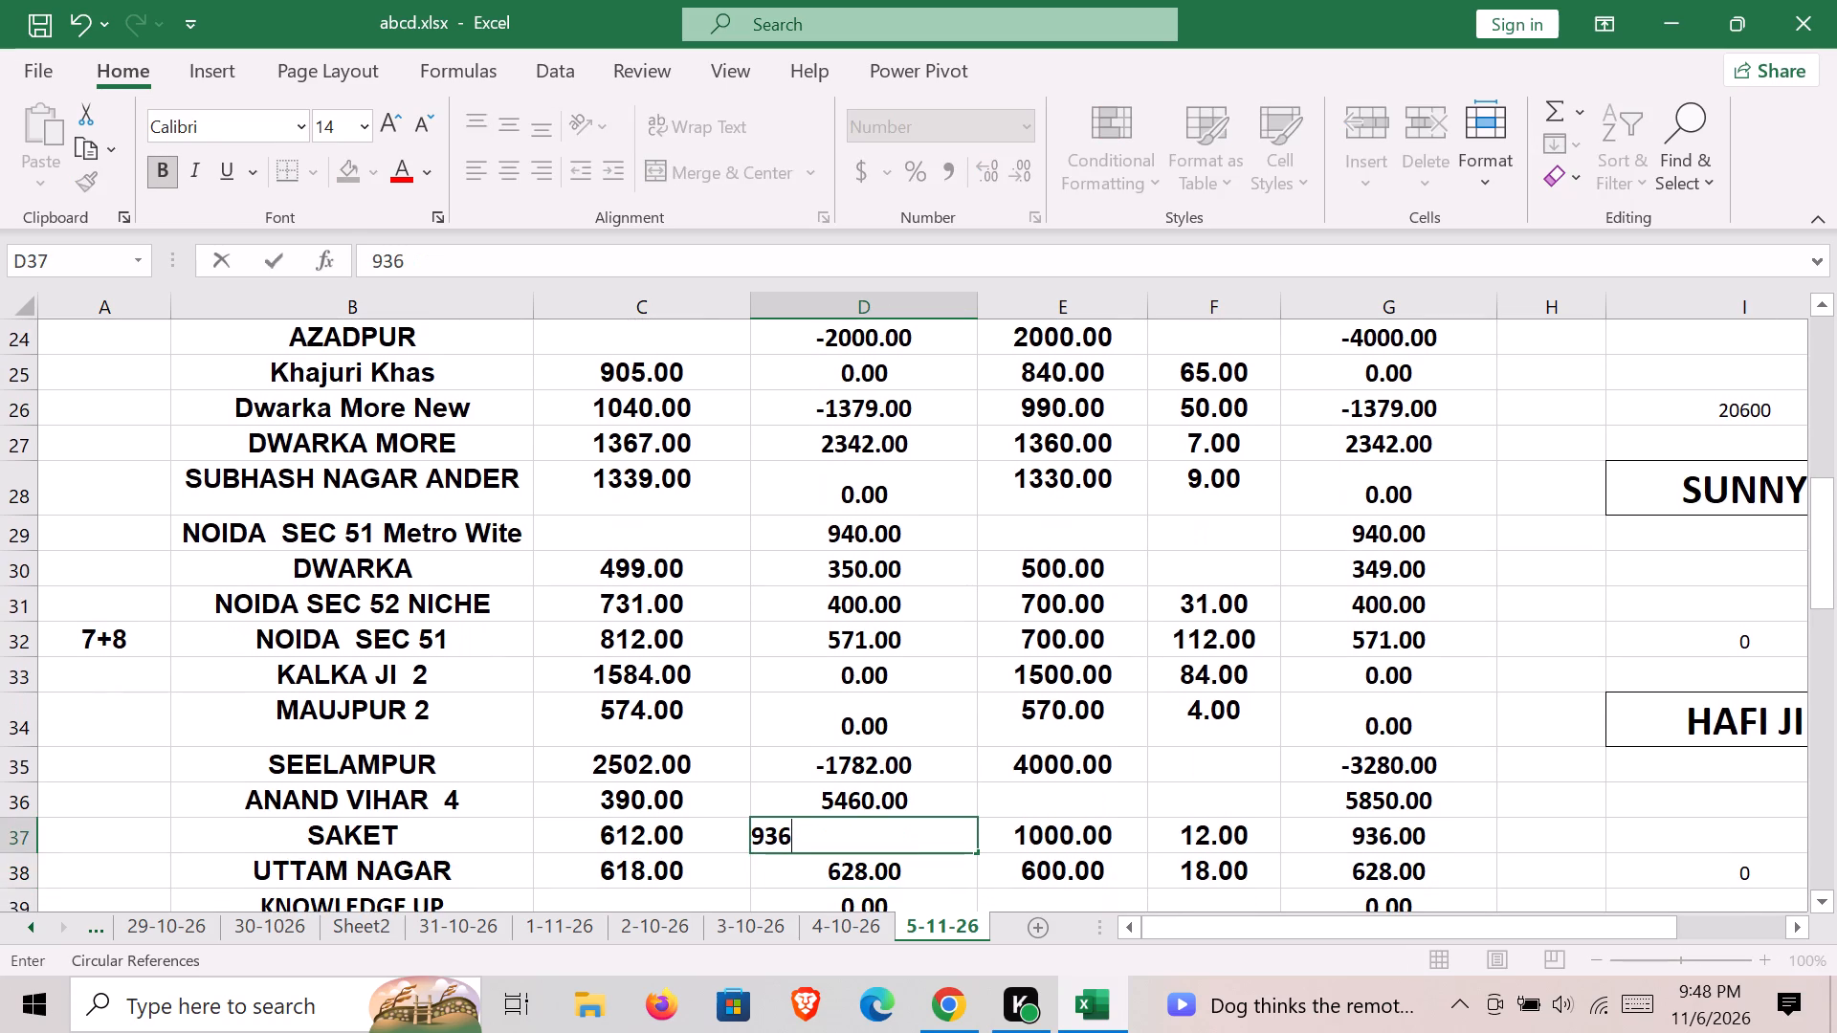
{"action": "key", "text": "Down"}
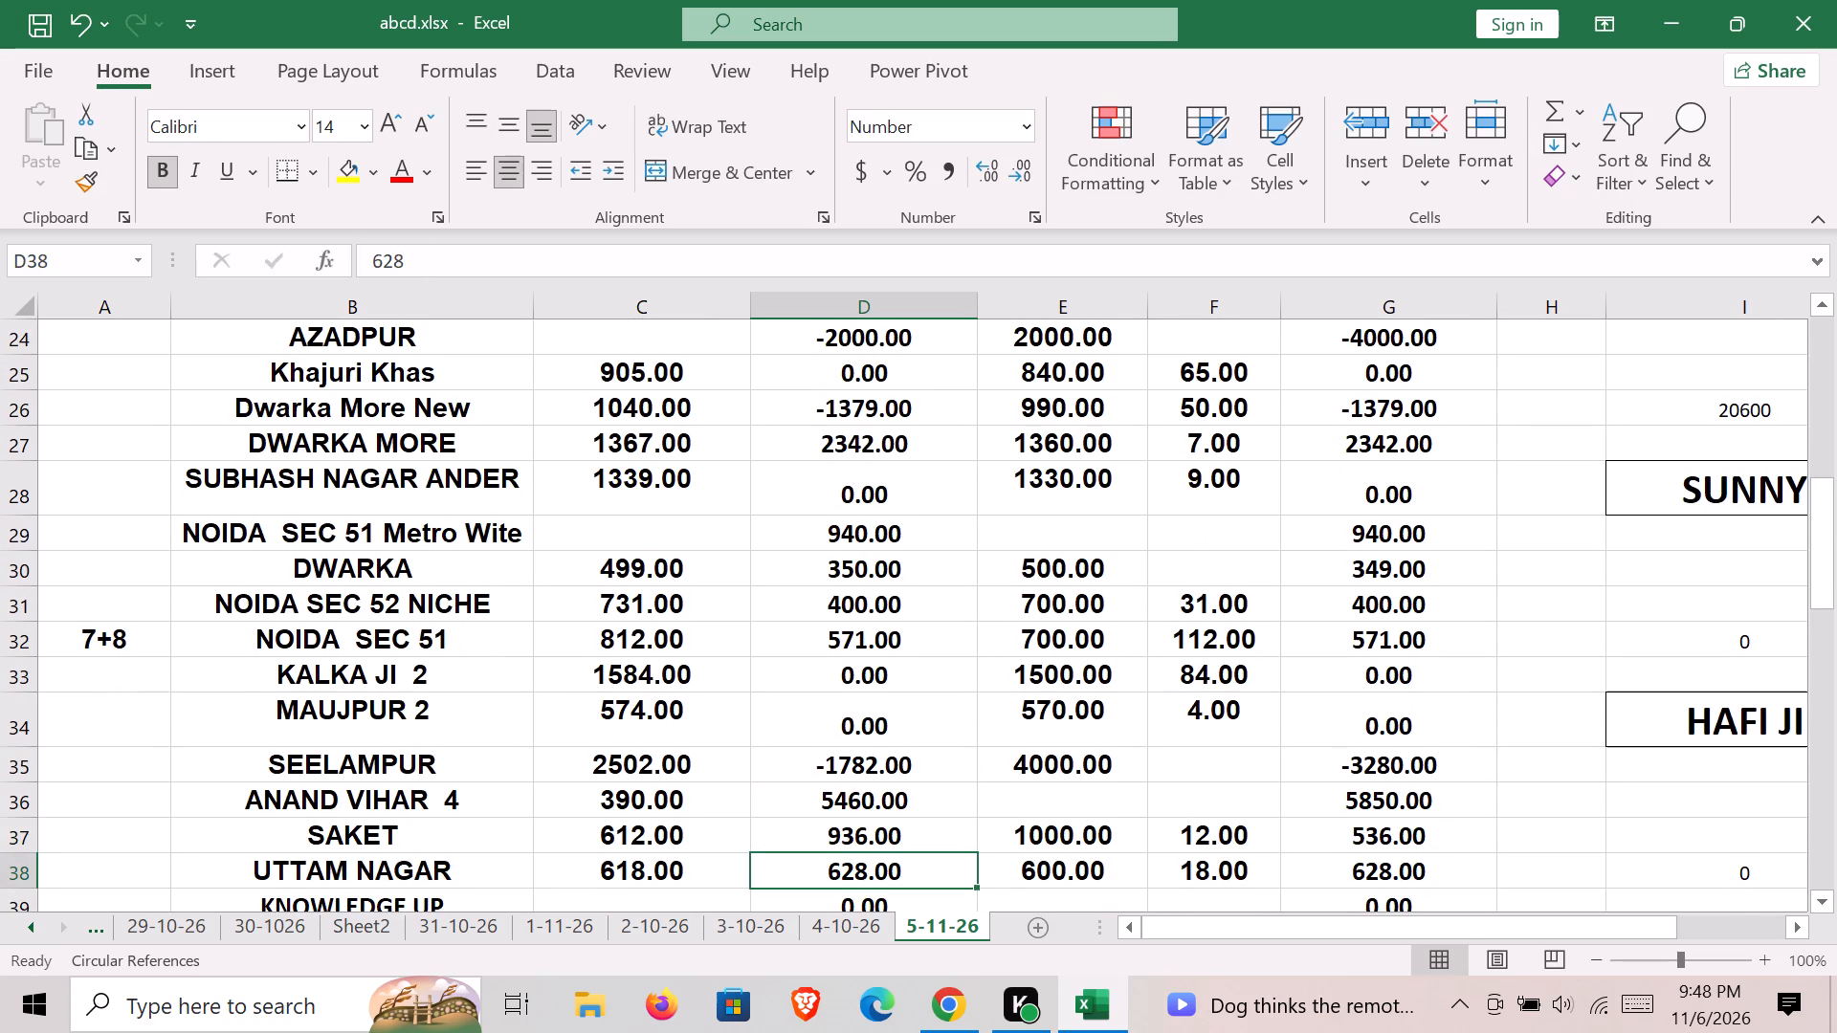
Set PRIVIOUS BILL to -447 for KHAJURI 2, 1216 for SUBHASH NAGAR NICHE and 149 for SHIVA JI PARK.
{"action": "key", "text": "Down"}
{"action": "key", "text": "Down"}
{"action": "key", "text": "Down"}
{"action": "key", "text": "Down"}
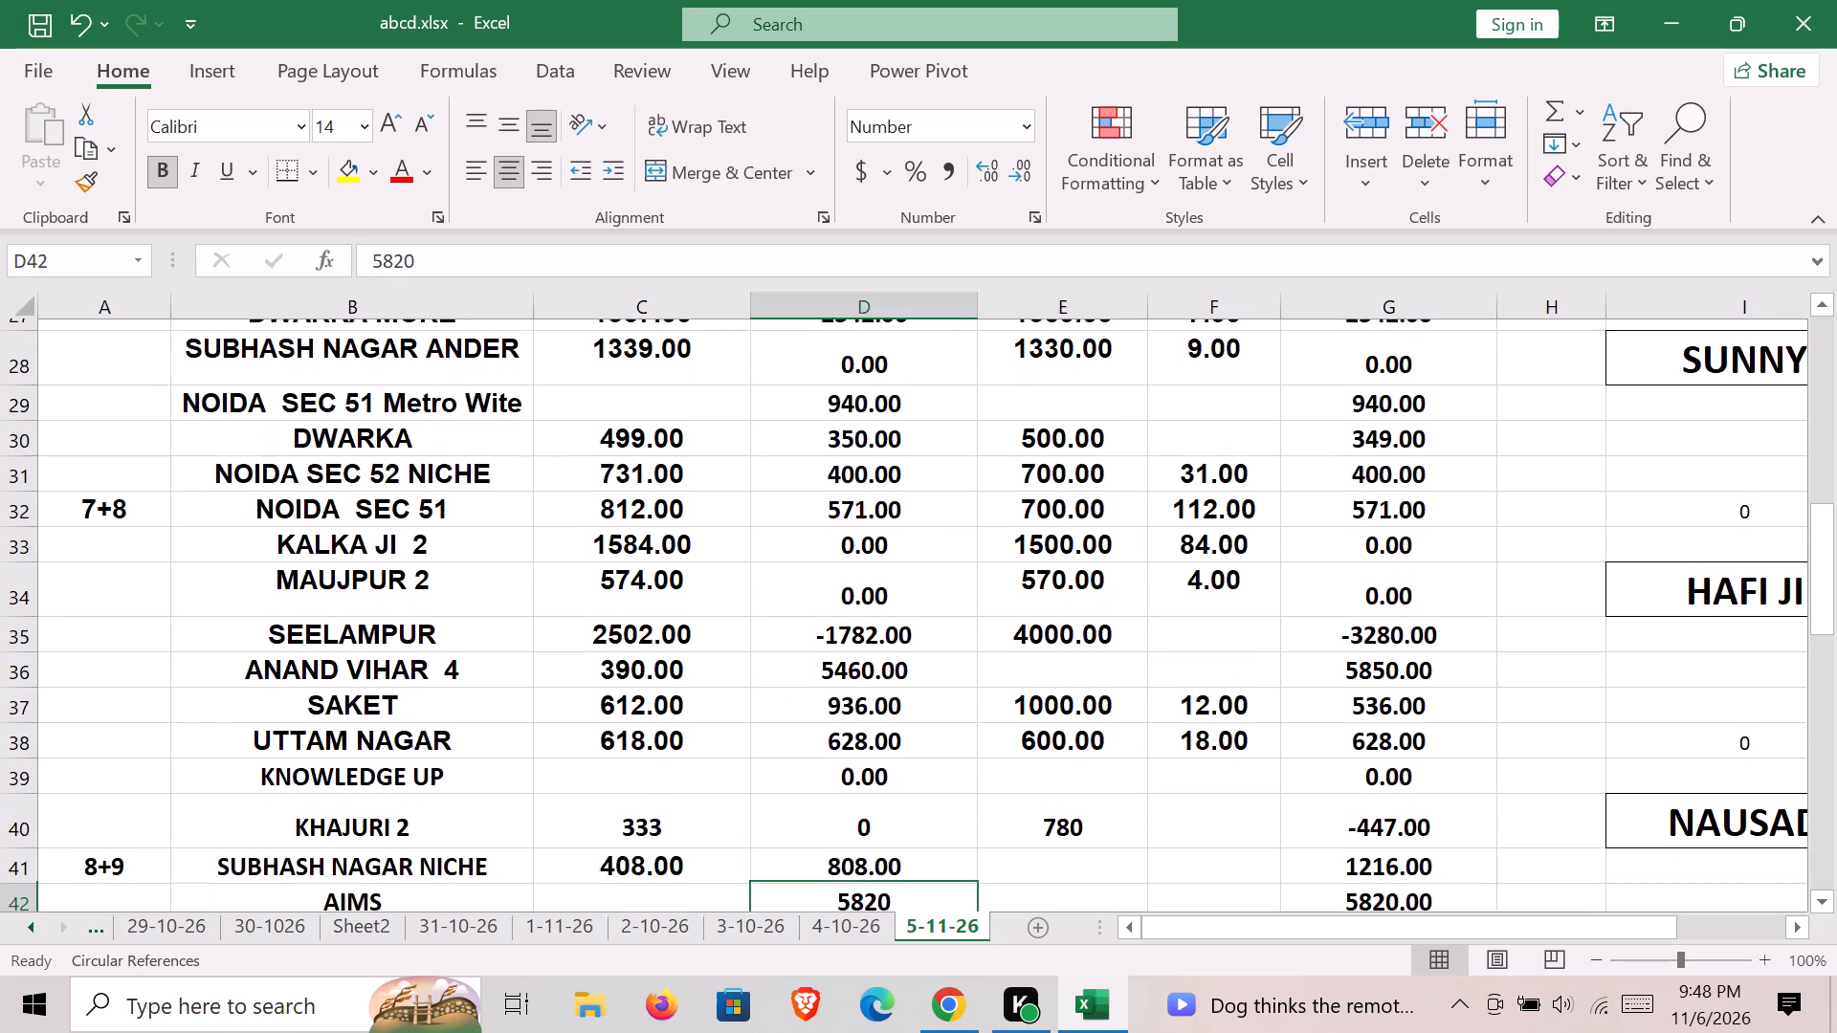
{"action": "key", "text": "Down"}
{"action": "key", "text": "Up"}
{"action": "key", "text": "Up"}
{"action": "key", "text": "Up"}
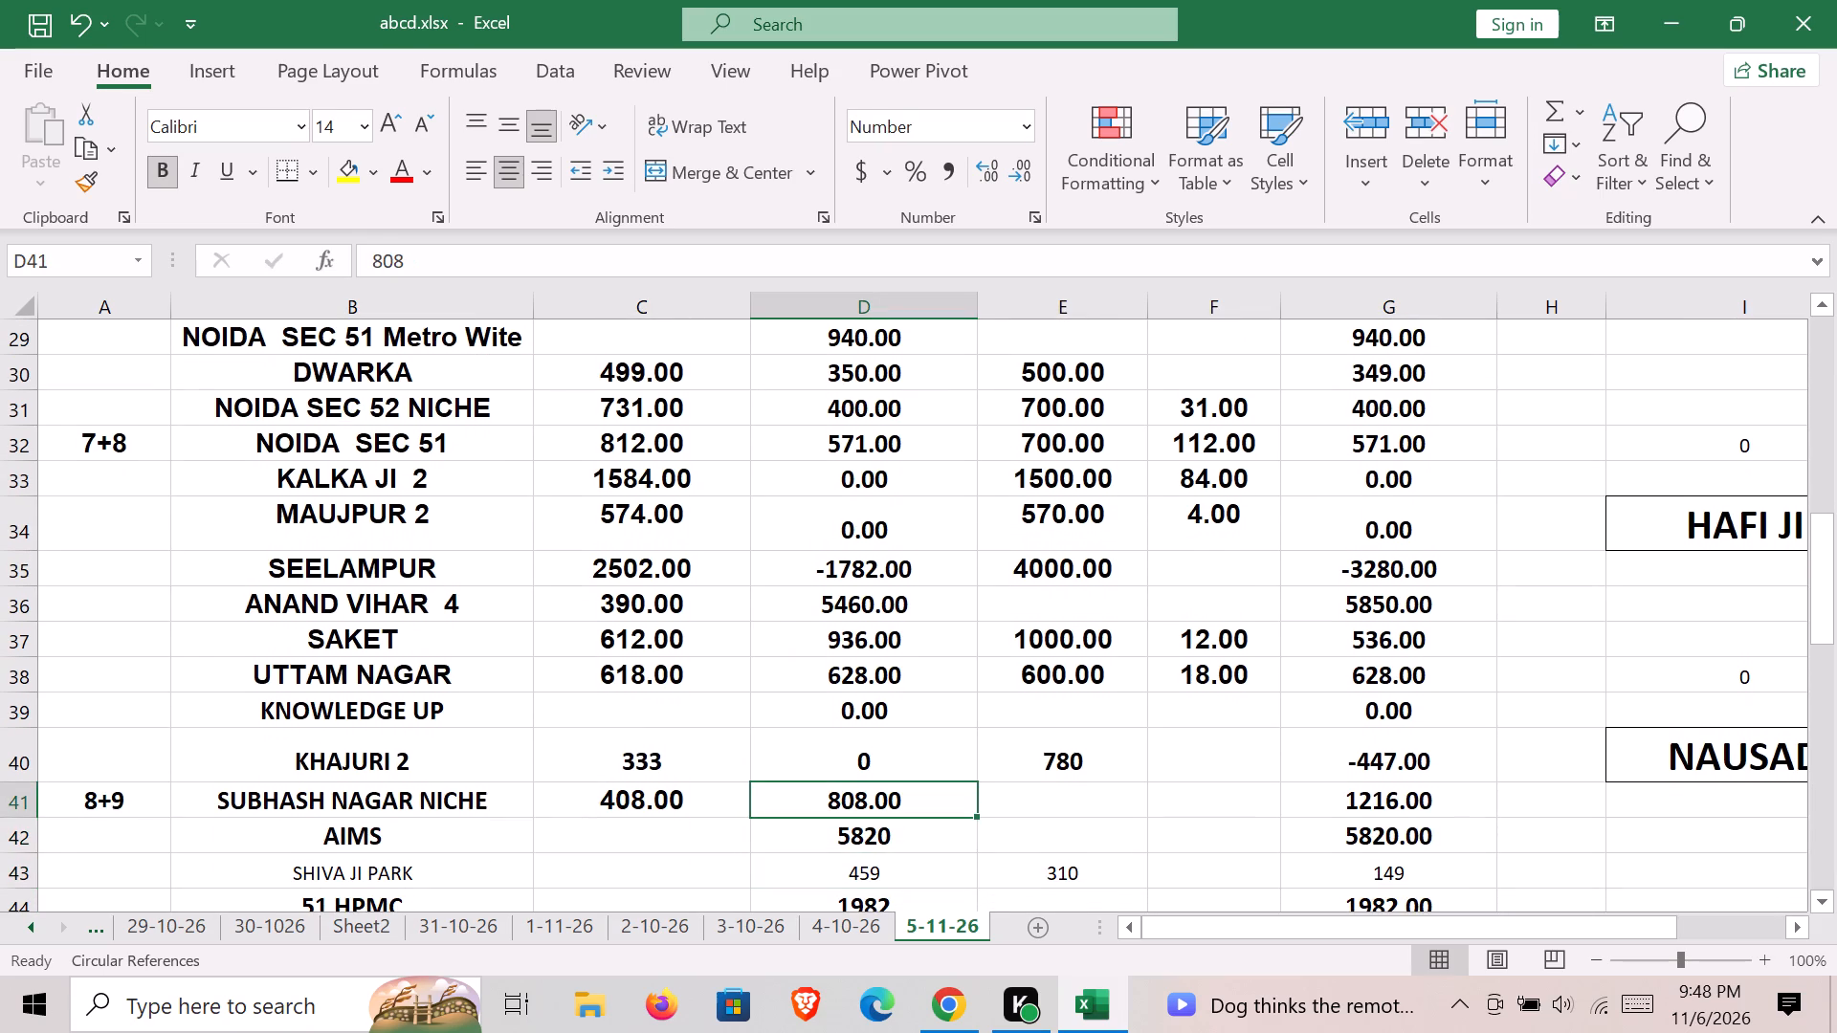
{"action": "type", "text": "-447"}
{"action": "key", "text": "Down"}
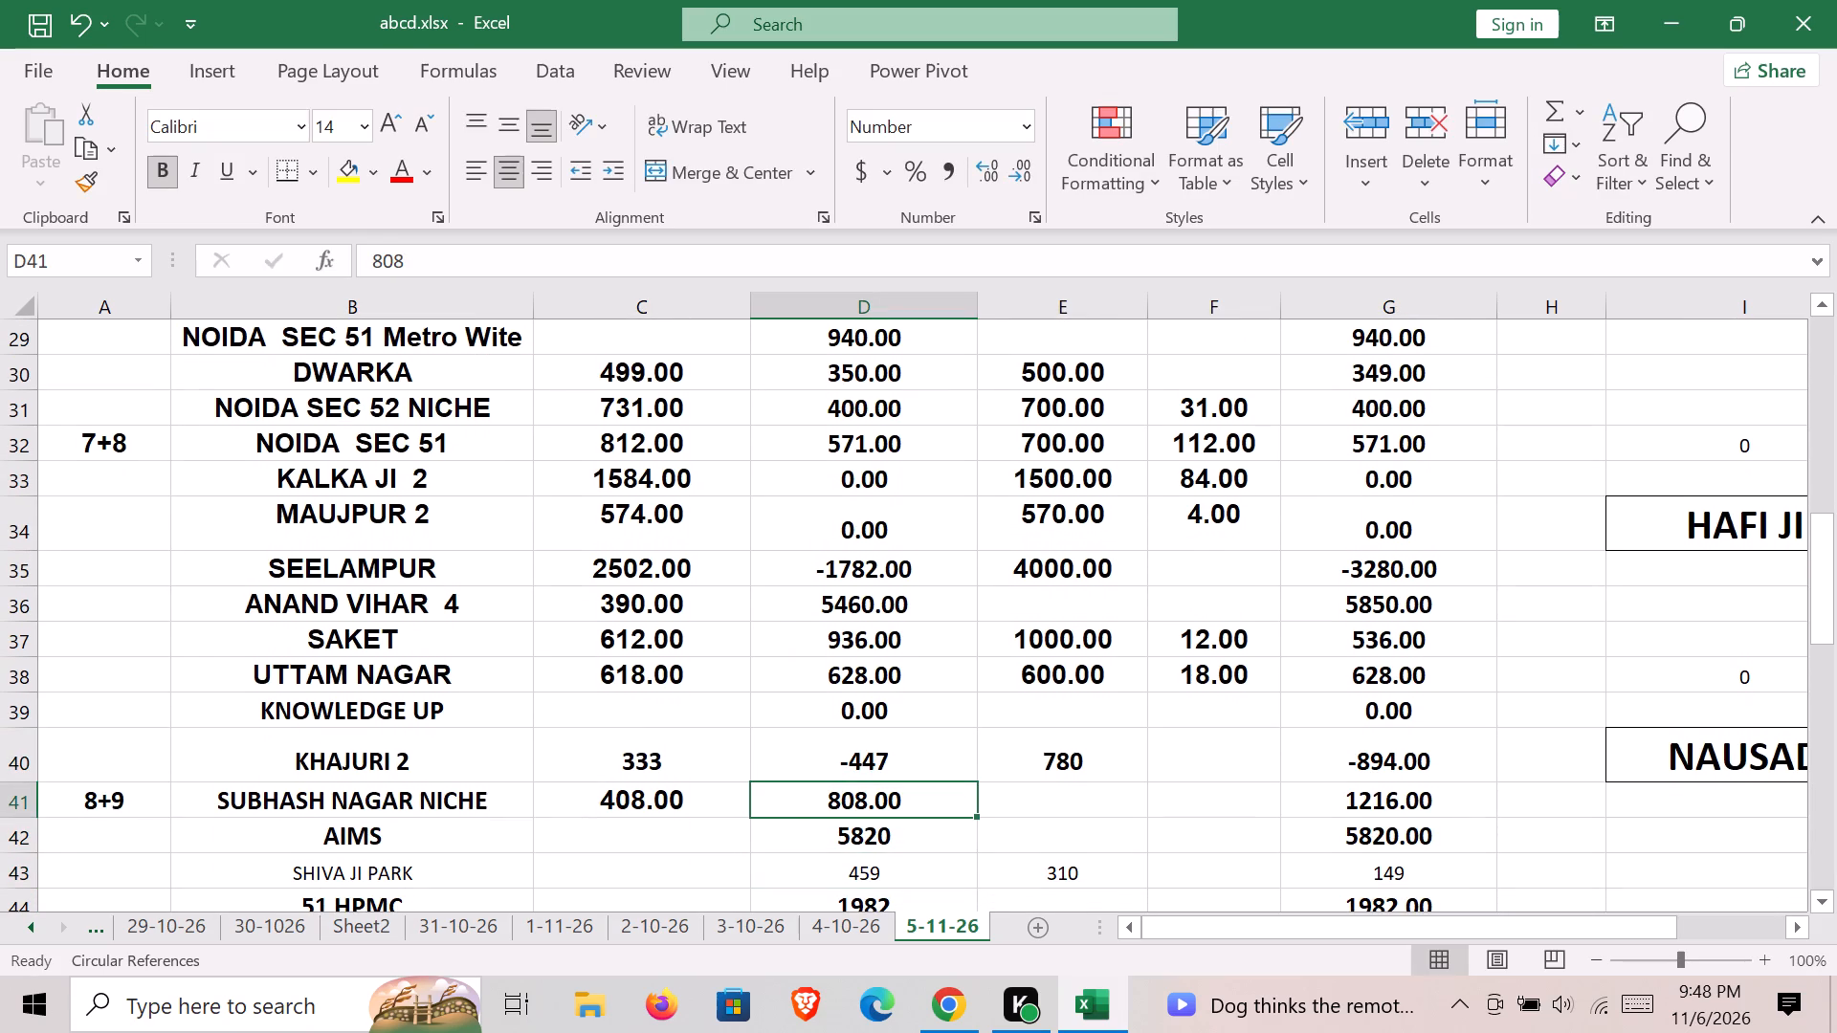
{"action": "type", "text": "1216"}
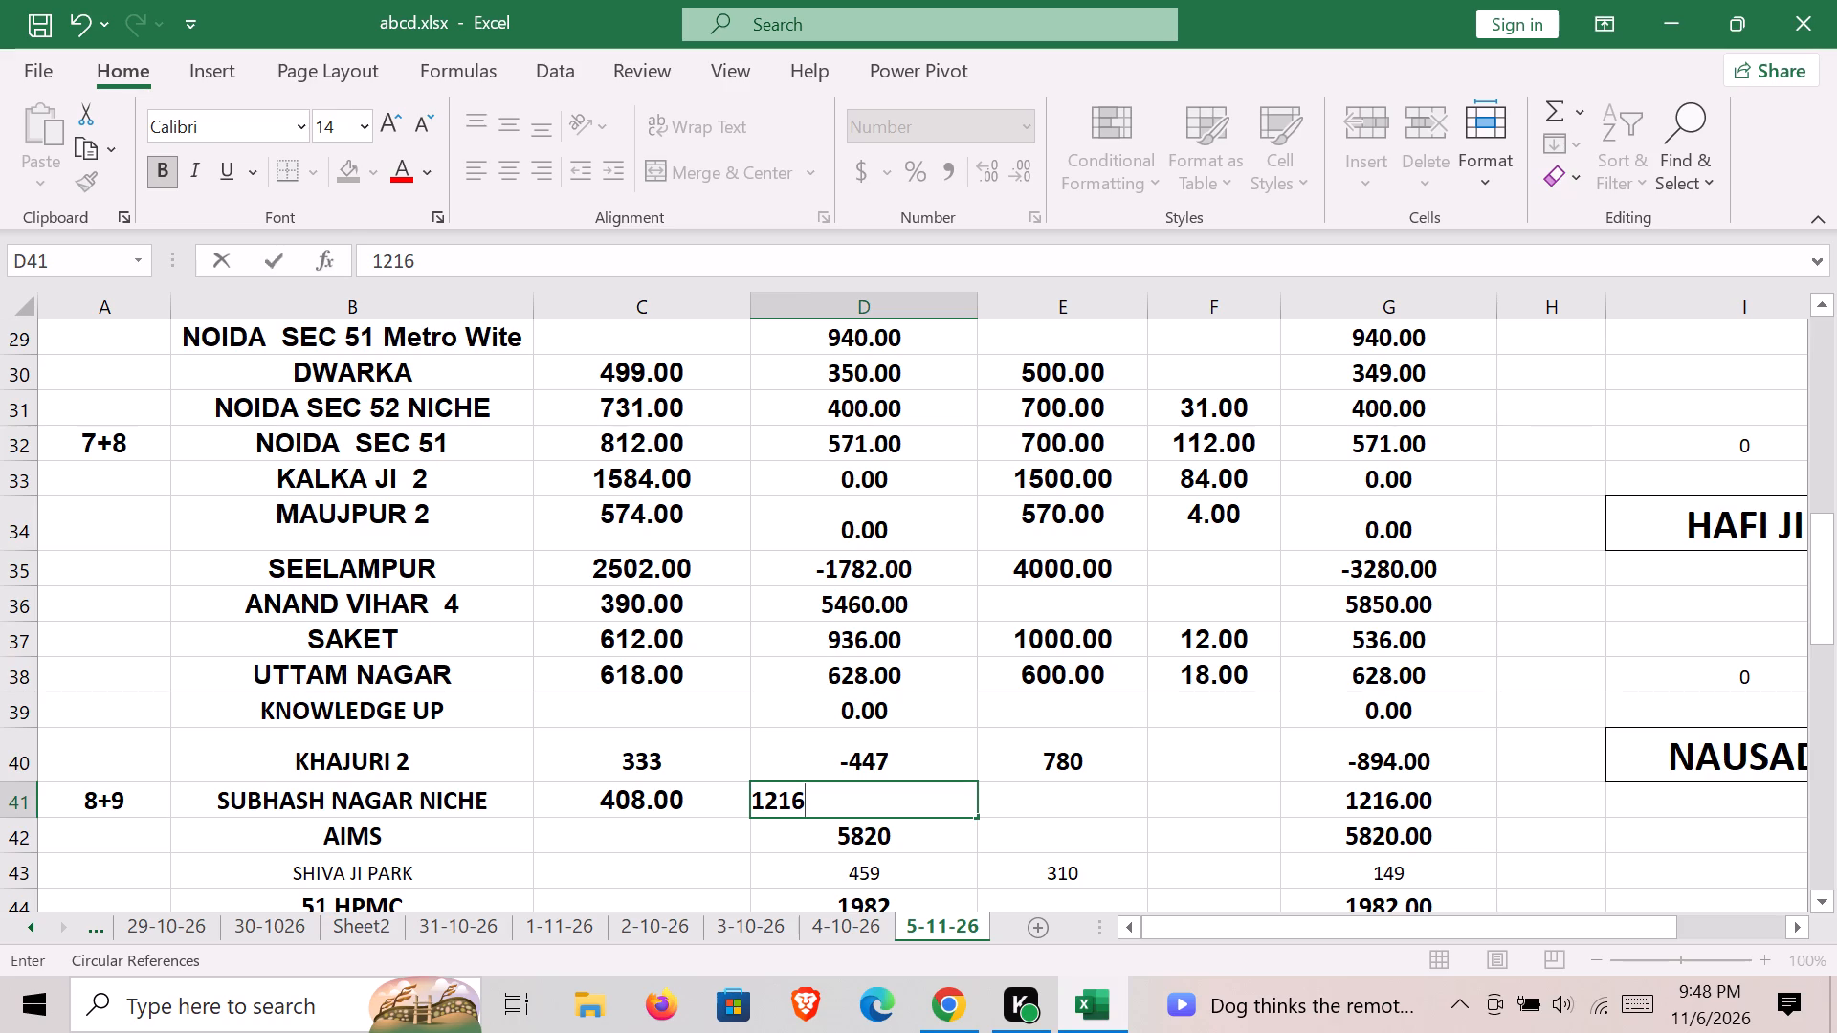
{"action": "key", "text": "Down"}
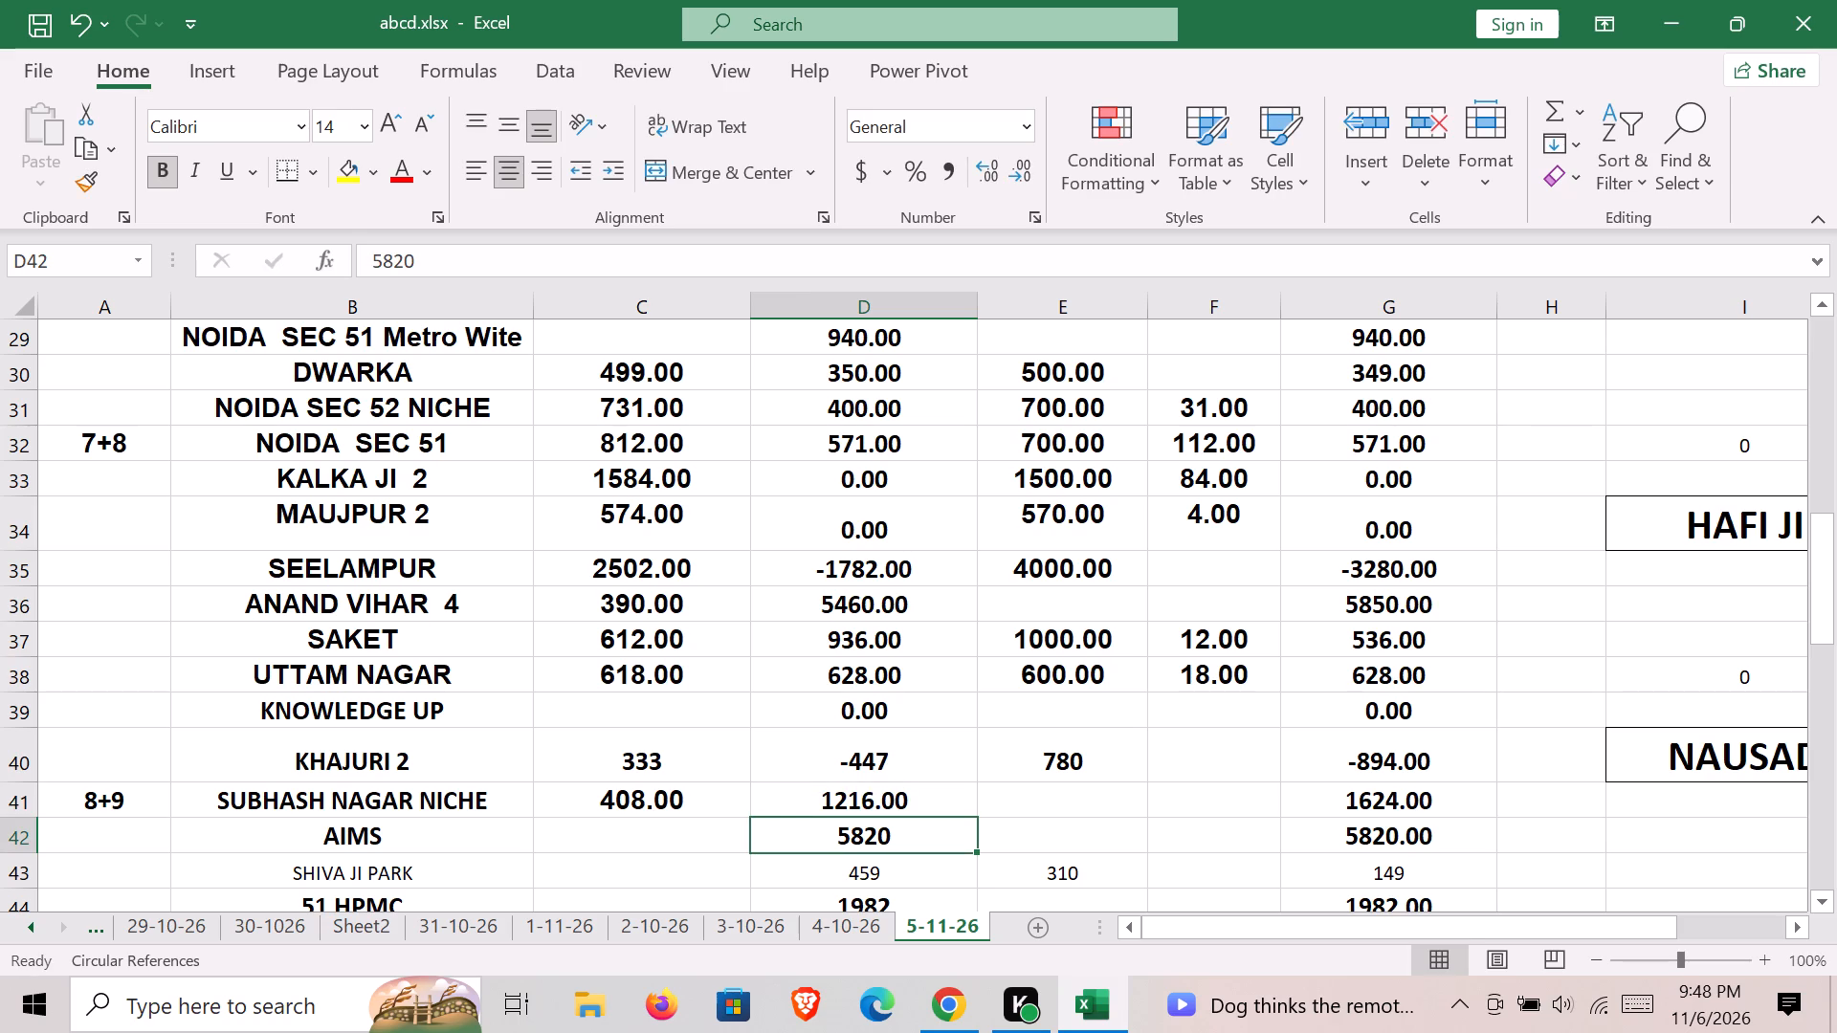
{"action": "key", "text": "Down"}
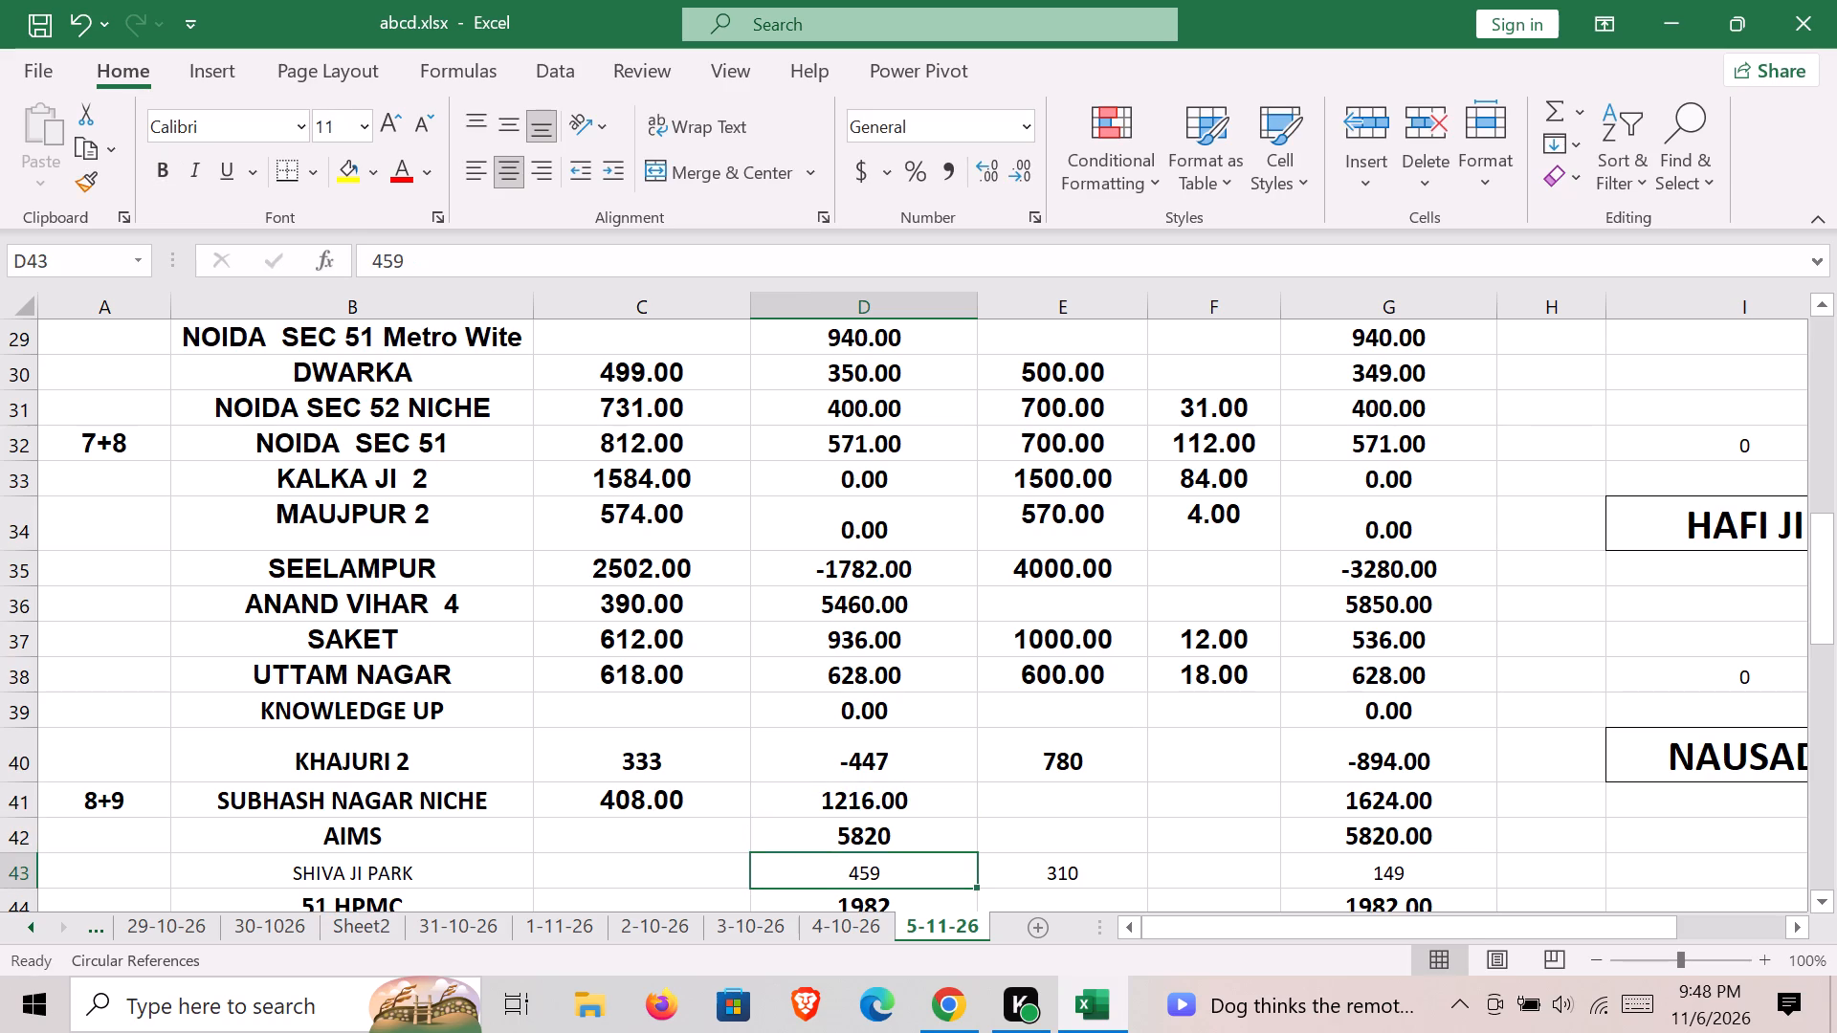
{"action": "type", "text": "149"}
{"action": "key", "text": "Down"}
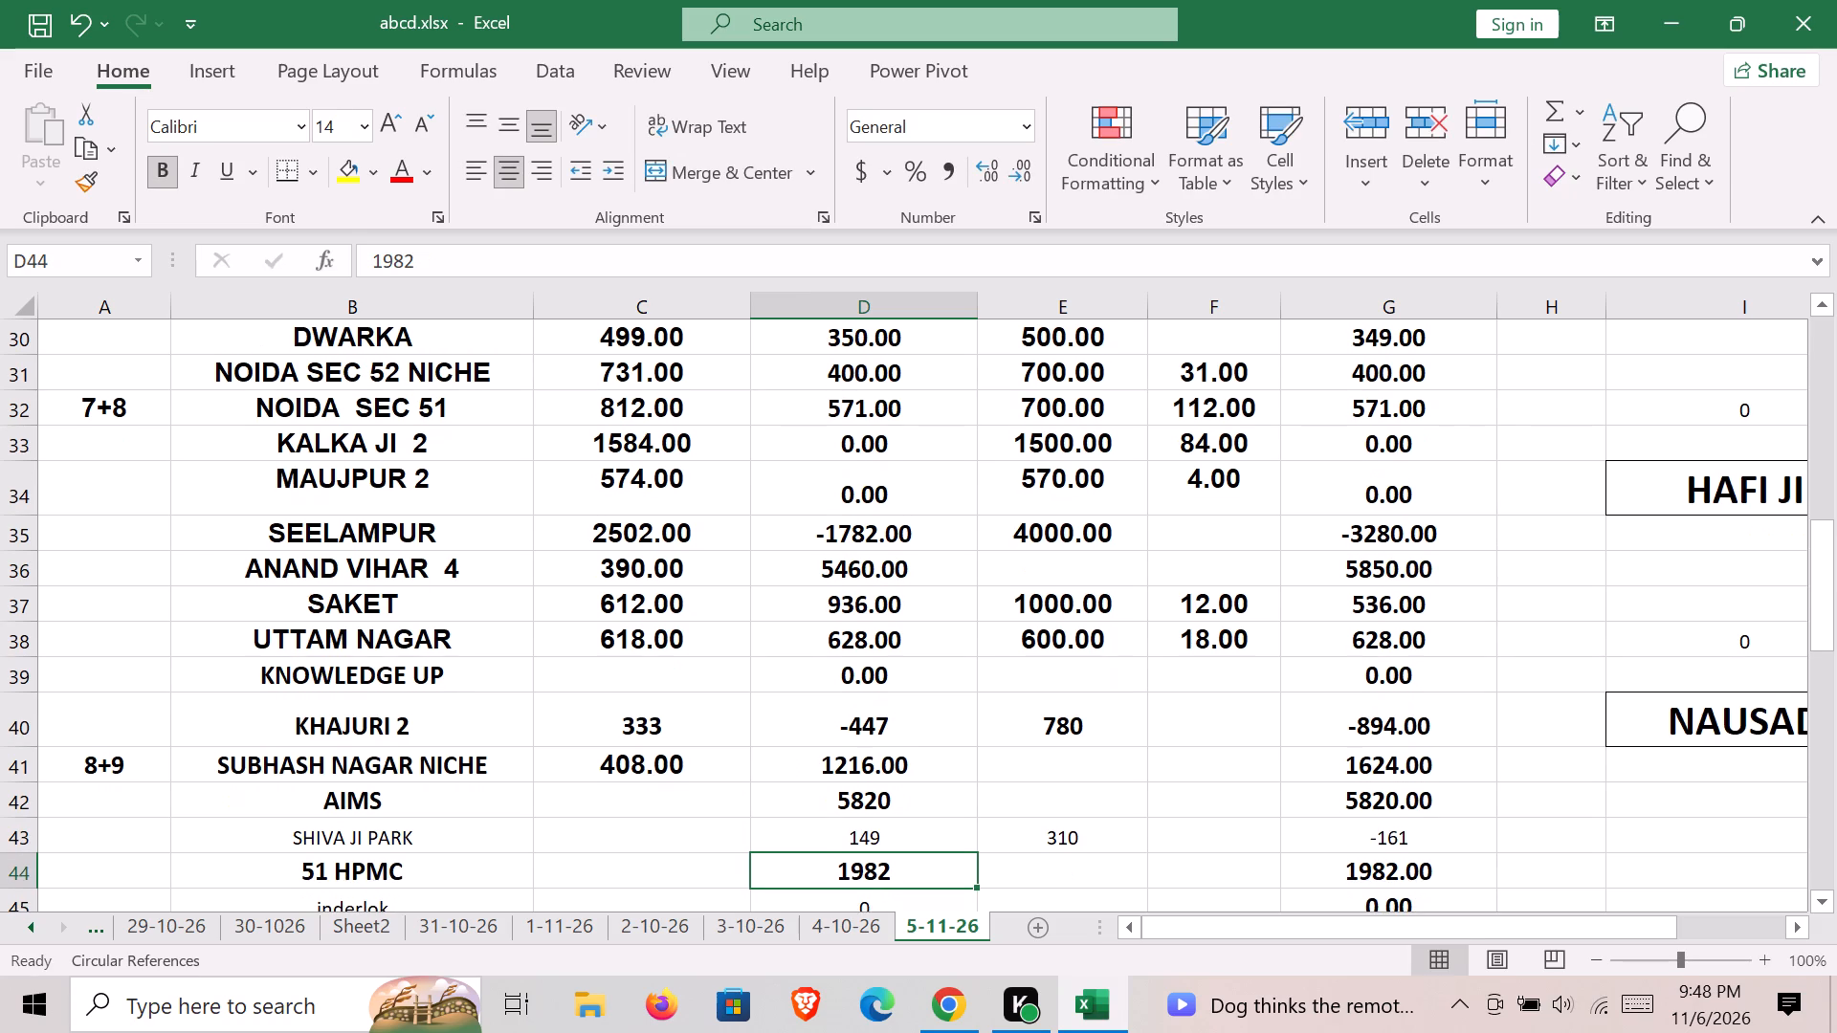
Clear the previous day's Debit Amount entries for all parties, cells C8 to C47, keeping the totals row.
{"action": "key", "text": "Down"}
{"action": "key", "text": "Down"}
{"action": "key", "text": "Down"}
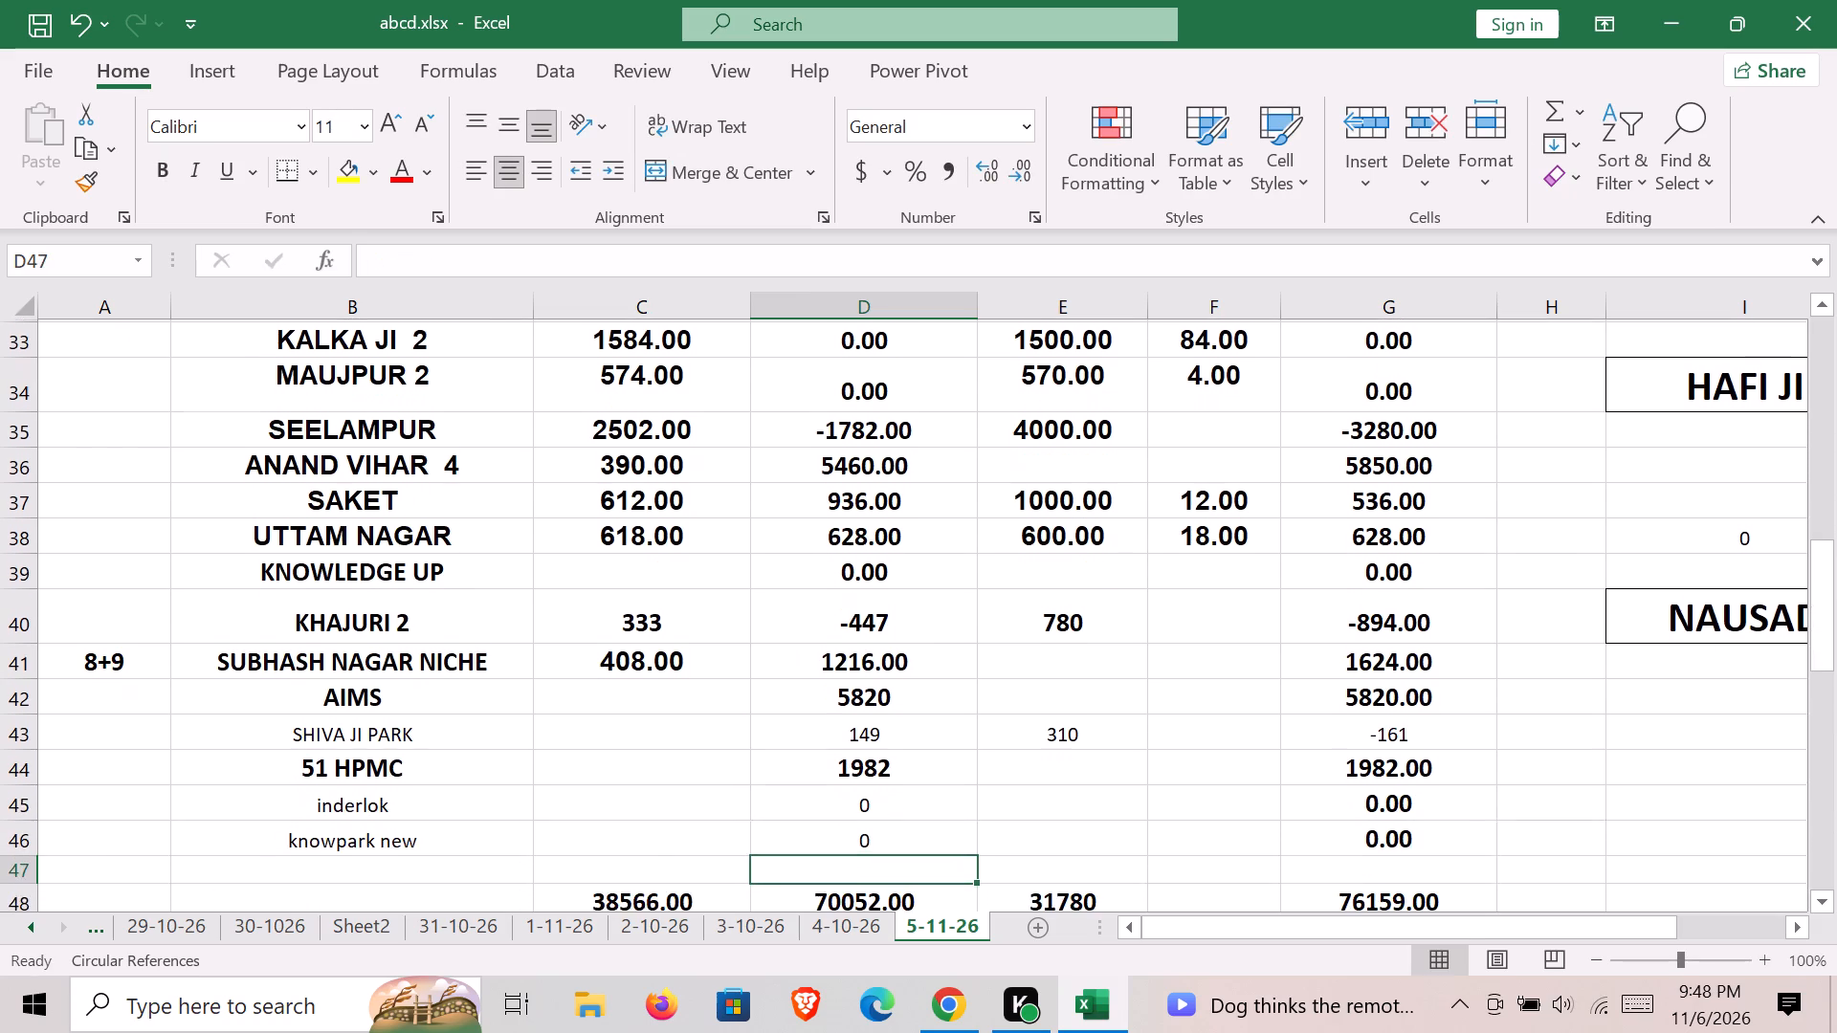
{"action": "key", "text": "Down"}
{"action": "key", "text": "Up"}
{"action": "key", "text": "Left"}
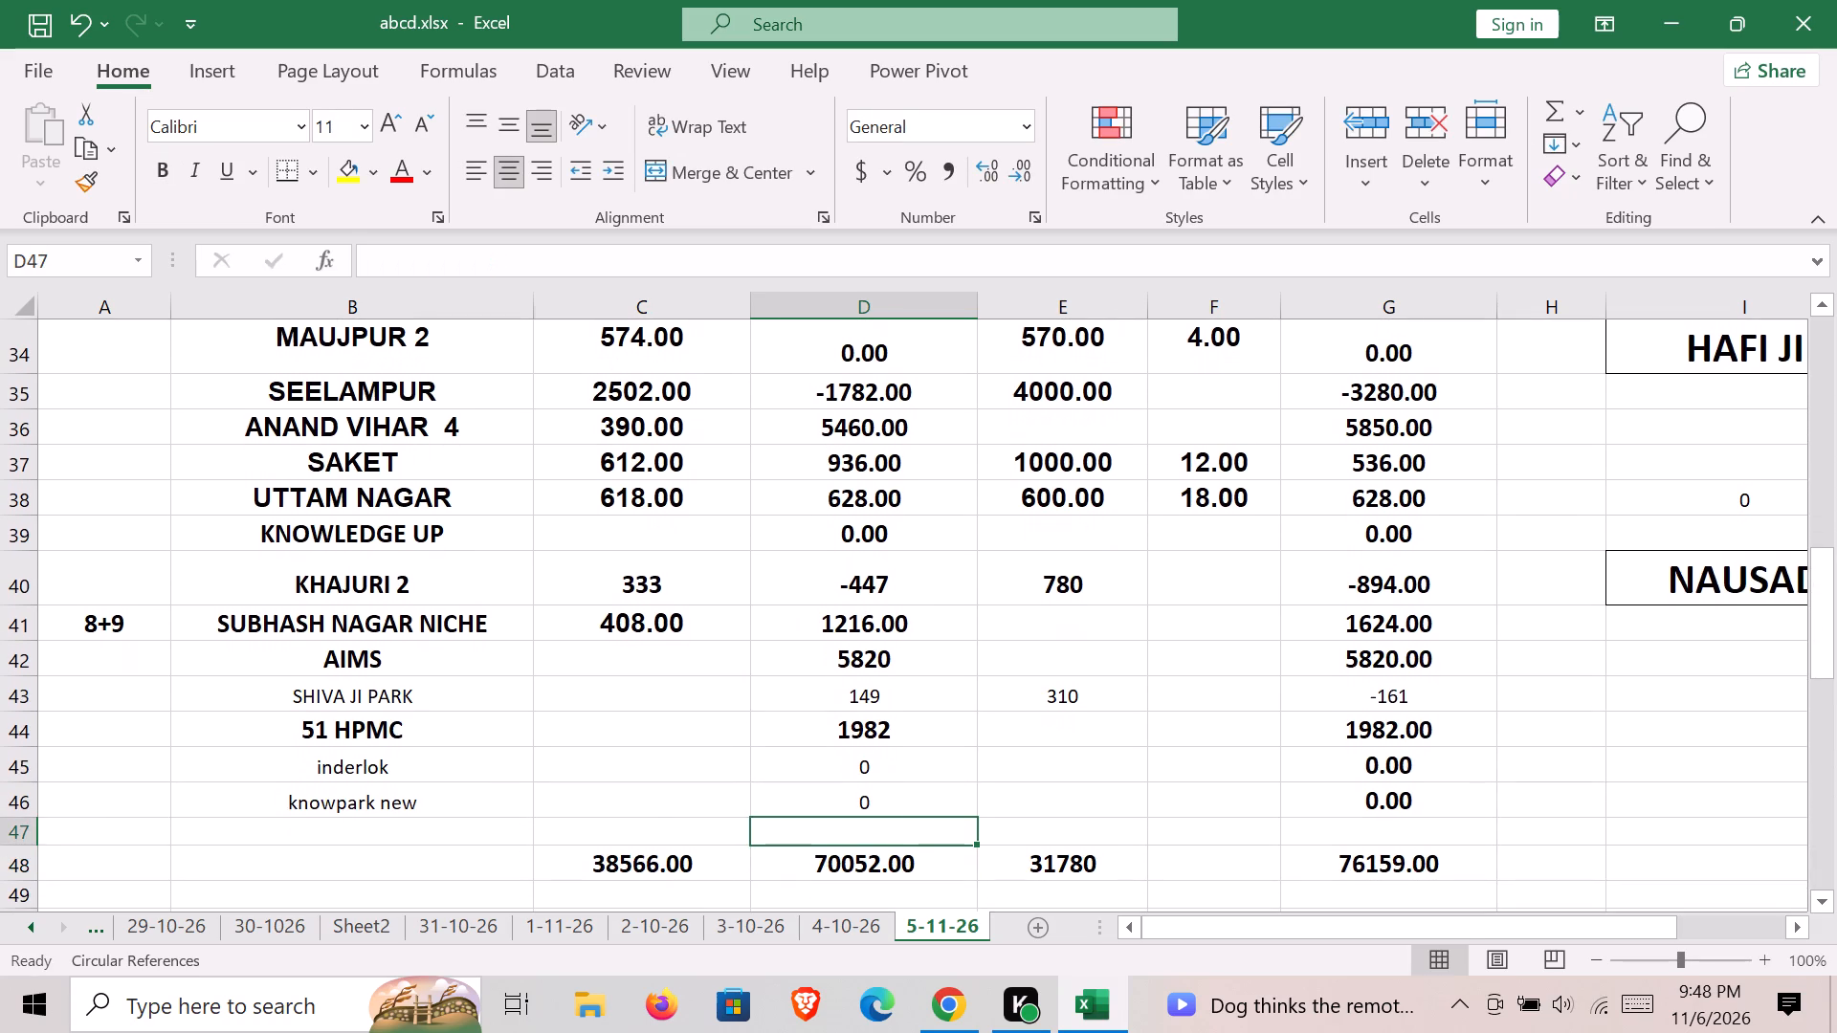
{"action": "key", "text": "shift+Up"}
{"action": "key", "text": "shift+Up"}
{"action": "key", "text": "shift+Up"}
{"action": "key", "text": "shift+Up"}
{"action": "key", "text": "shift+Up"}
{"action": "key", "text": "shift+Up"}
{"action": "key", "text": "shift+Up"}
{"action": "key", "text": "shift+Up"}
{"action": "key", "text": "shift+Up"}
{"action": "key", "text": "shift+Up"}
{"action": "key", "text": "shift+Up"}
{"action": "key", "text": "shift+Up"}
{"action": "key", "text": "shift+Up"}
{"action": "key", "text": "shift+Up"}
{"action": "key", "text": "shift+Up"}
{"action": "key", "text": "shift+Up"}
{"action": "key", "text": "shift+Up"}
{"action": "key", "text": "shift+Up"}
{"action": "key", "text": "shift+Up"}
{"action": "key", "text": "shift+Up"}
{"action": "key", "text": "shift+Up"}
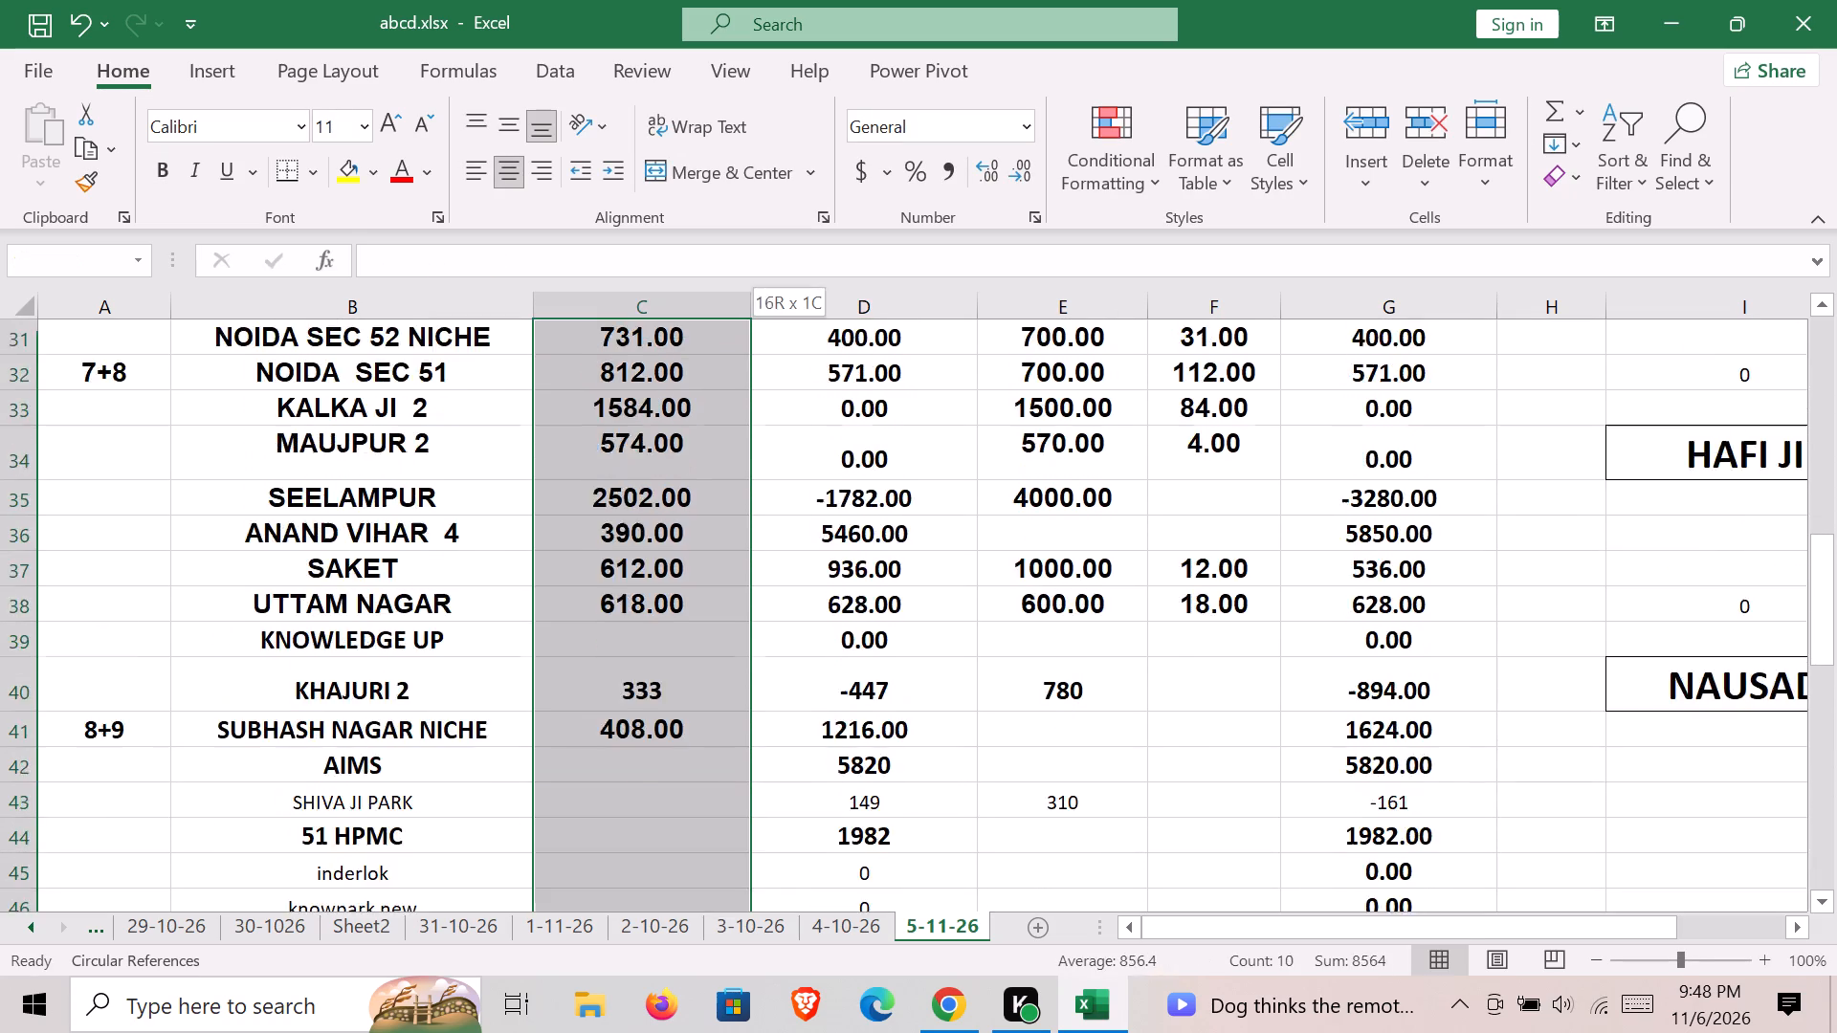
{"action": "key", "text": "shift+Down"}
{"action": "key", "text": "shift+Down"}
{"action": "key", "text": "shift+Down"}
{"action": "key", "text": "shift+Down"}
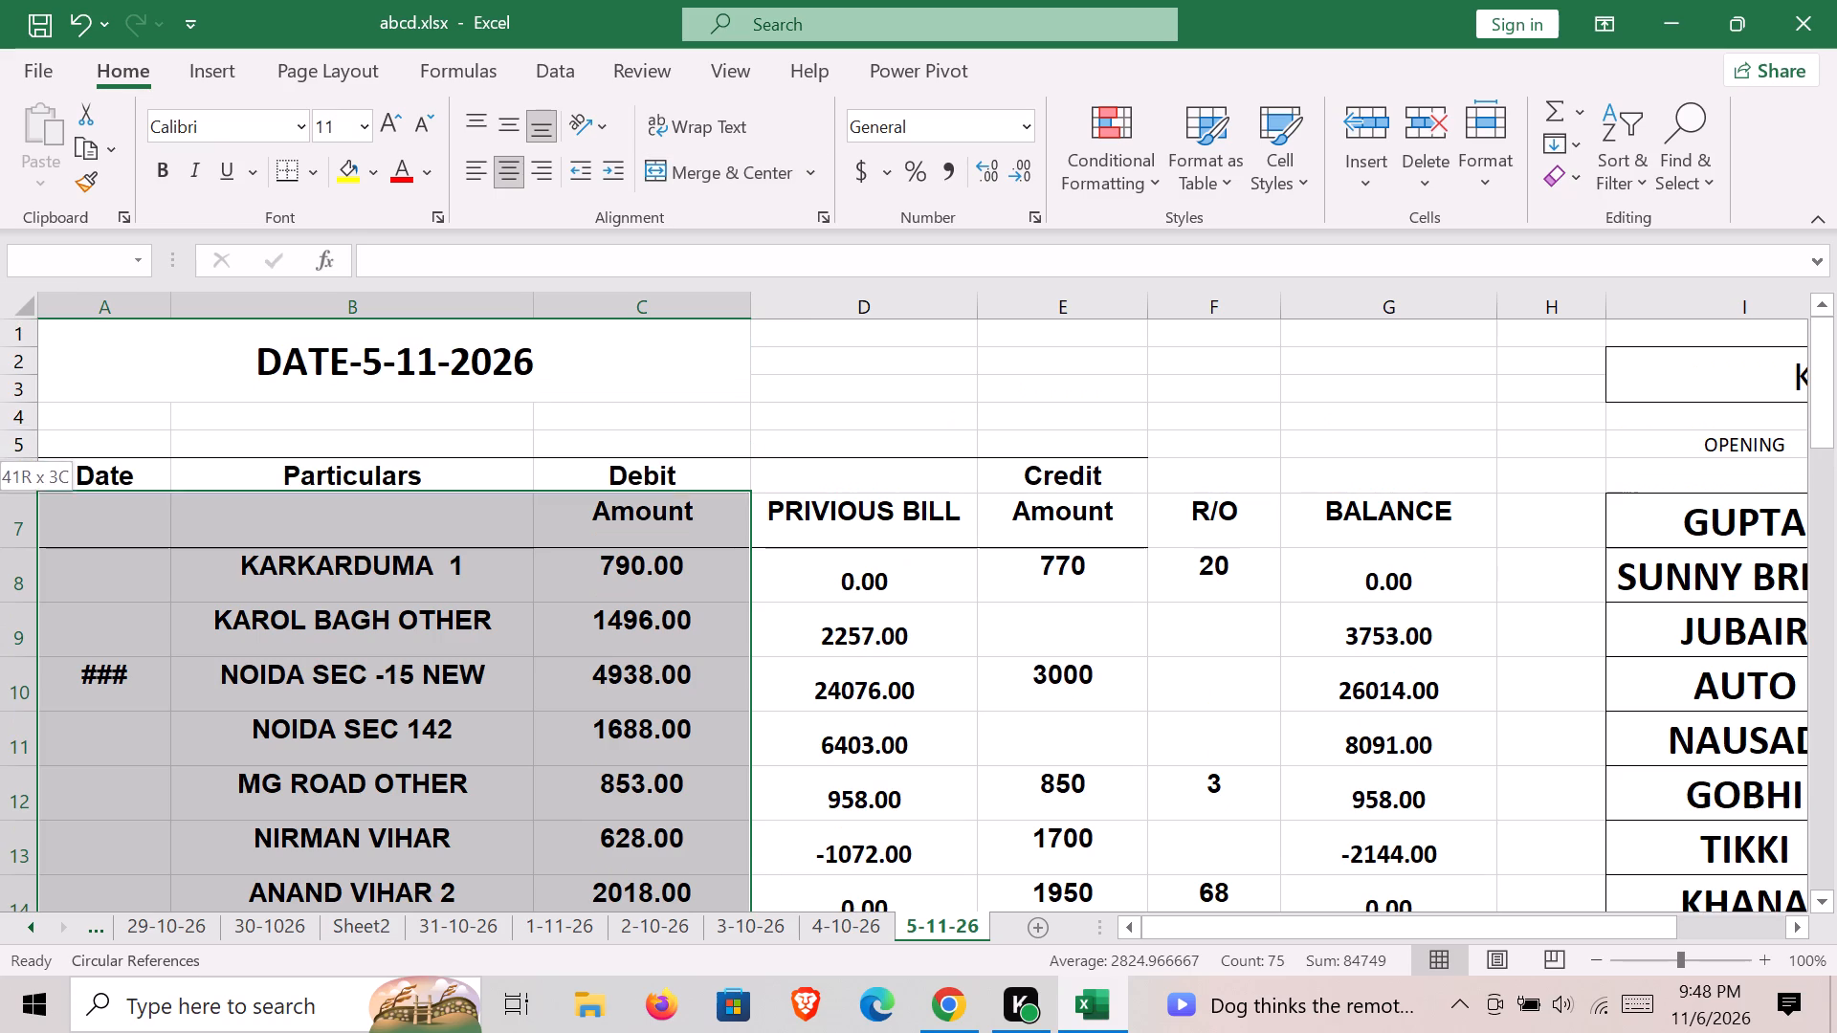
{"action": "key", "text": "shift+Down"}
{"action": "key", "text": "shift+Down"}
{"action": "key", "text": "shift+Up"}
{"action": "key", "text": "shift+Right"}
{"action": "key", "text": "shift+Right"}
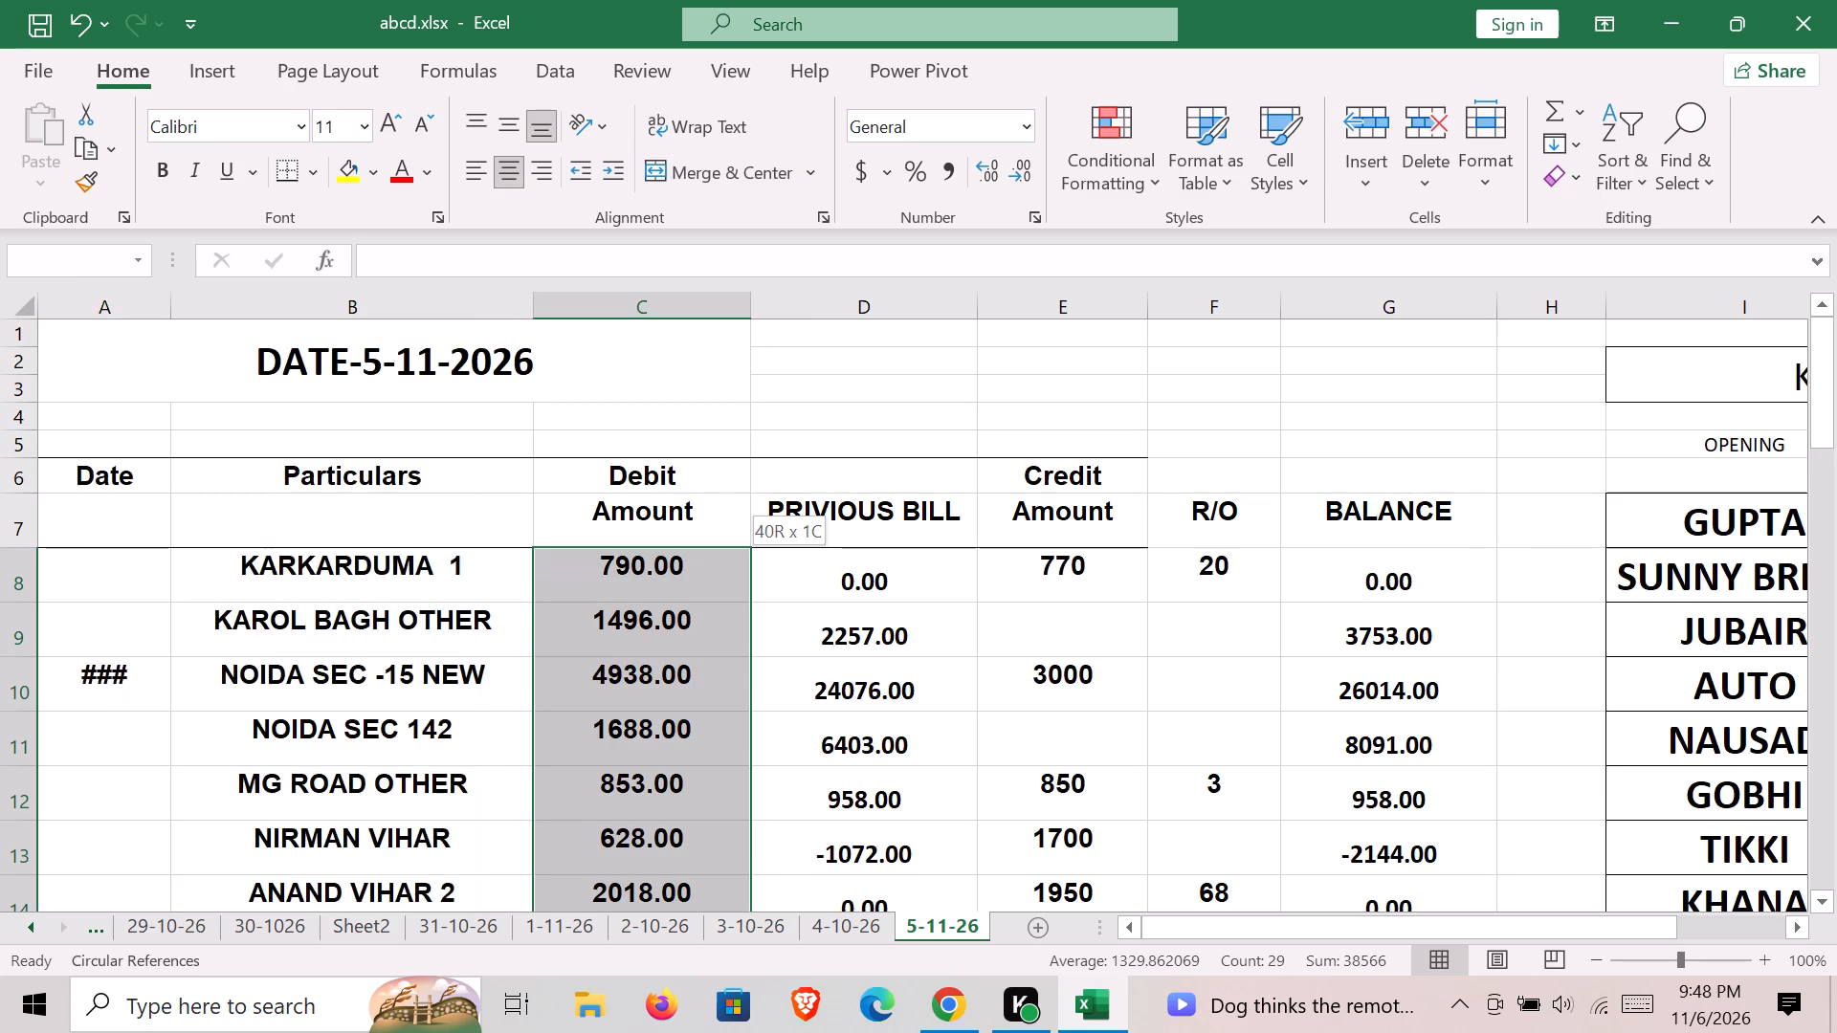
{"action": "key", "text": "Delete"}
Clear the previous day's Credit Amount and R/O entries for all parties, cells E8 to F47.
{"action": "key", "text": "Right"}
{"action": "key", "text": "Right"}
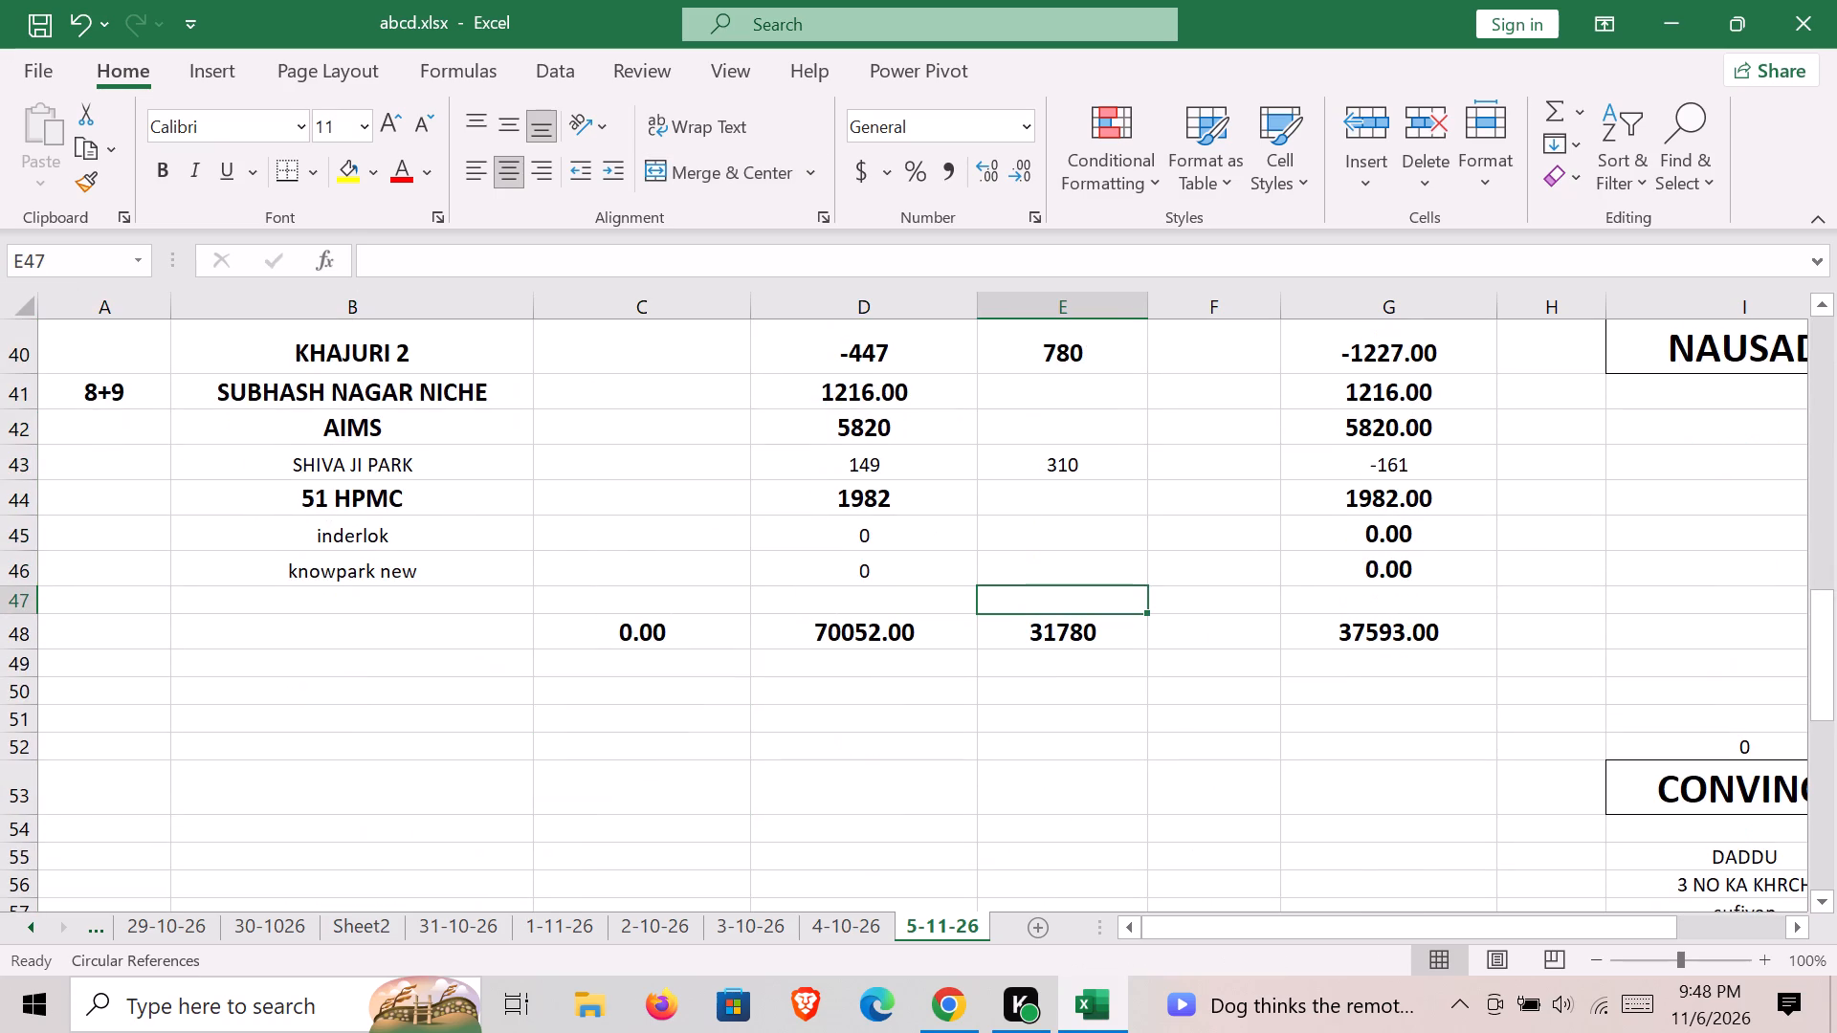
{"action": "key", "text": "shift+Right"}
{"action": "key", "text": "shift+Up"}
{"action": "key", "text": "shift+Up"}
{"action": "key", "text": "shift+Up"}
{"action": "key", "text": "shift+Up"}
{"action": "key", "text": "shift+Up"}
{"action": "key", "text": "shift+Up"}
{"action": "key", "text": "shift+Up"}
{"action": "key", "text": "shift+Up"}
{"action": "key", "text": "shift+Up"}
{"action": "key", "text": "shift+Up"}
{"action": "key", "text": "shift+Up"}
{"action": "key", "text": "shift+Up"}
{"action": "key", "text": "shift+Up"}
{"action": "key", "text": "shift+Up"}
{"action": "key", "text": "shift+Up"}
{"action": "key", "text": "shift+Up"}
{"action": "key", "text": "shift+Up"}
{"action": "key", "text": "shift+Up"}
{"action": "key", "text": "shift+Up"}
{"action": "key", "text": "shift+Up"}
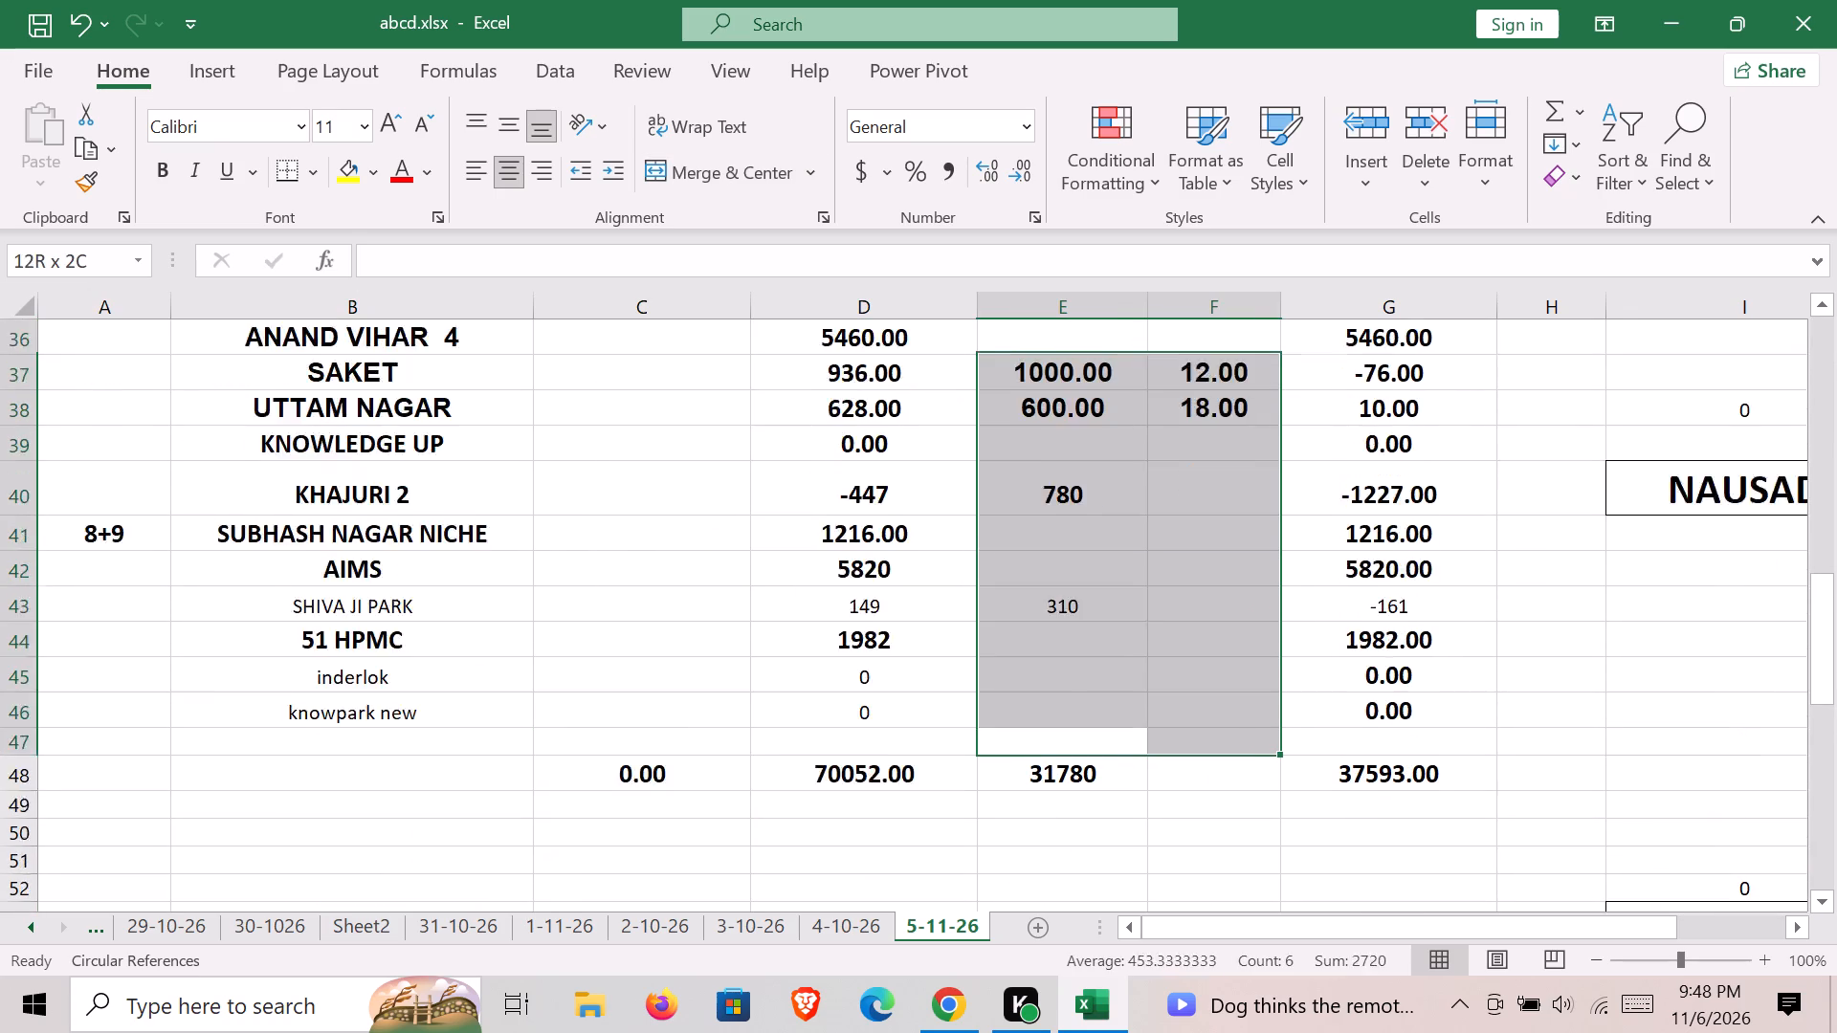
{"action": "key", "text": "shift+Down"}
{"action": "key", "text": "shift+Down"}
{"action": "key", "text": "shift+Down"}
{"action": "key", "text": "shift+Down"}
{"action": "key", "text": "shift+Down"}
{"action": "key", "text": "shift+Down"}
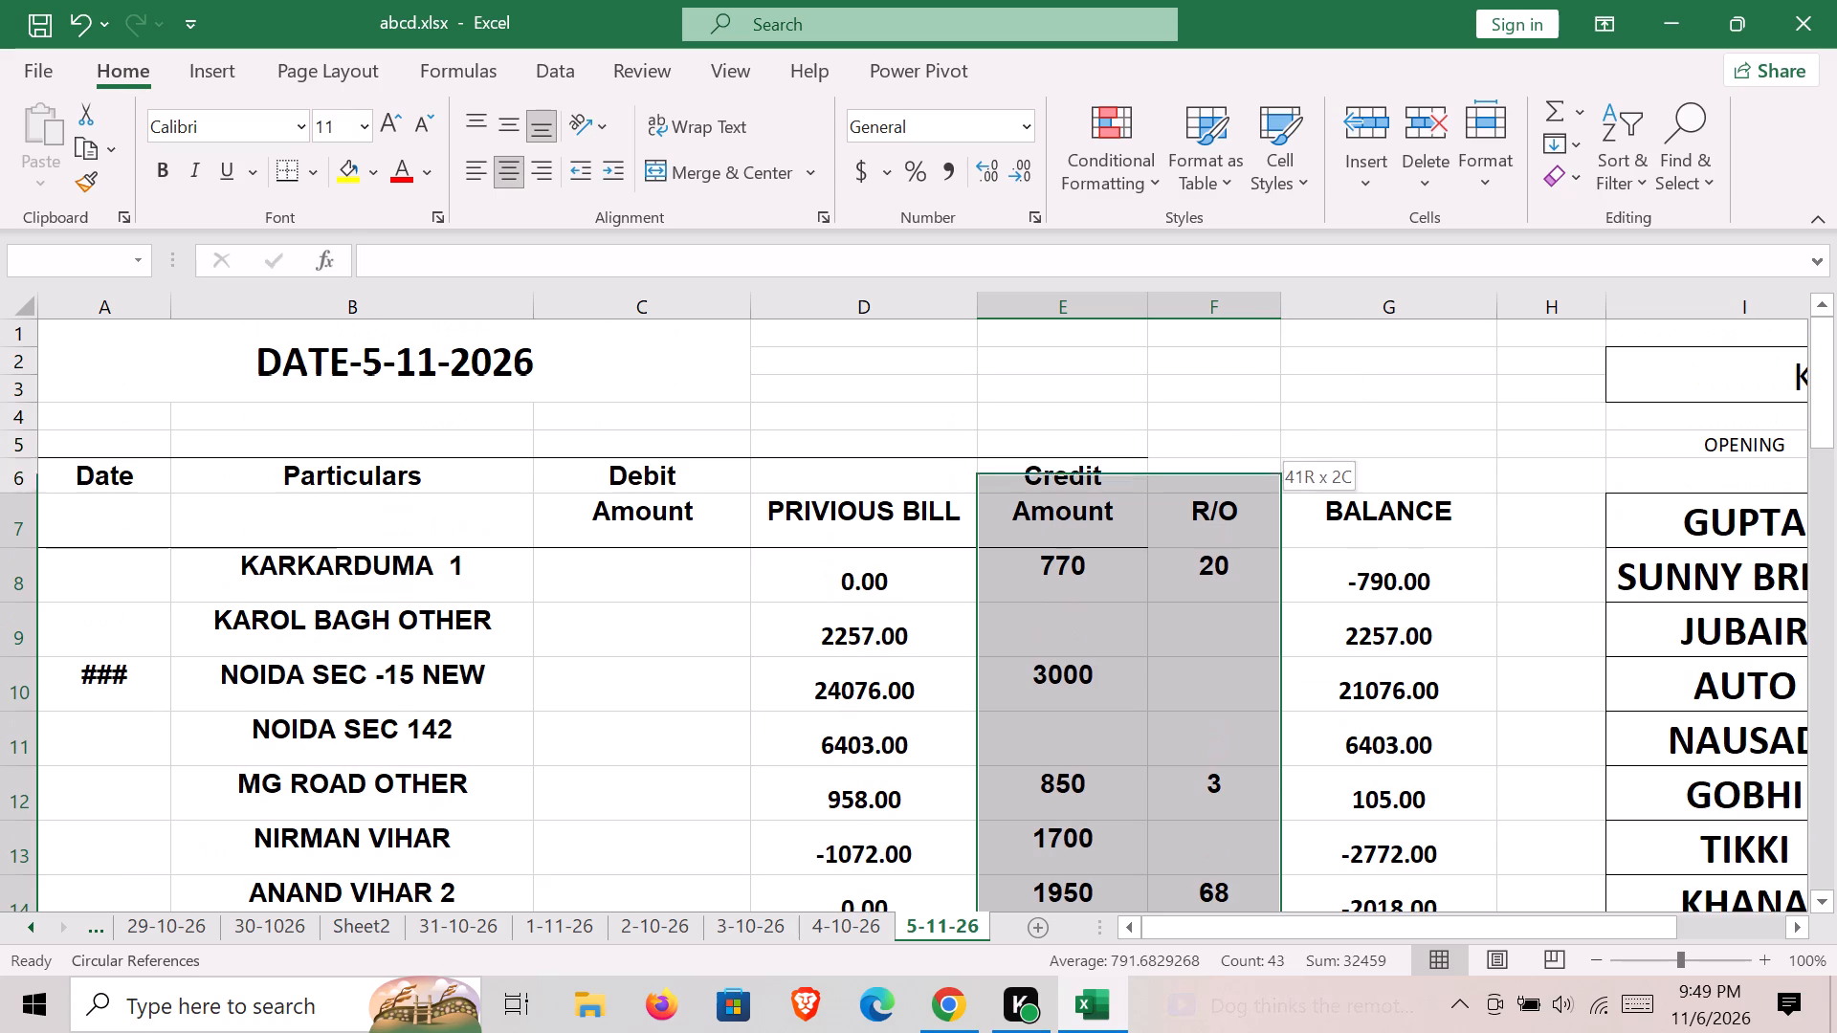
{"action": "key", "text": "shift+Down"}
{"action": "key", "text": "shift+Down"}
{"action": "key", "text": "shift+Up"}
{"action": "key", "text": "Delete"}
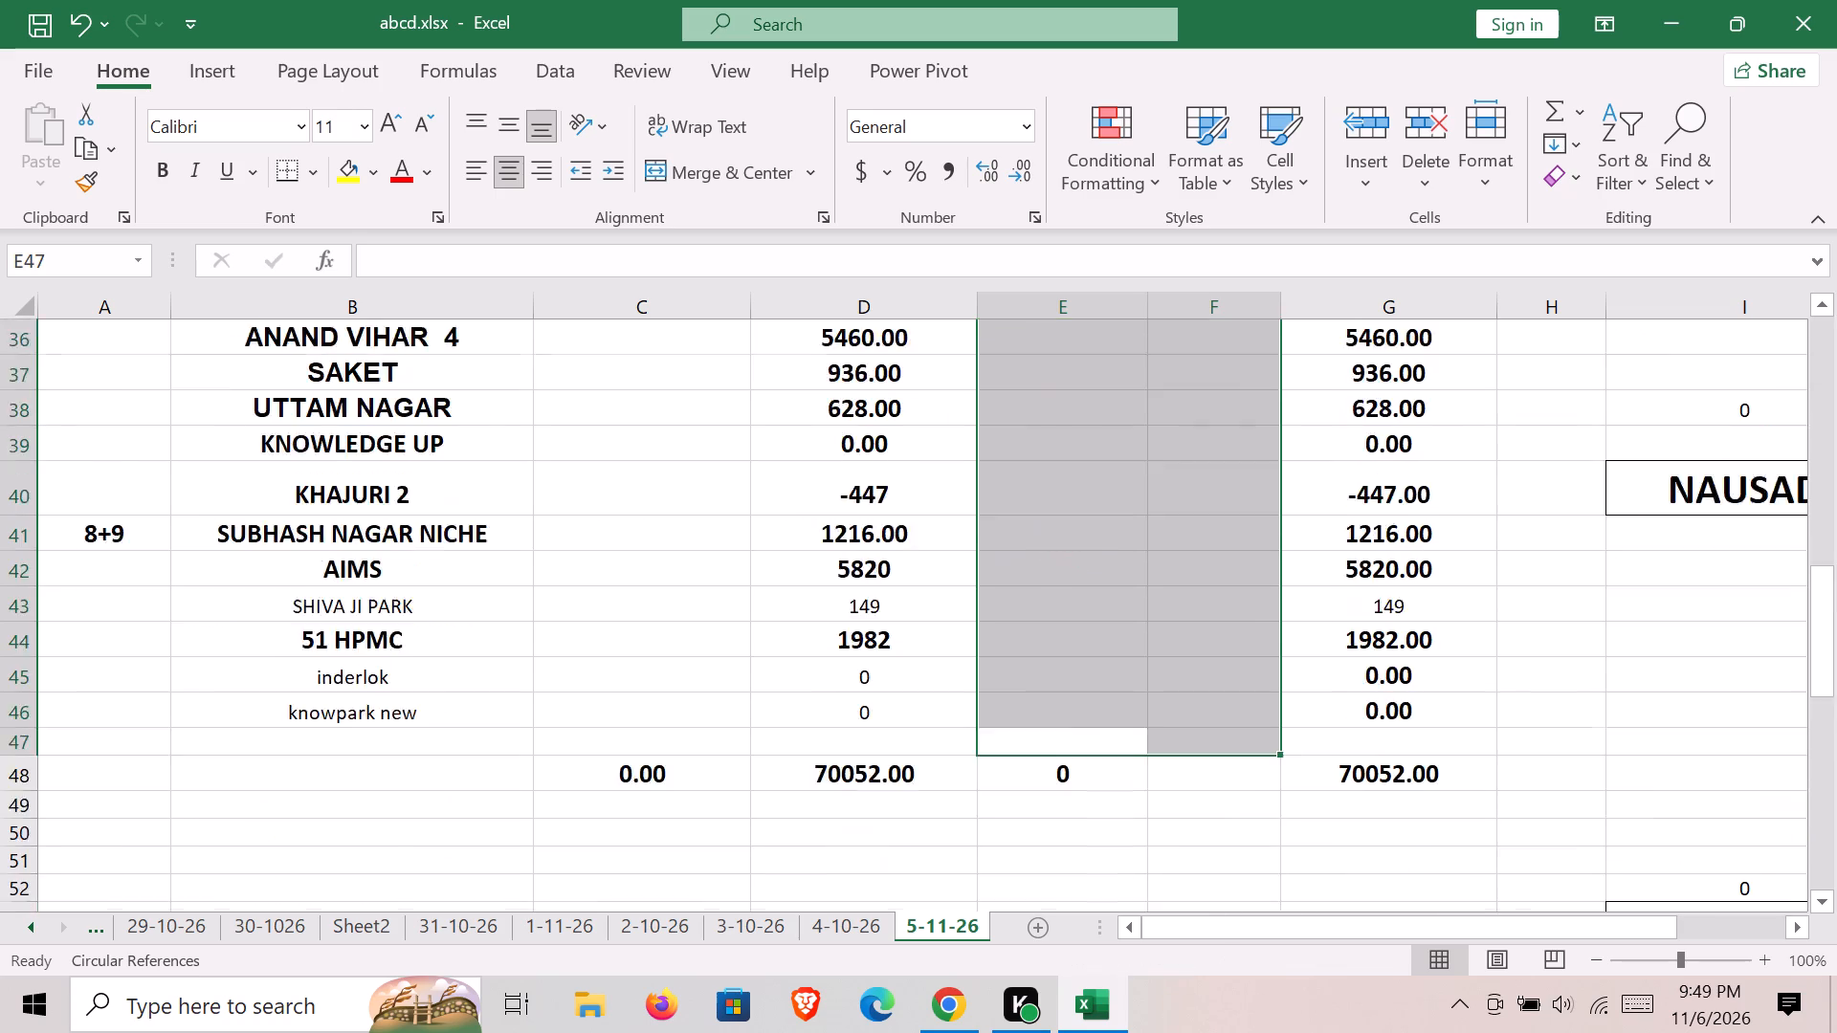
Enter a Debit Amount of 1023 for KARKARDUMA 1 in cell C8.
{"action": "key", "text": "Left"}
{"action": "key", "text": "Left"}
{"action": "key", "text": "Up"}
{"action": "key", "text": "Up"}
{"action": "key", "text": "Up"}
{"action": "key", "text": "Up"}
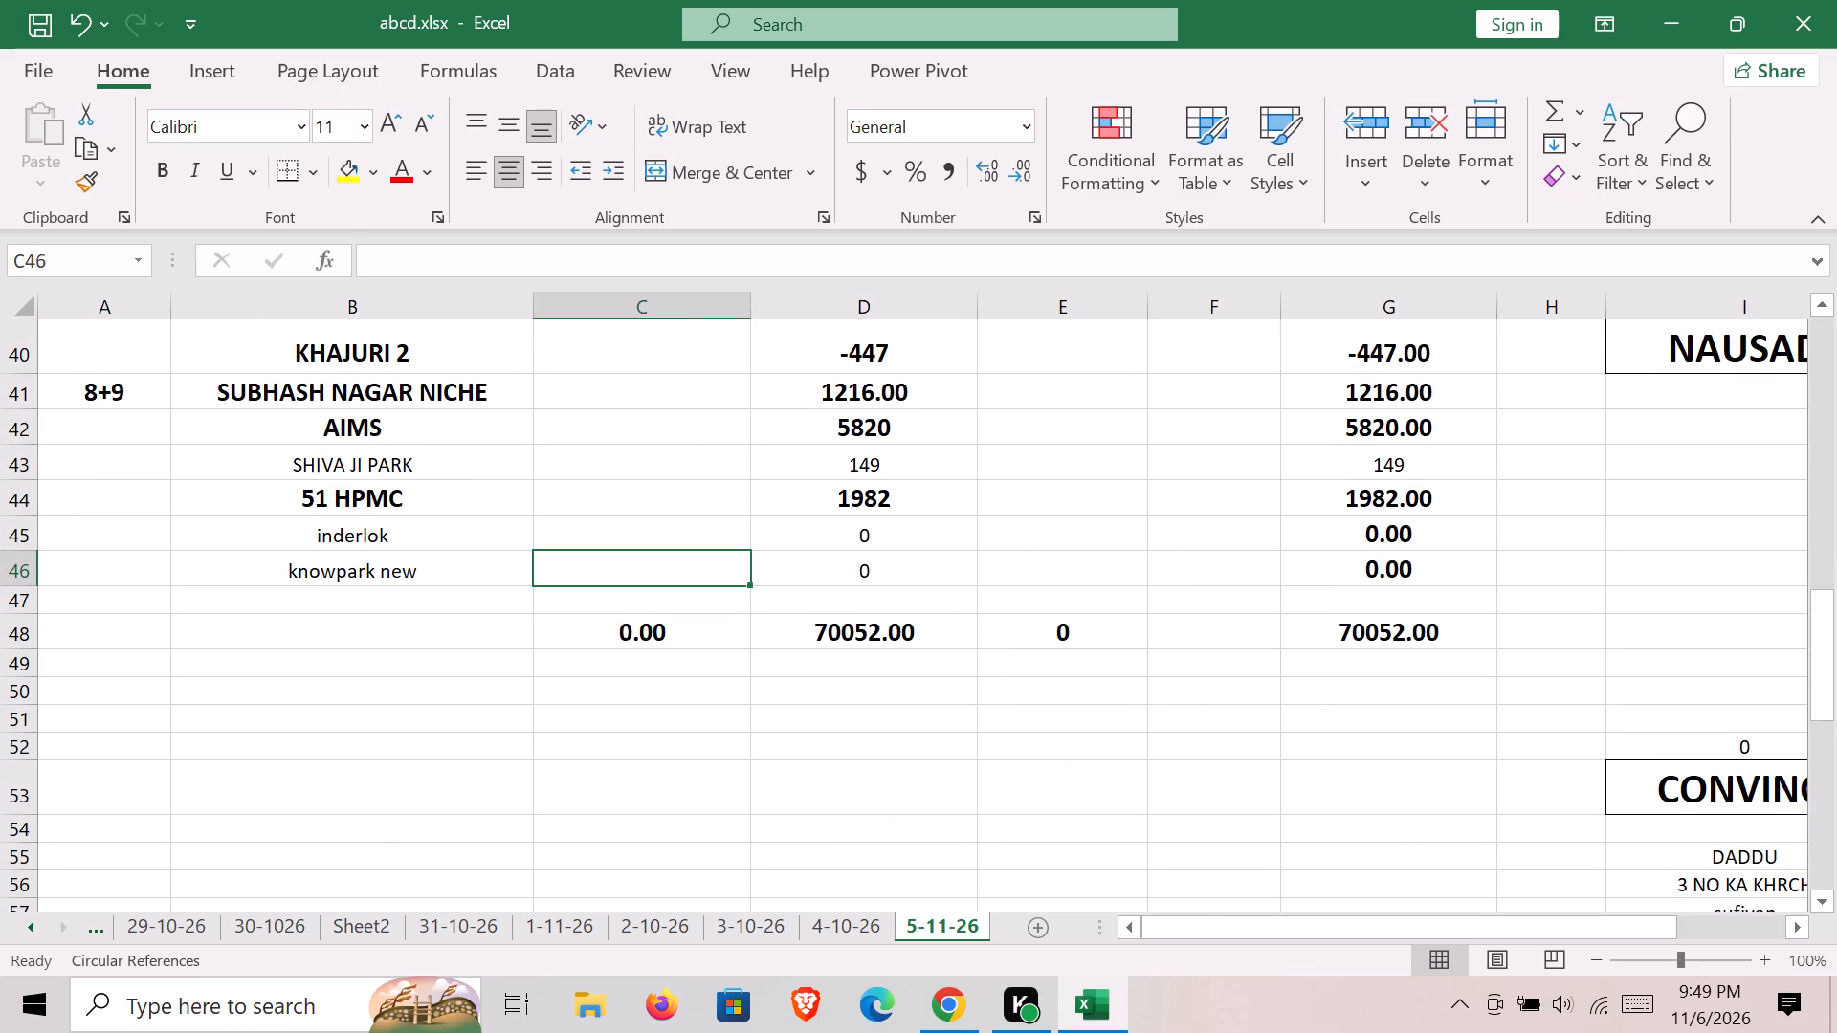
{"action": "key", "text": "Up"}
{"action": "key", "text": "Up"}
{"action": "key", "text": "Up"}
{"action": "key", "text": "Up"}
{"action": "key", "text": "Up"}
{"action": "key", "text": "Up"}
{"action": "key", "text": "Up"}
{"action": "key", "text": "Up"}
{"action": "key", "text": "Up"}
{"action": "key", "text": "Up"}
{"action": "key", "text": "Up"}
{"action": "key", "text": "Up"}
{"action": "key", "text": "Up"}
{"action": "key", "text": "Up"}
{"action": "key", "text": "Up"}
{"action": "key", "text": "Up"}
{"action": "key", "text": "Up"}
{"action": "key", "text": "Up"}
{"action": "key", "text": "Up"}
{"action": "key", "text": "Up"}
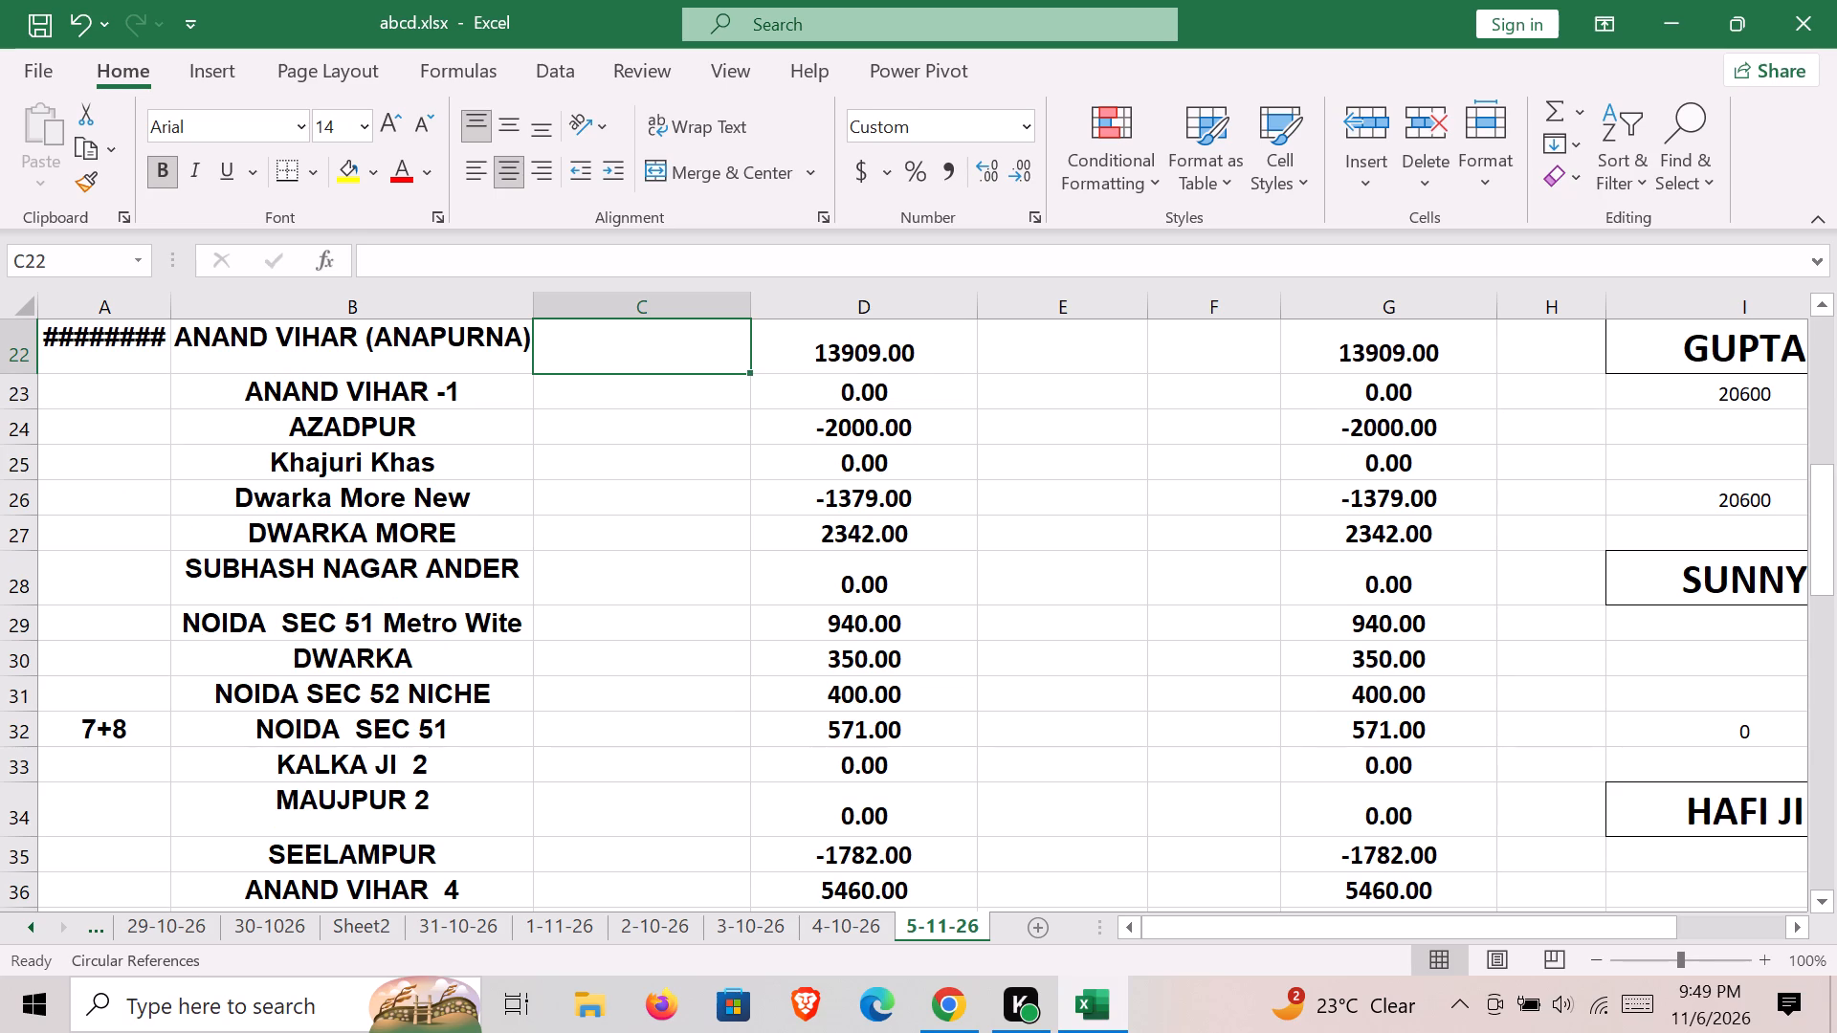
{"action": "key", "text": "Up"}
{"action": "key", "text": "Up"}
{"action": "key", "text": "Up"}
{"action": "key", "text": "Up"}
{"action": "key", "text": "Up"}
{"action": "key", "text": "Up"}
{"action": "key", "text": "Up"}
{"action": "key", "text": "Up"}
{"action": "key", "text": "Up"}
{"action": "key", "text": "Up"}
{"action": "key", "text": "Up"}
{"action": "key", "text": "Up"}
{"action": "key", "text": "Up"}
{"action": "key", "text": "Up"}
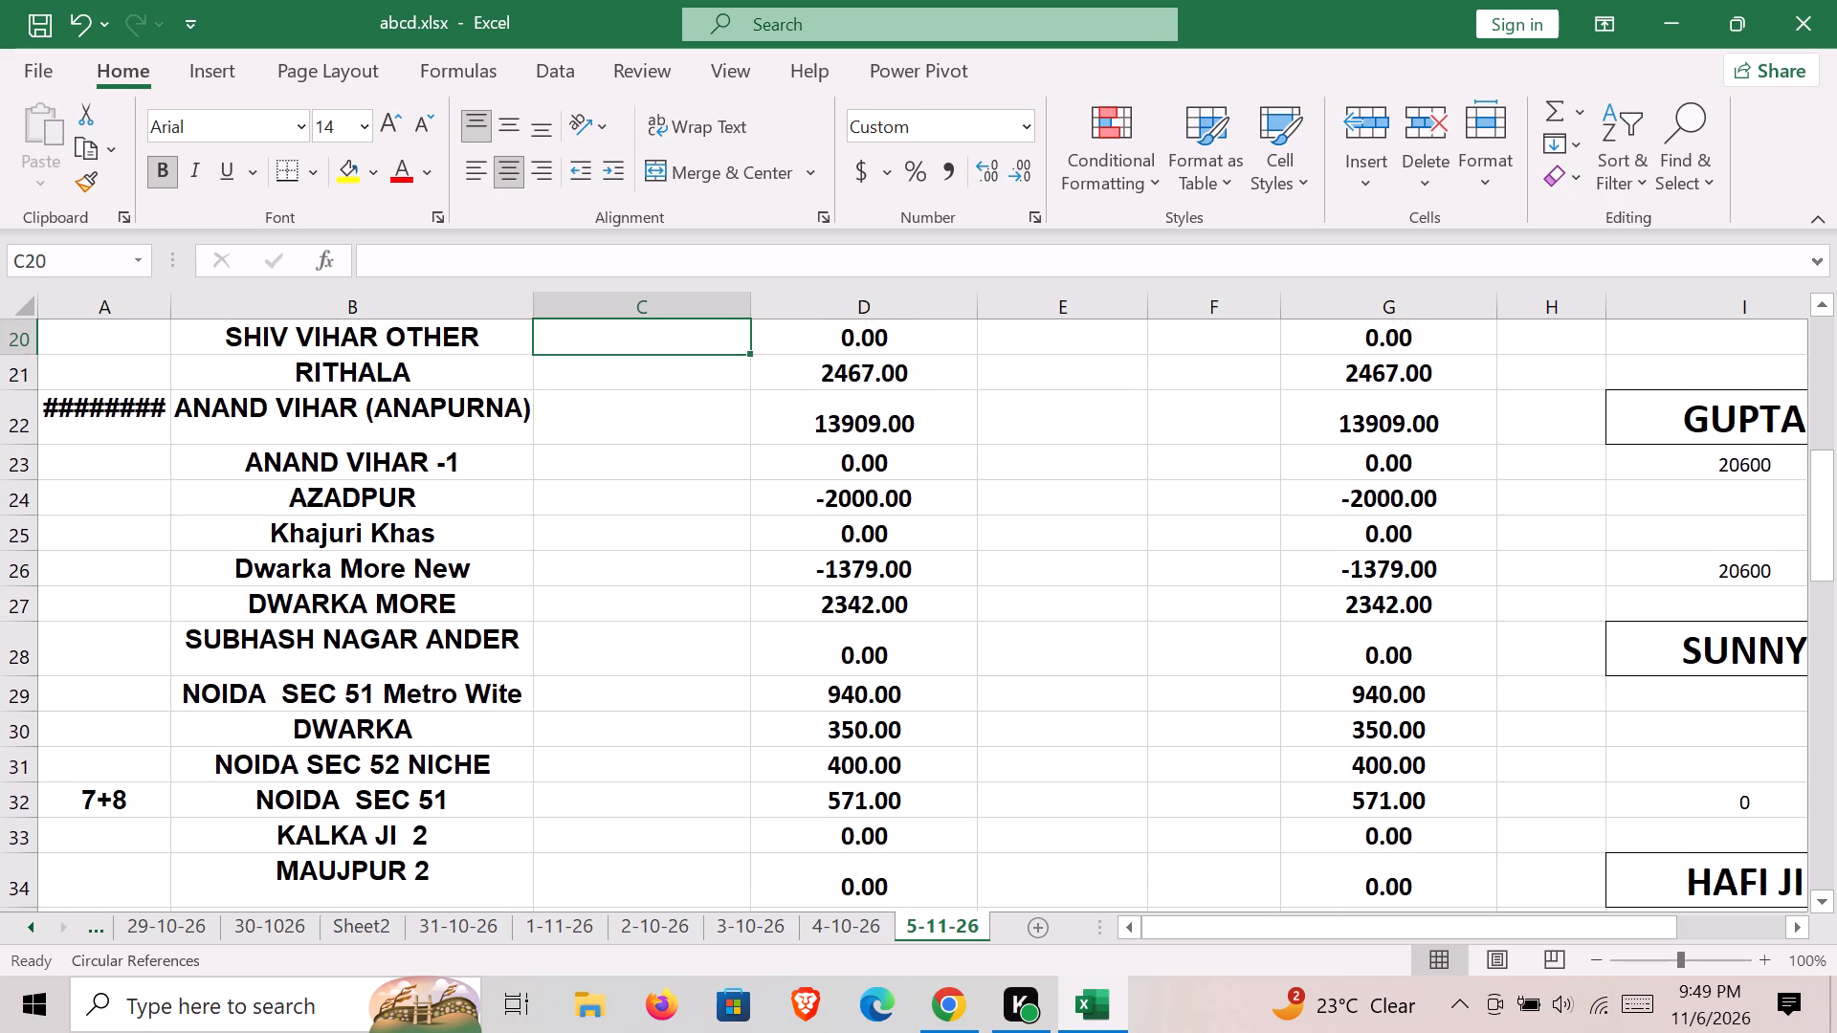
{"action": "type", "text": "1023"}
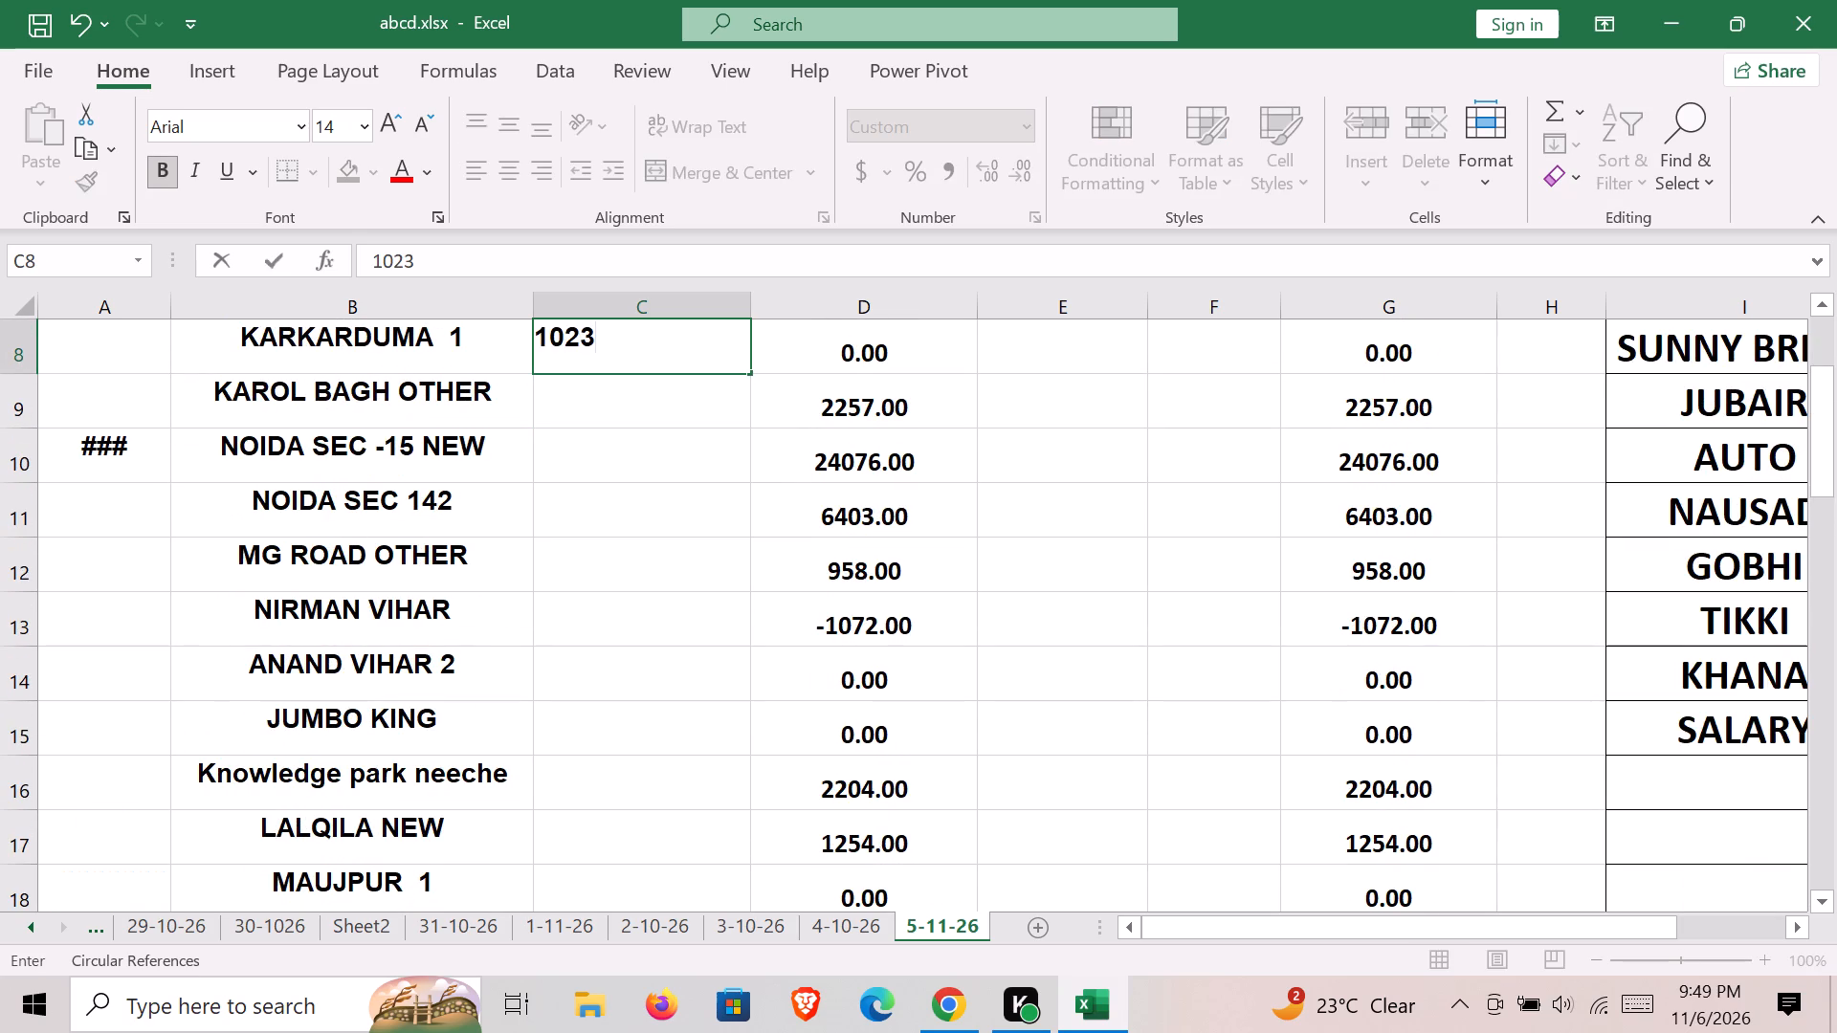
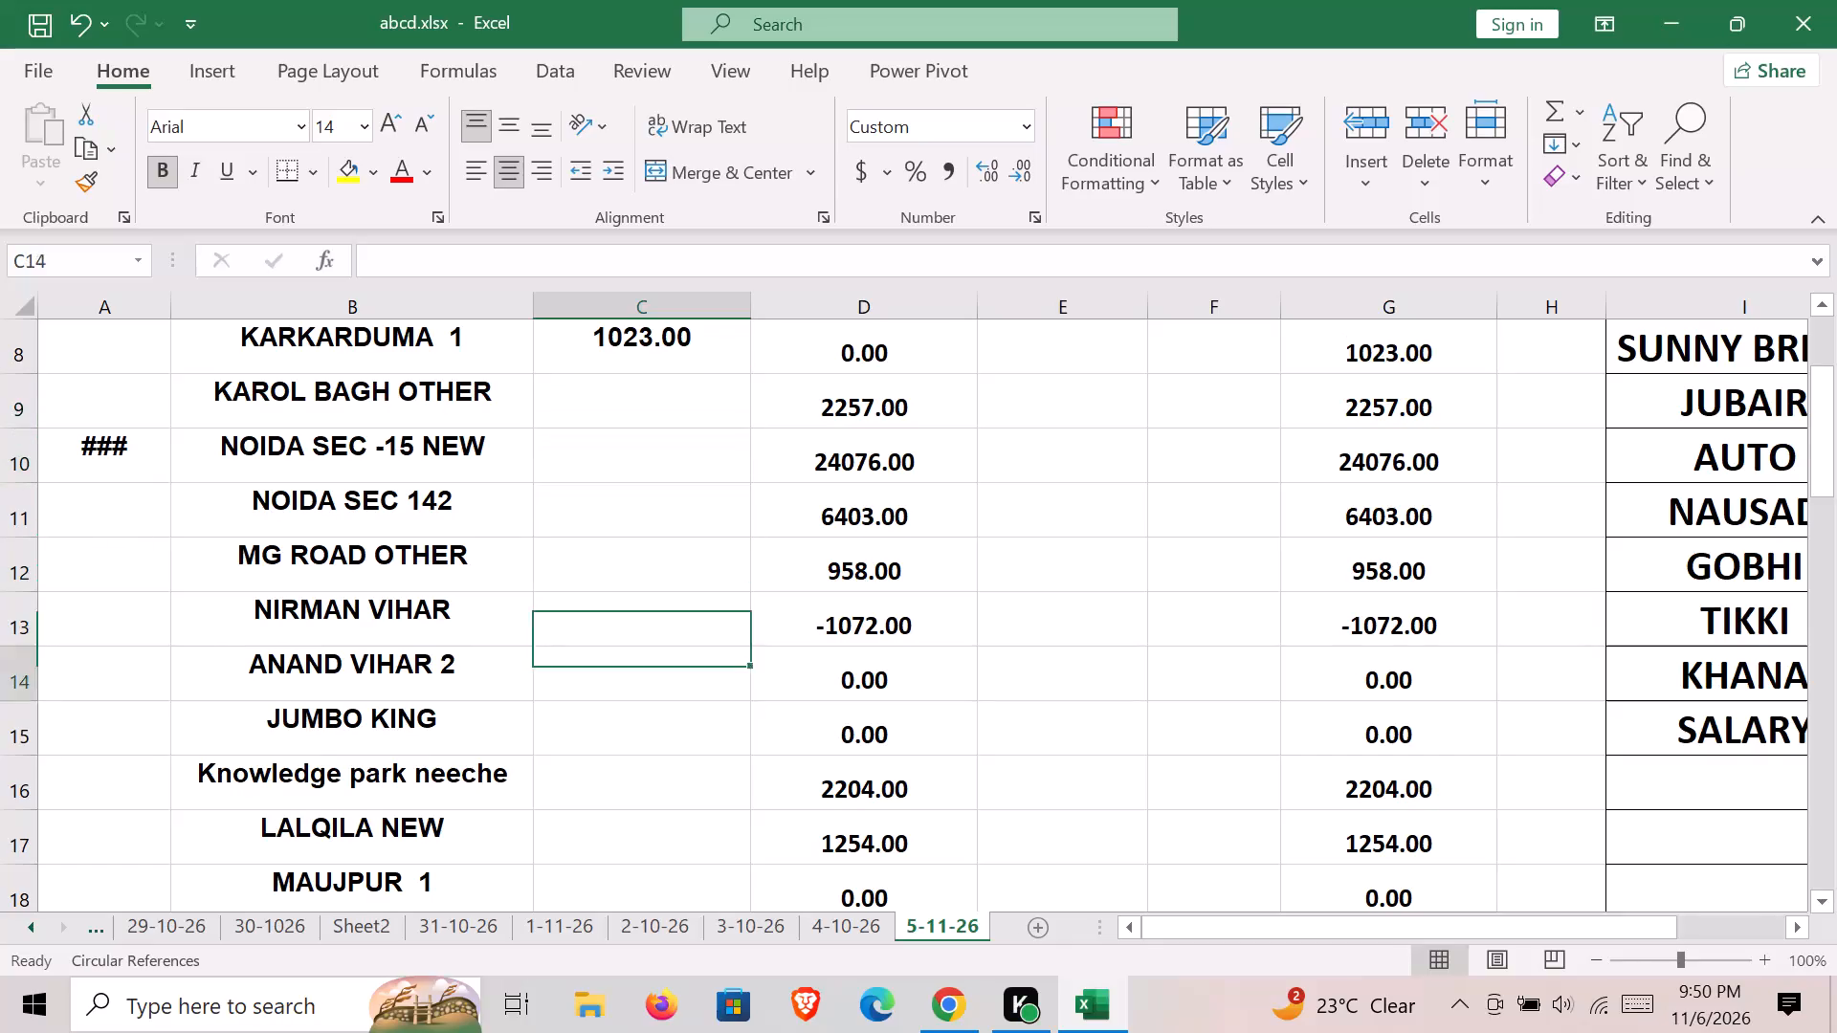
Enter a Debit Amount of 350 for JUMBO KING in cell C15.
{"action": "key", "text": "Up"}
{"action": "key", "text": "Up"}
{"action": "key", "text": "Up"}
{"action": "key", "text": "Up"}
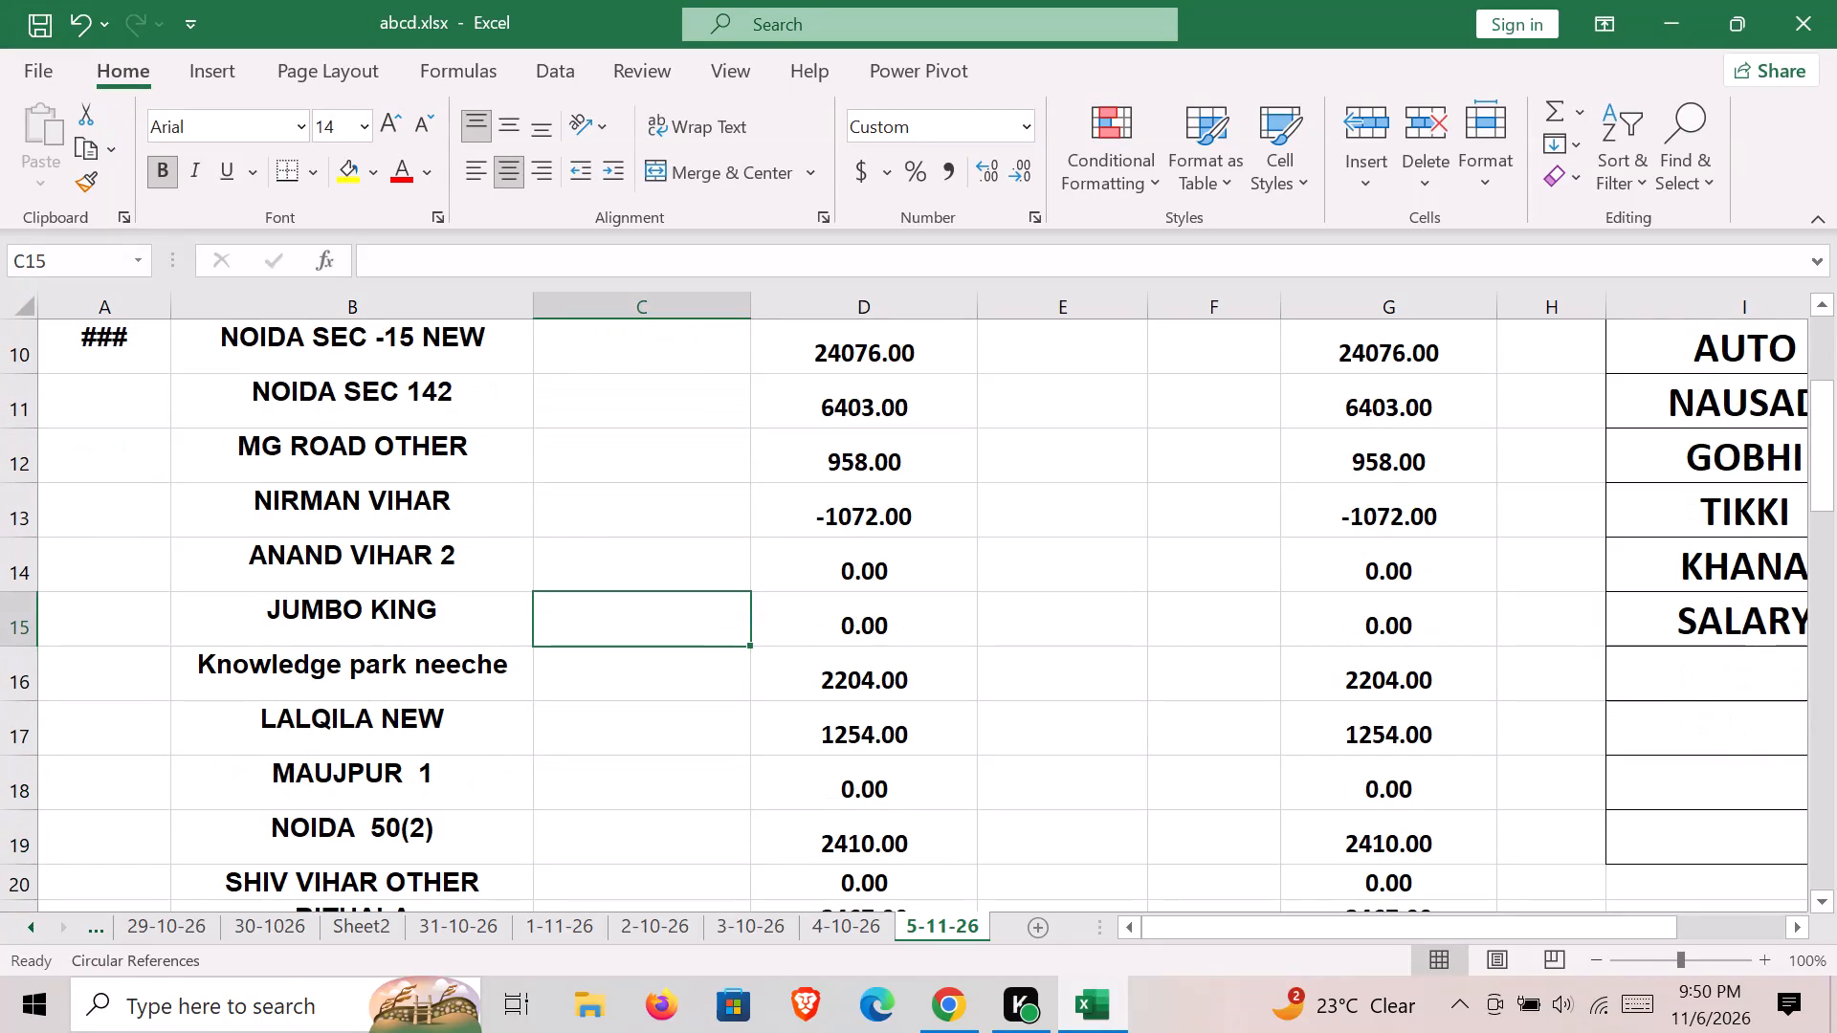
{"action": "type", "text": "350"}
{"action": "key", "text": "Down"}
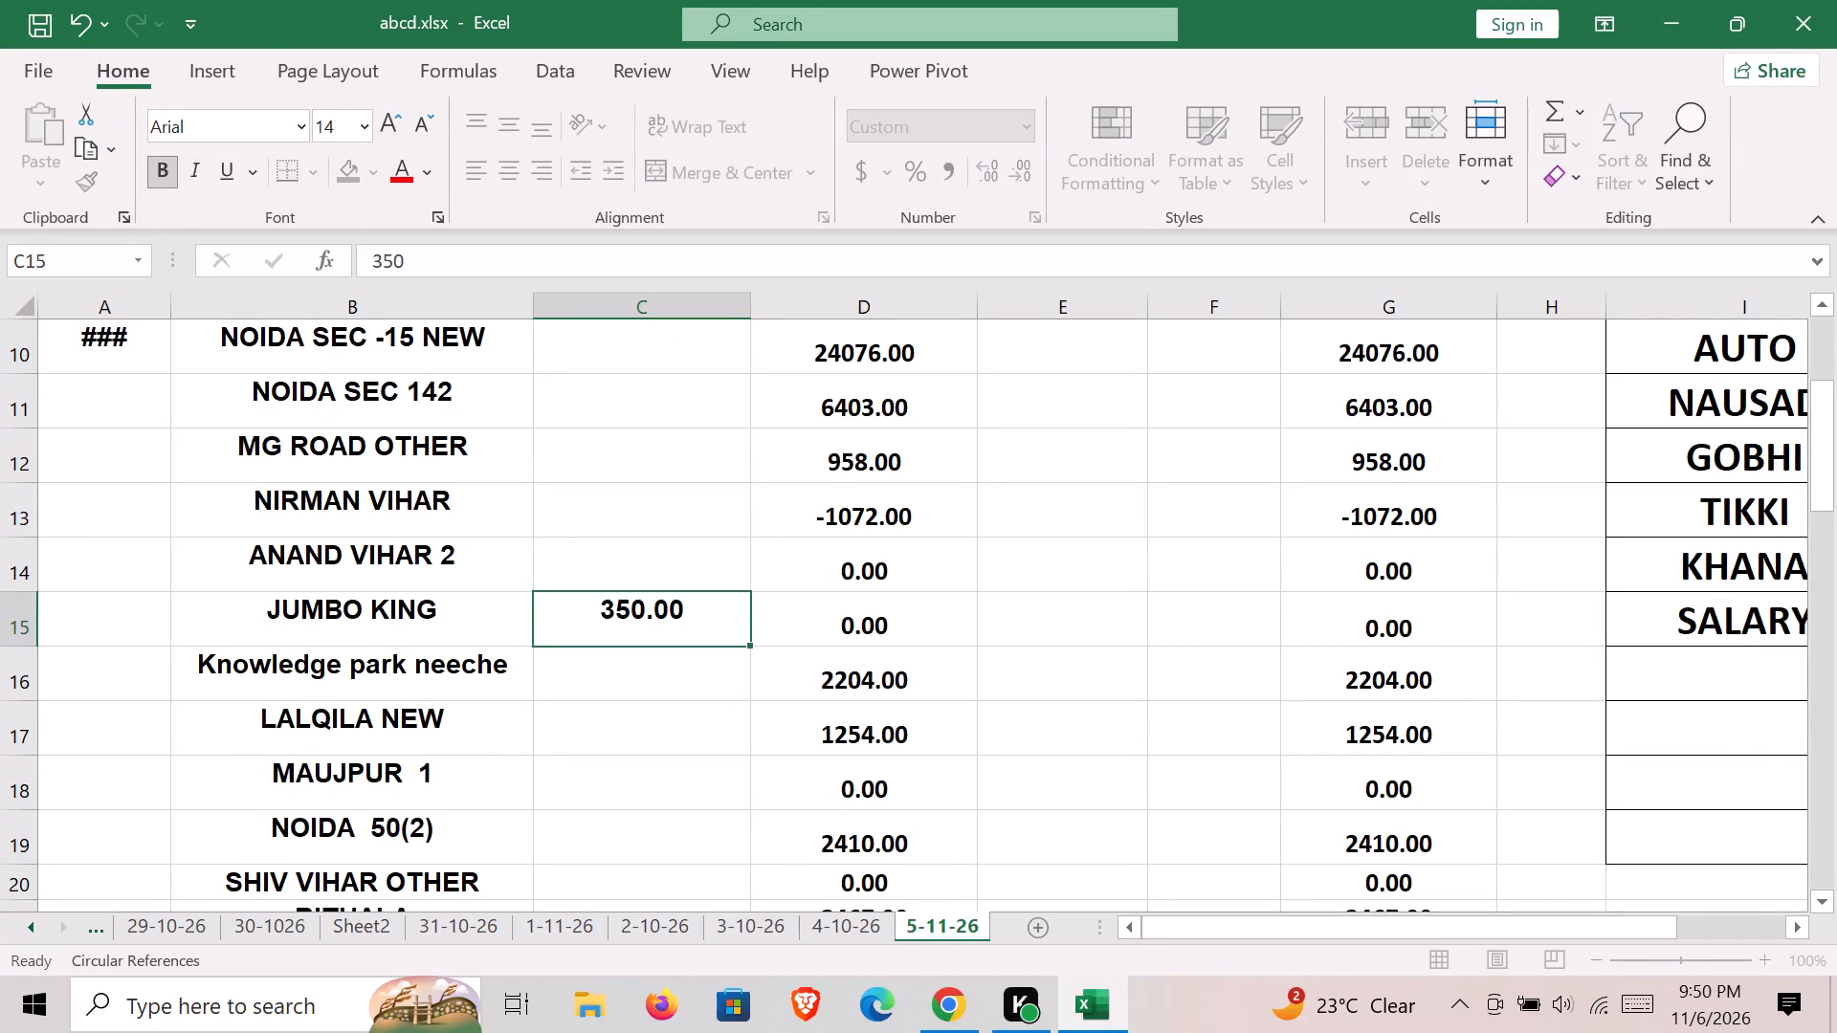
Enter a Debit Amount of 3803 for ANAND VIHAR (ANAPURNA) in cell C22.
{"action": "key", "text": "Down"}
{"action": "key", "text": "Down"}
{"action": "key", "text": "Down"}
{"action": "key", "text": "Down"}
{"action": "key", "text": "Down"}
{"action": "key", "text": "Down"}
{"action": "key", "text": "Down"}
{"action": "key", "text": "Up"}
{"action": "key", "text": "Up"}
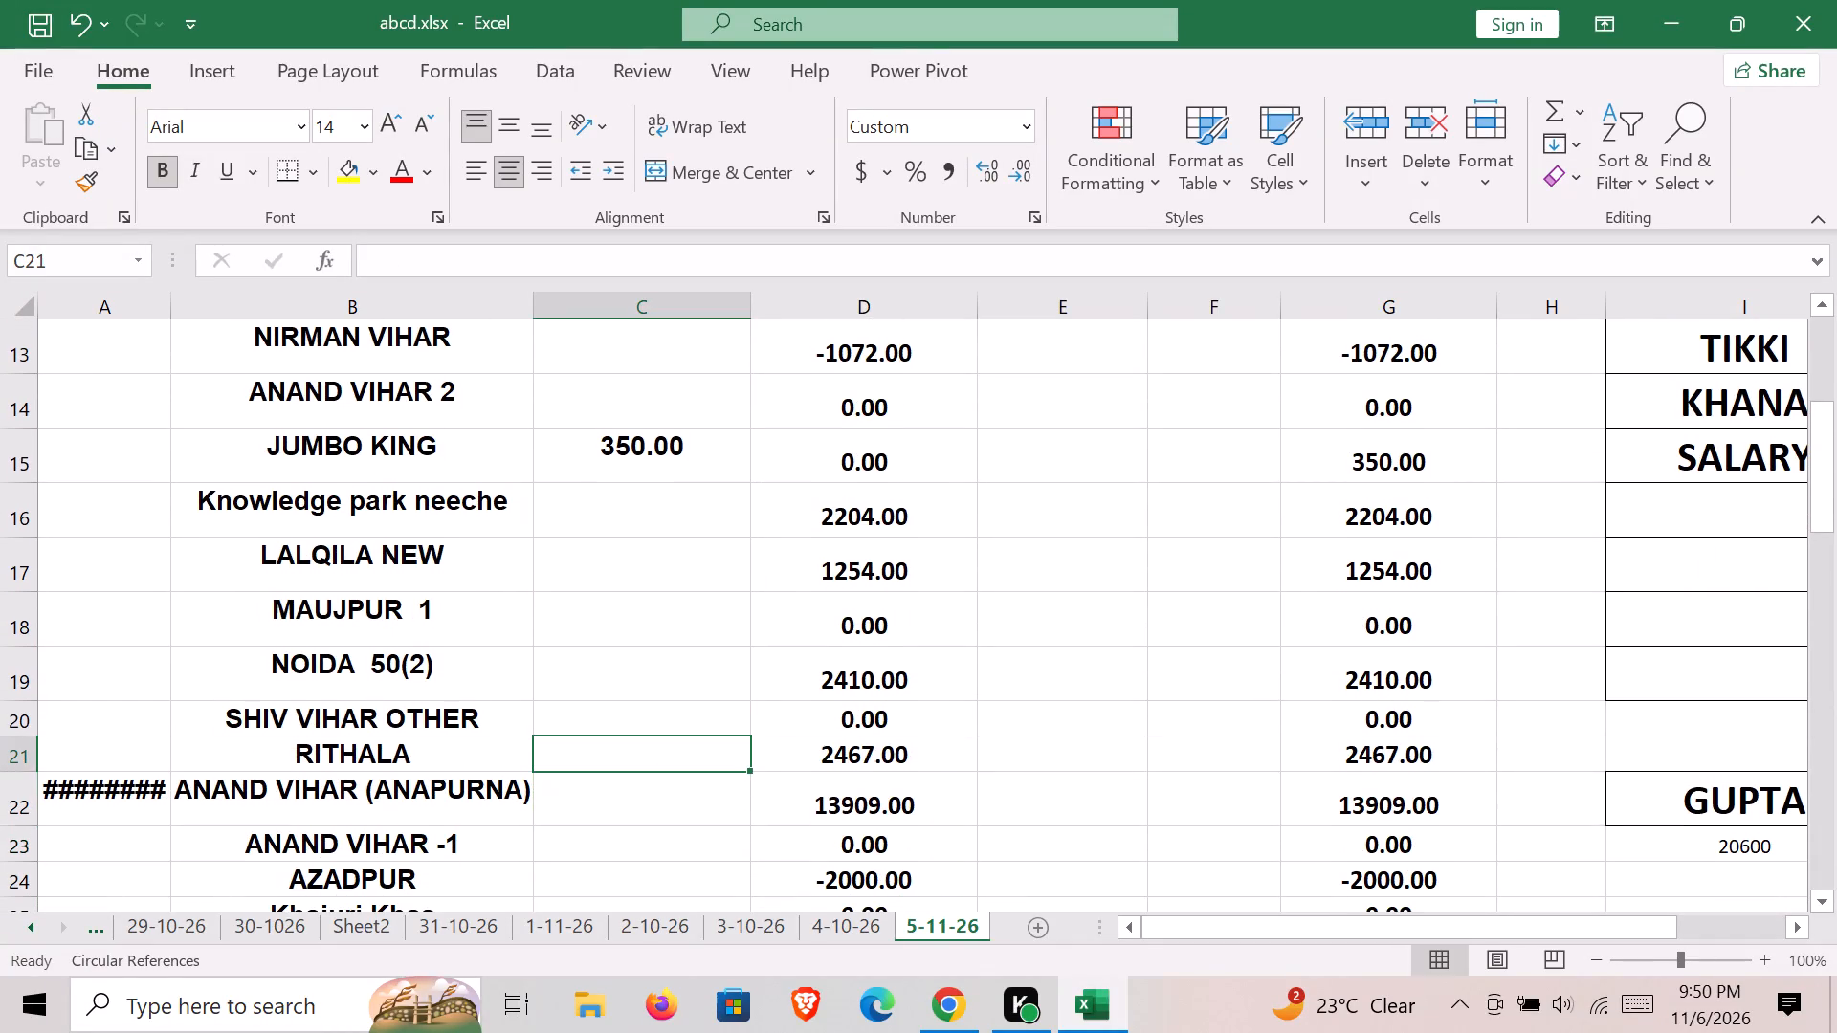
{"action": "key", "text": "Down"}
{"action": "type", "text": "3803."}
{"action": "key", "text": "Down"}
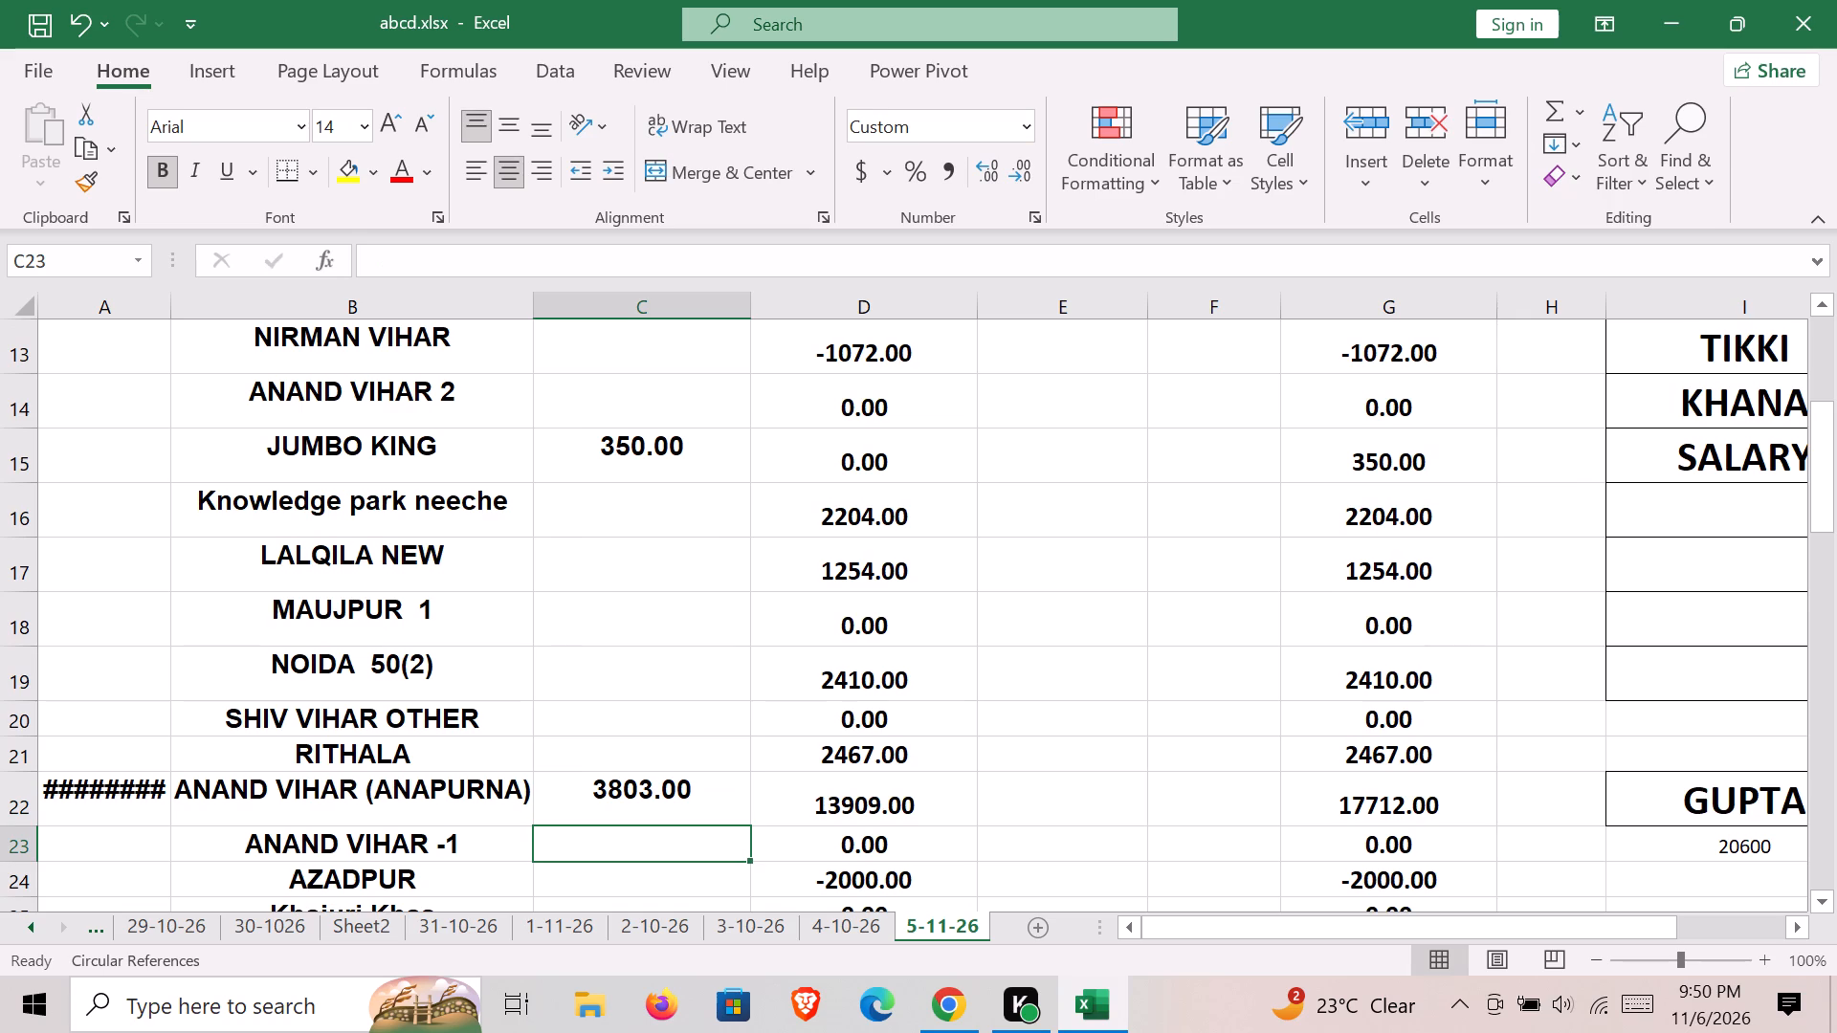
Enter a Debit Amount of 1582 for AIMS in cell C42.
{"action": "key", "text": "Down"}
{"action": "key", "text": "Down"}
{"action": "key", "text": "Down"}
{"action": "key", "text": "Down"}
{"action": "key", "text": "Down"}
{"action": "key", "text": "Down"}
{"action": "key", "text": "Down"}
{"action": "key", "text": "Down"}
{"action": "key", "text": "Down"}
{"action": "key", "text": "Down"}
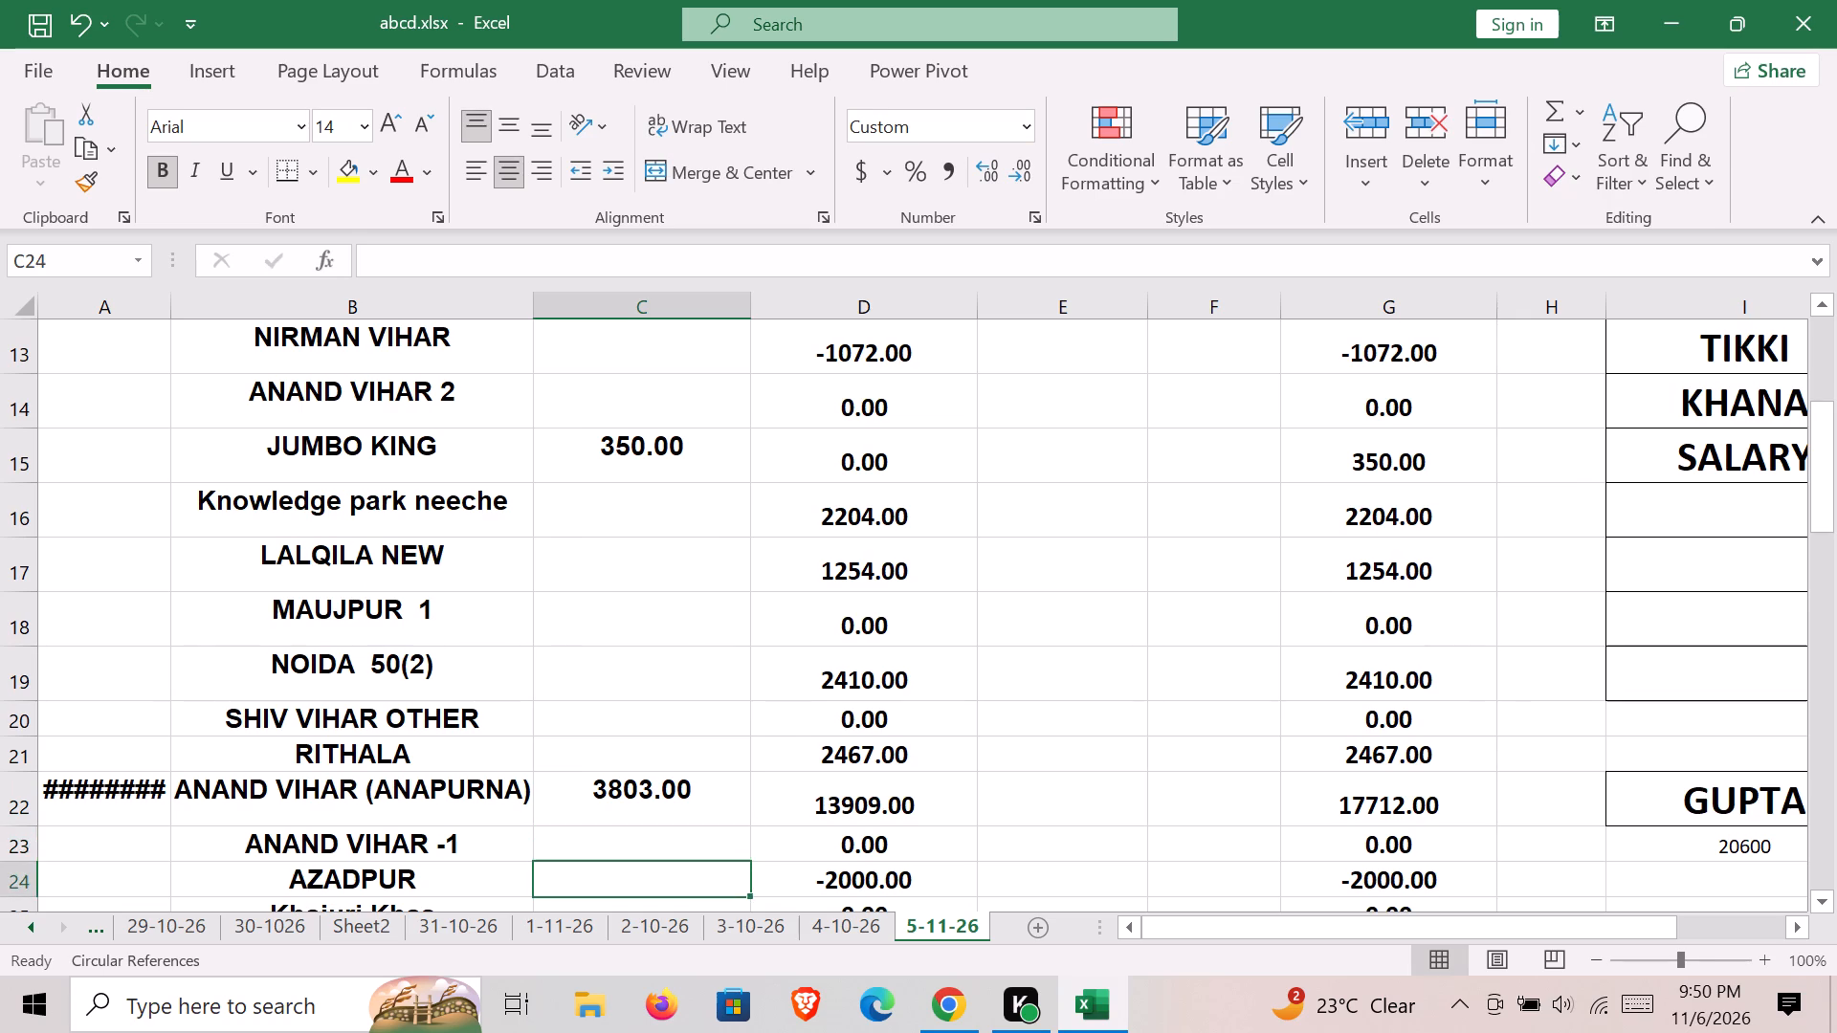
{"action": "key", "text": "Down"}
{"action": "key", "text": "Down"}
{"action": "key", "text": "Down"}
{"action": "key", "text": "Down"}
{"action": "key", "text": "Down"}
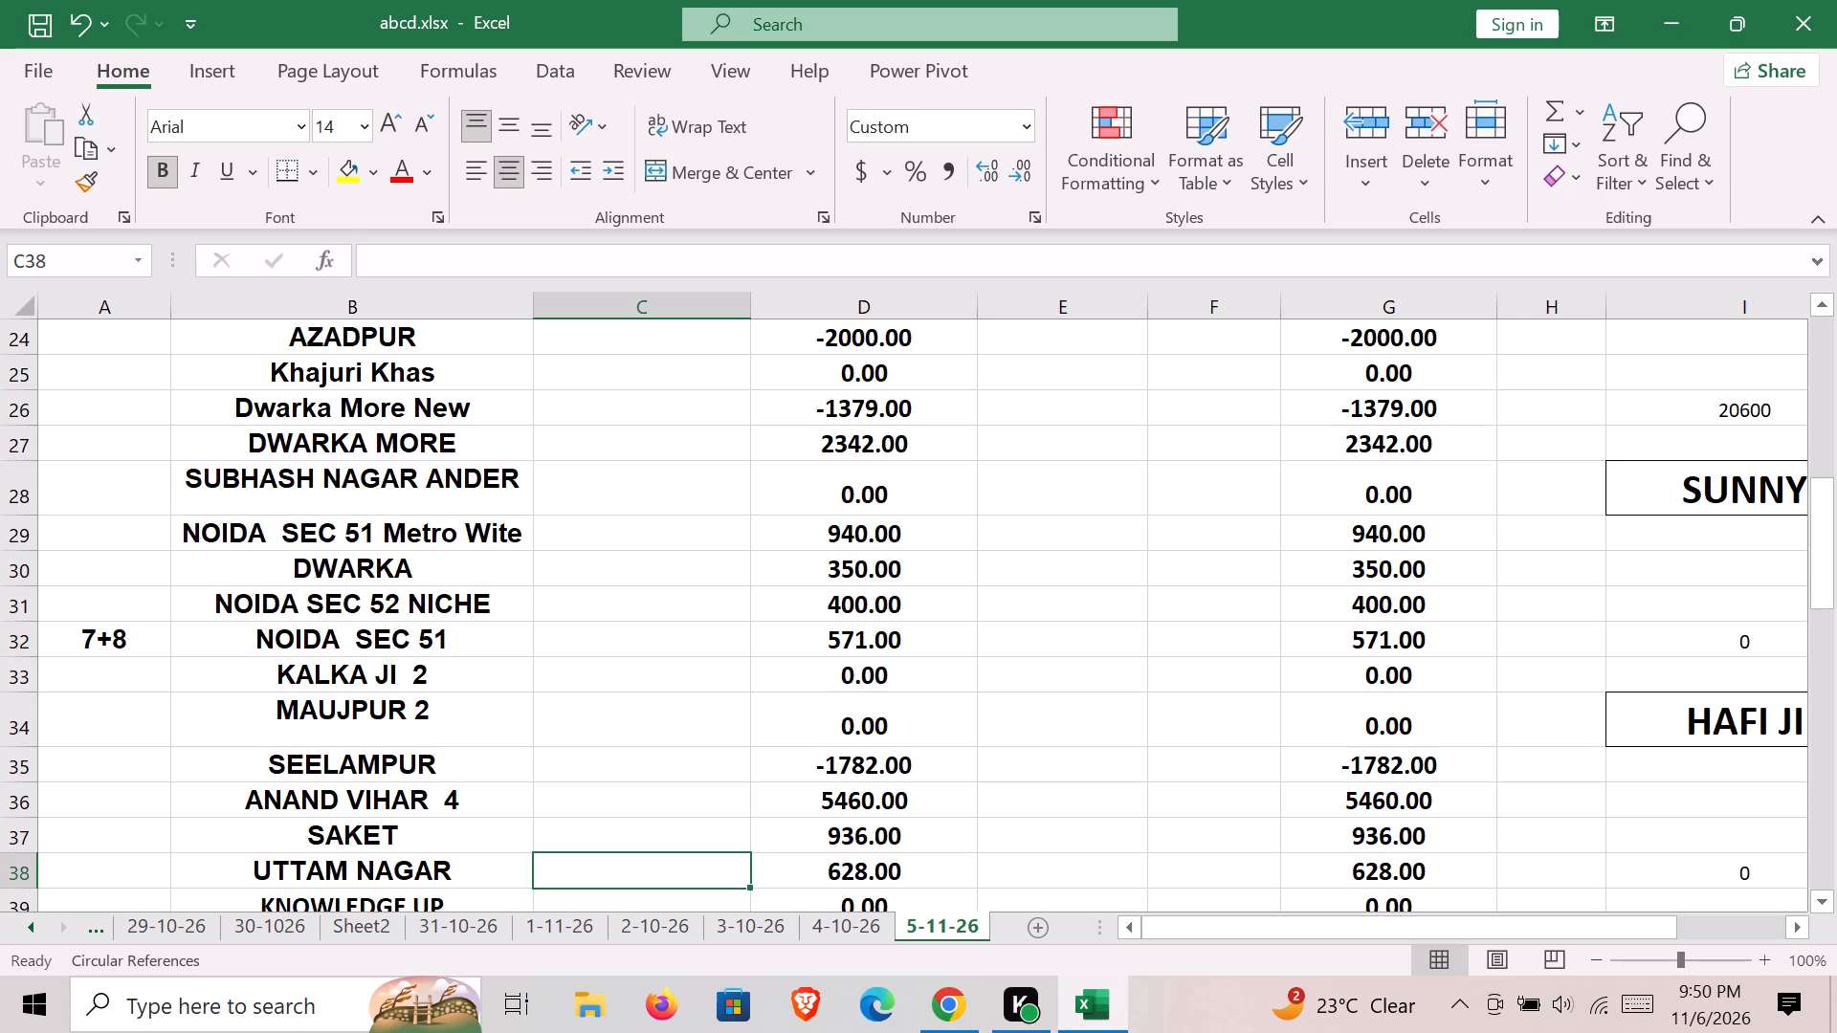
{"action": "key", "text": "Down"}
{"action": "key", "text": "Down"}
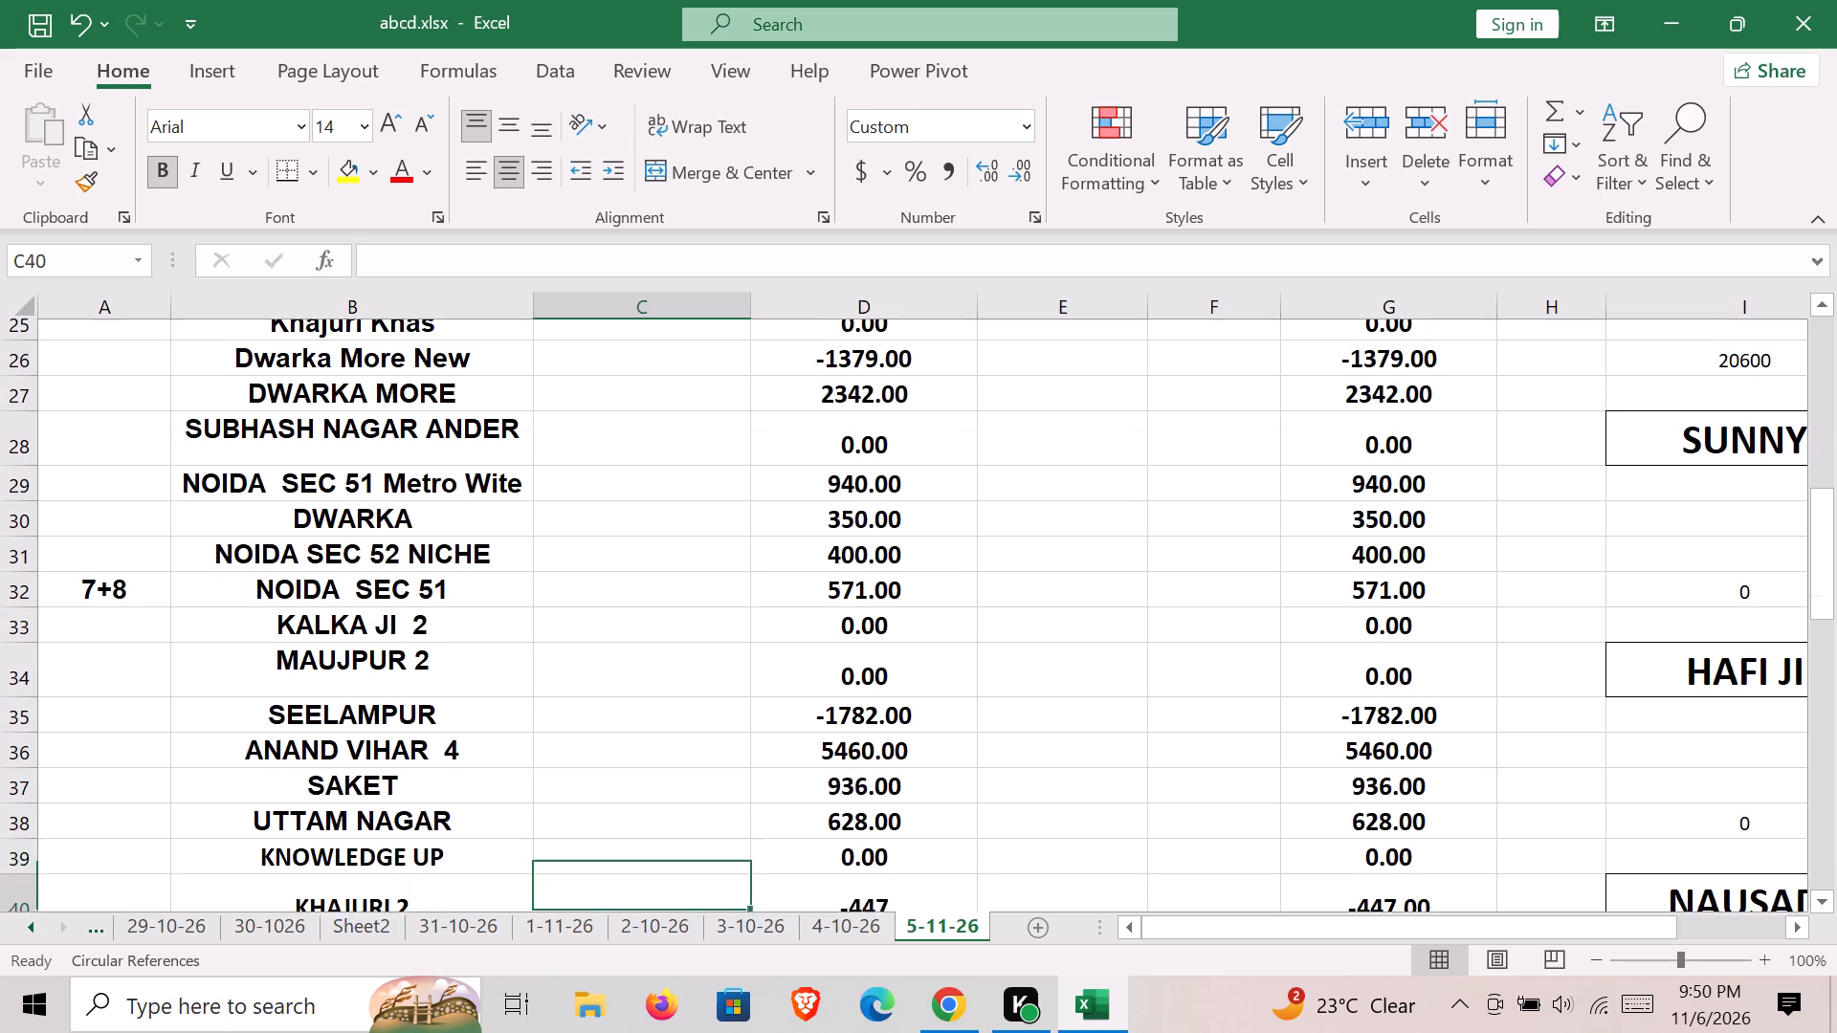
{"action": "key", "text": "Down"}
{"action": "key", "text": "Down"}
{"action": "key", "text": "Down"}
{"action": "key", "text": "Down"}
{"action": "key", "text": "Down"}
{"action": "key", "text": "Down"}
{"action": "key", "text": "Down"}
{"action": "key", "text": "Down"}
{"action": "key", "text": "Down"}
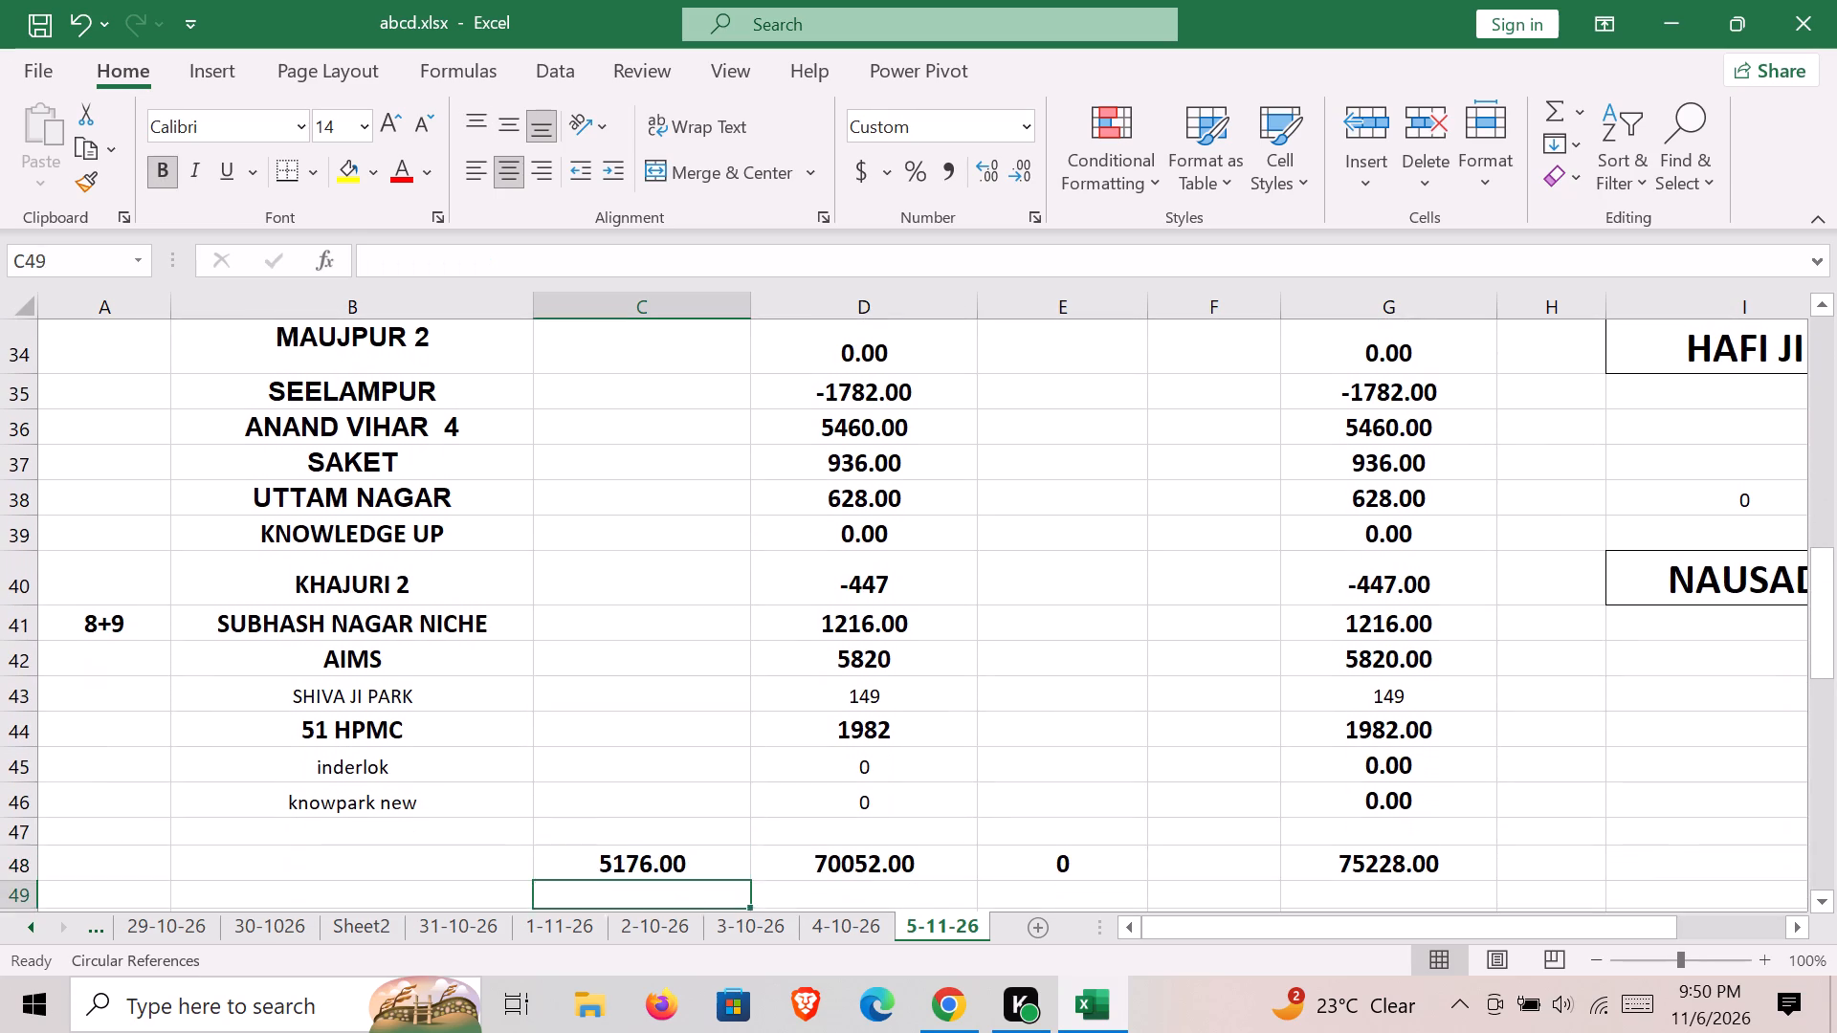
{"action": "key", "text": "Up"}
{"action": "key", "text": "Up"}
{"action": "key", "text": "Up"}
{"action": "key", "text": "Up"}
{"action": "key", "text": "Up"}
{"action": "key", "text": "Up"}
{"action": "key", "text": "Up"}
{"action": "key", "text": "Up"}
{"action": "key", "text": "Down"}
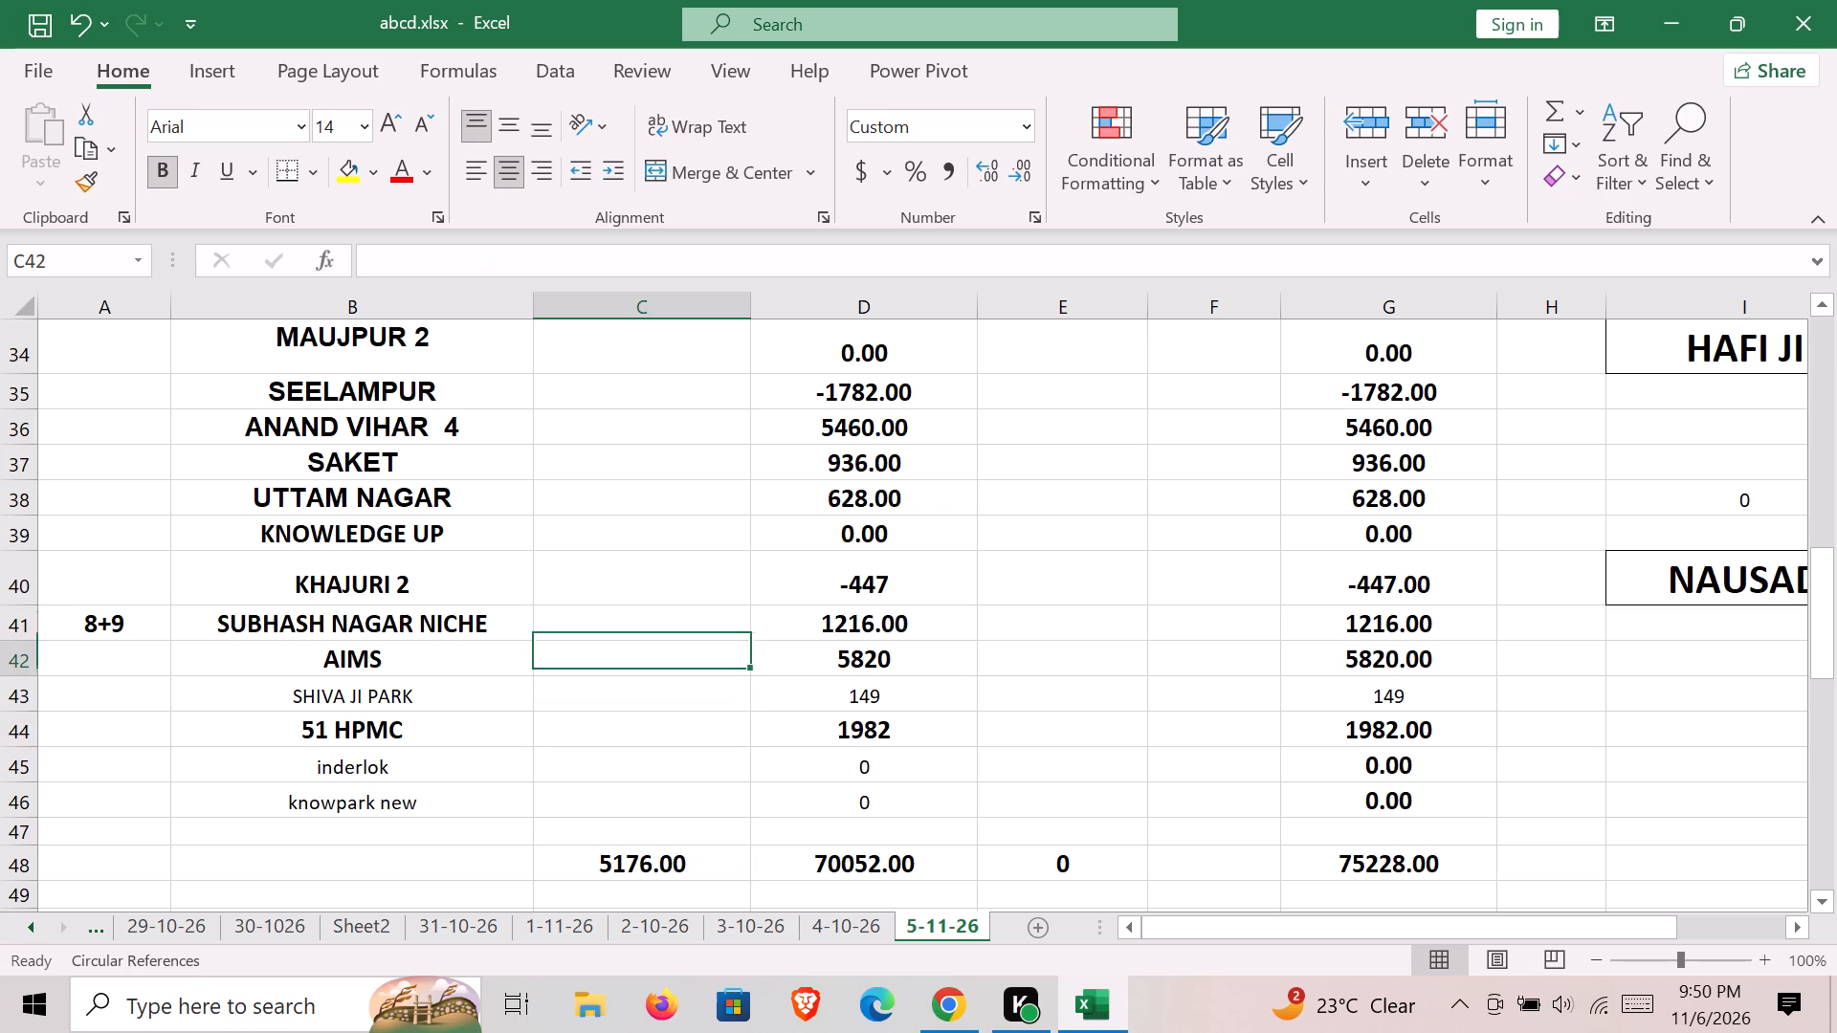
{"action": "type", "text": "1582"}
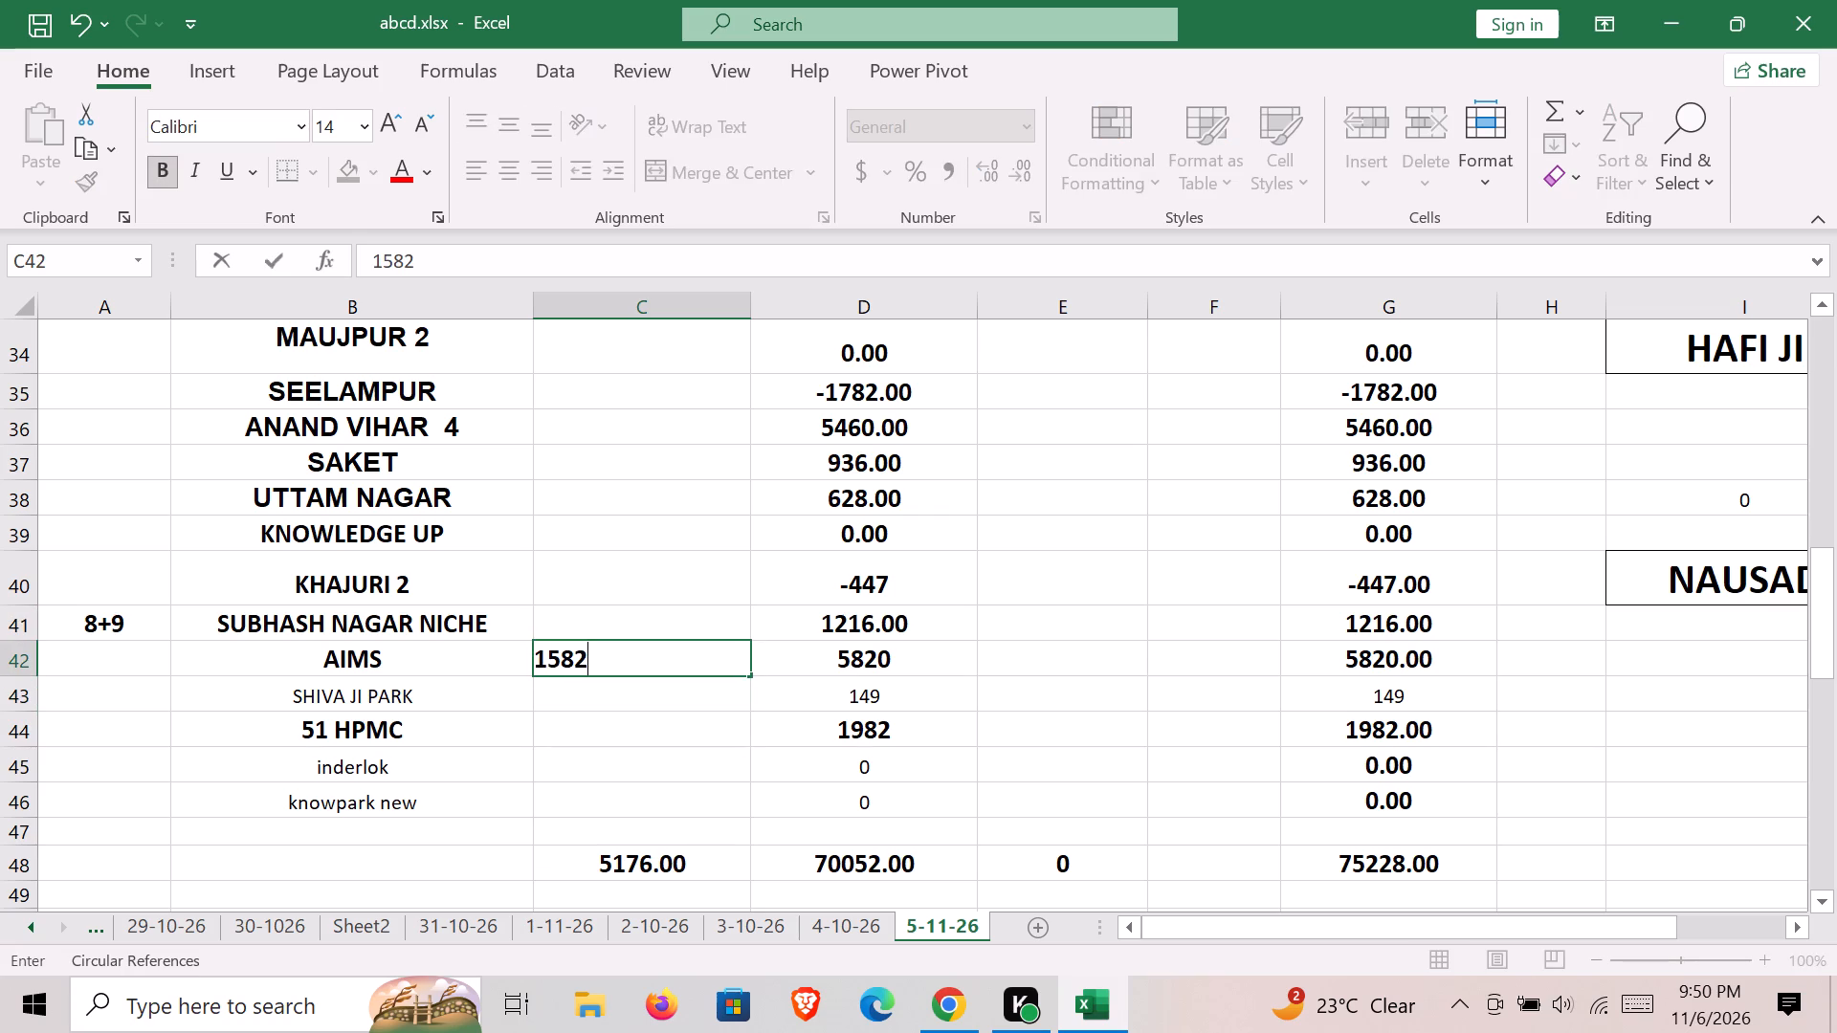
{"action": "key", "text": "Up"}
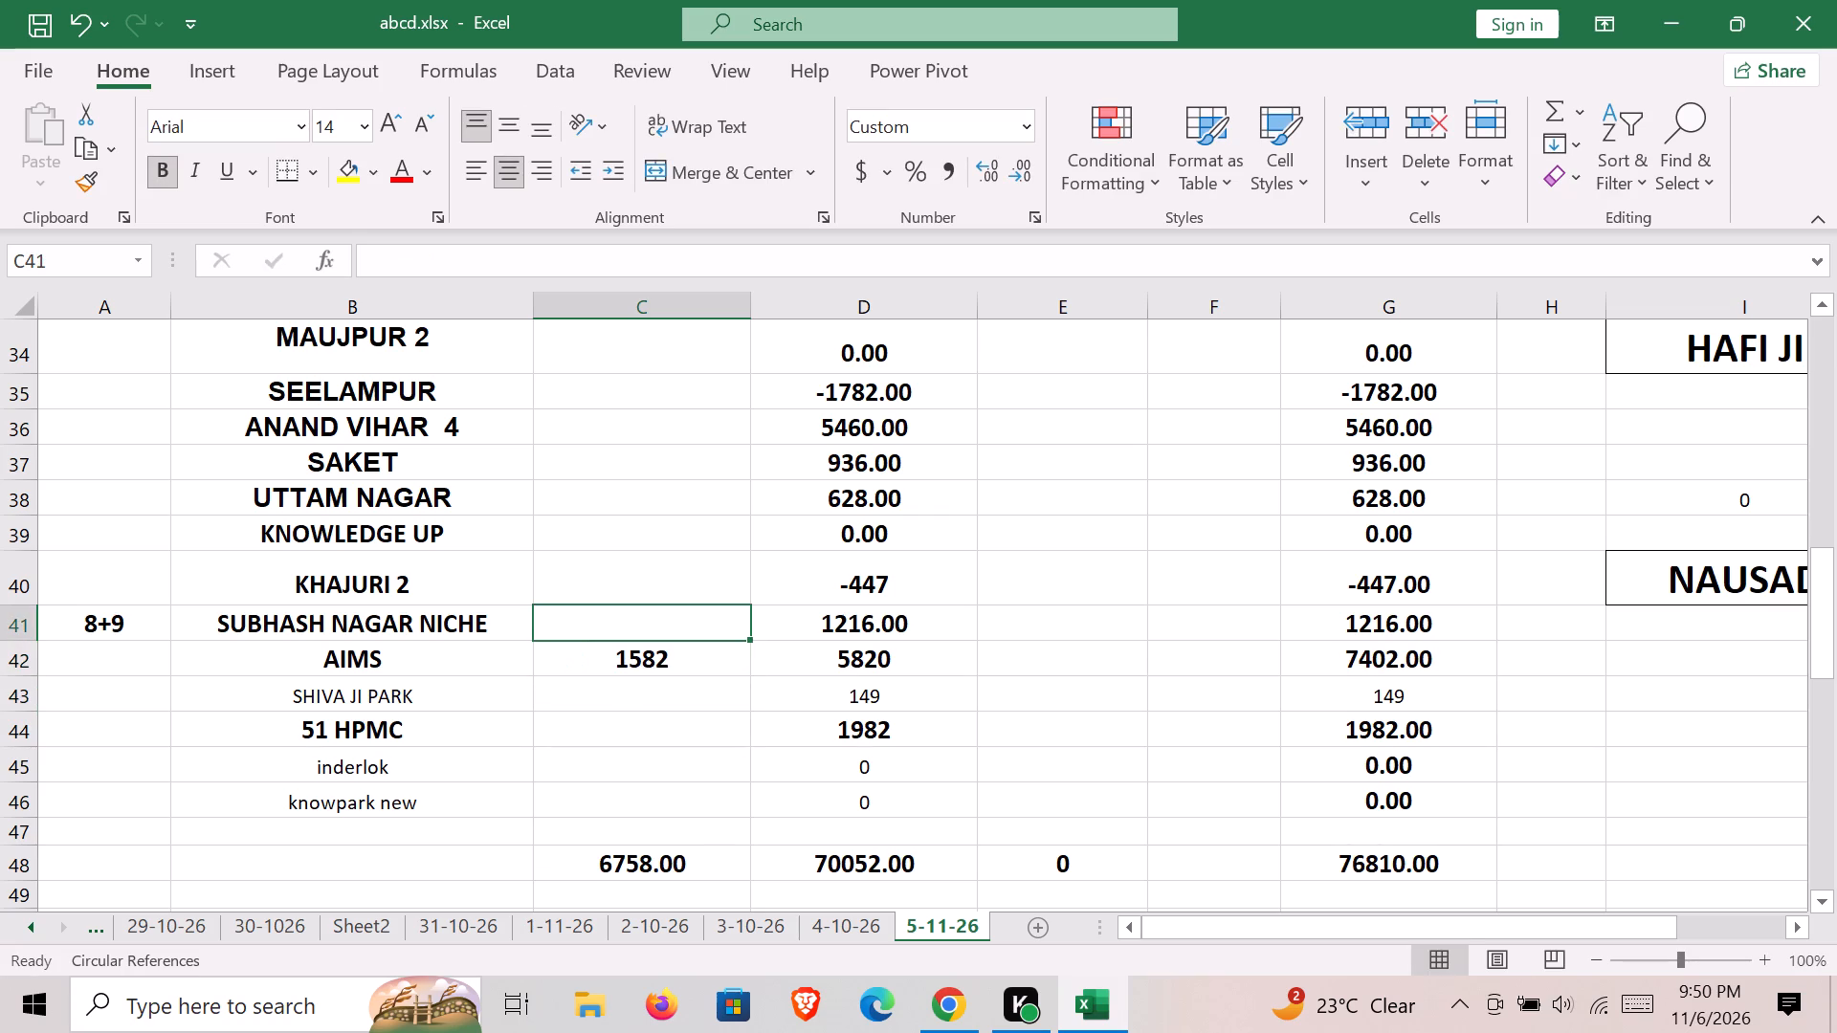
Save the workbook with the debit entries made so far.
{"action": "key", "text": "ctrl+s"}
Enter a Debit Amount of 1342 for NOIDA SEC -15 NEW in cell C10.
{"action": "key", "text": "Up"}
{"action": "key", "text": "Up"}
{"action": "key", "text": "Up"}
{"action": "key", "text": "Up"}
{"action": "key", "text": "Up"}
{"action": "key", "text": "Up"}
{"action": "key", "text": "Up"}
{"action": "key", "text": "Up"}
{"action": "key", "text": "Up"}
{"action": "key", "text": "Up"}
{"action": "key", "text": "Up"}
{"action": "key", "text": "Up"}
{"action": "key", "text": "Up"}
{"action": "key", "text": "Up"}
{"action": "key", "text": "Up"}
{"action": "key", "text": "Up"}
{"action": "key", "text": "Up"}
{"action": "key", "text": "Up"}
{"action": "key", "text": "Up"}
{"action": "key", "text": "Up"}
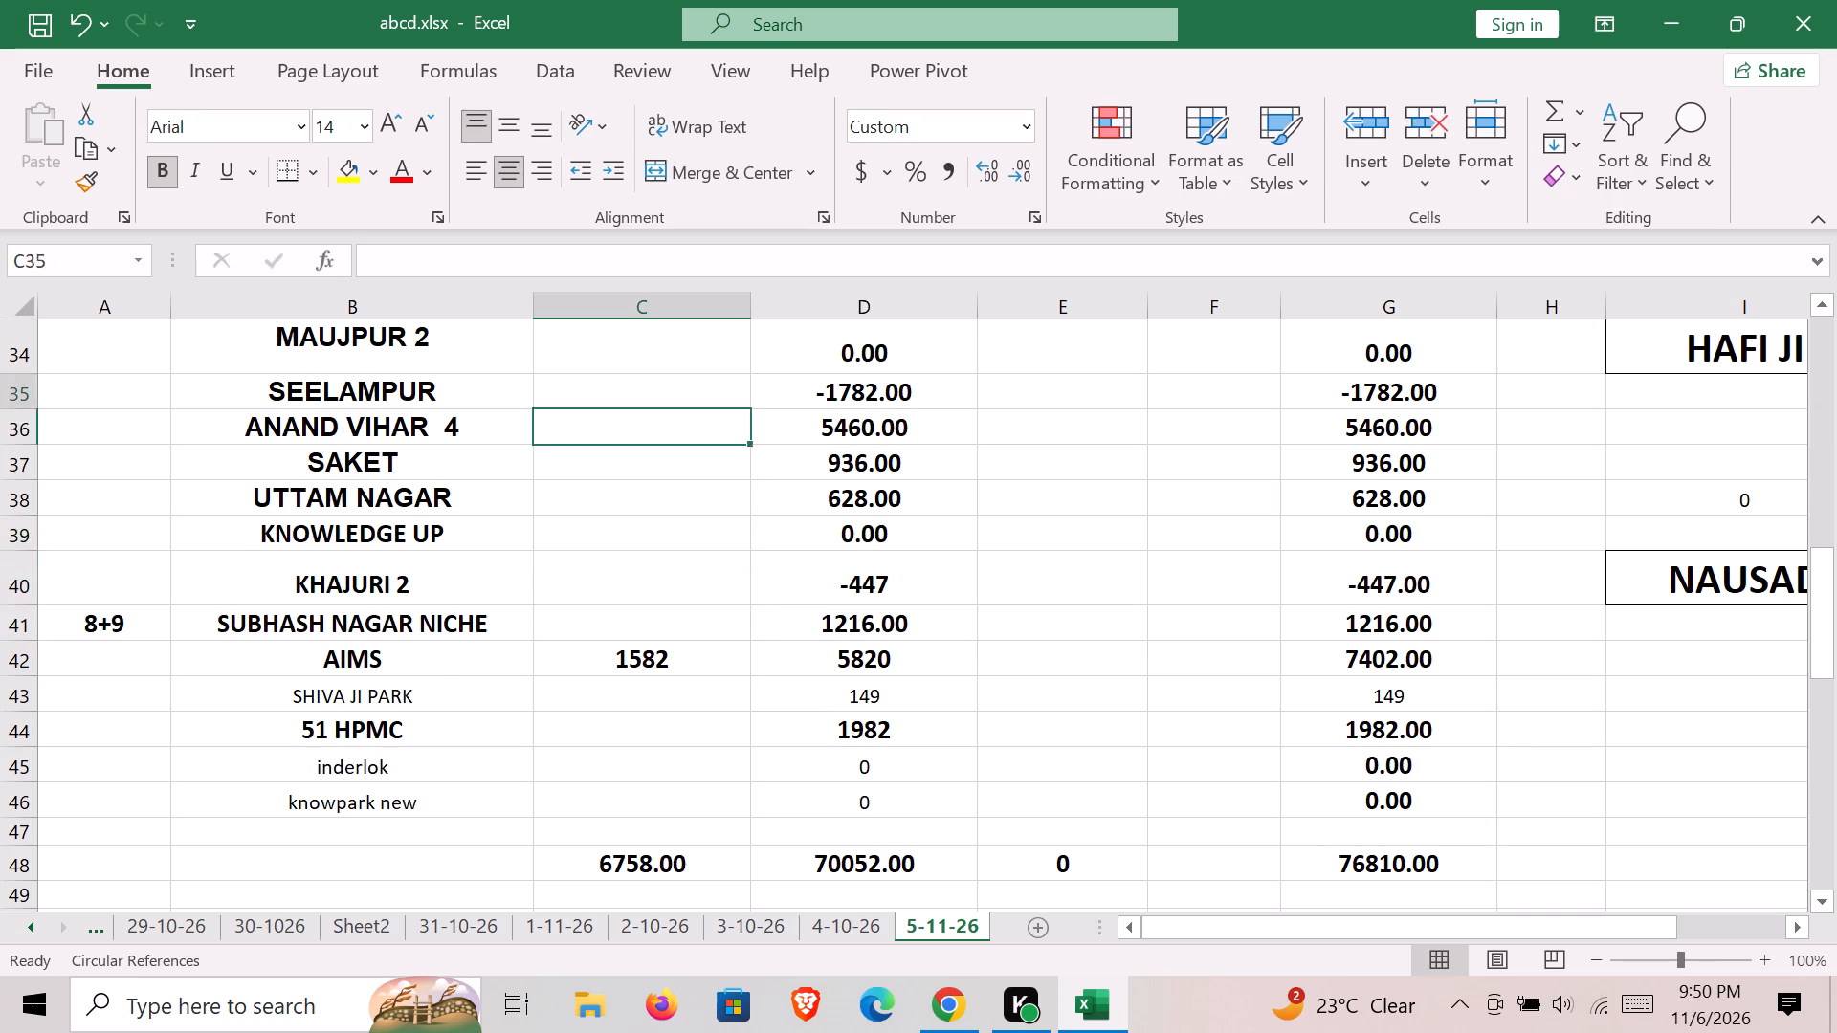
{"action": "key", "text": "Up"}
{"action": "key", "text": "Up"}
{"action": "key", "text": "Up"}
{"action": "key", "text": "Up"}
{"action": "key", "text": "Up"}
{"action": "key", "text": "Up"}
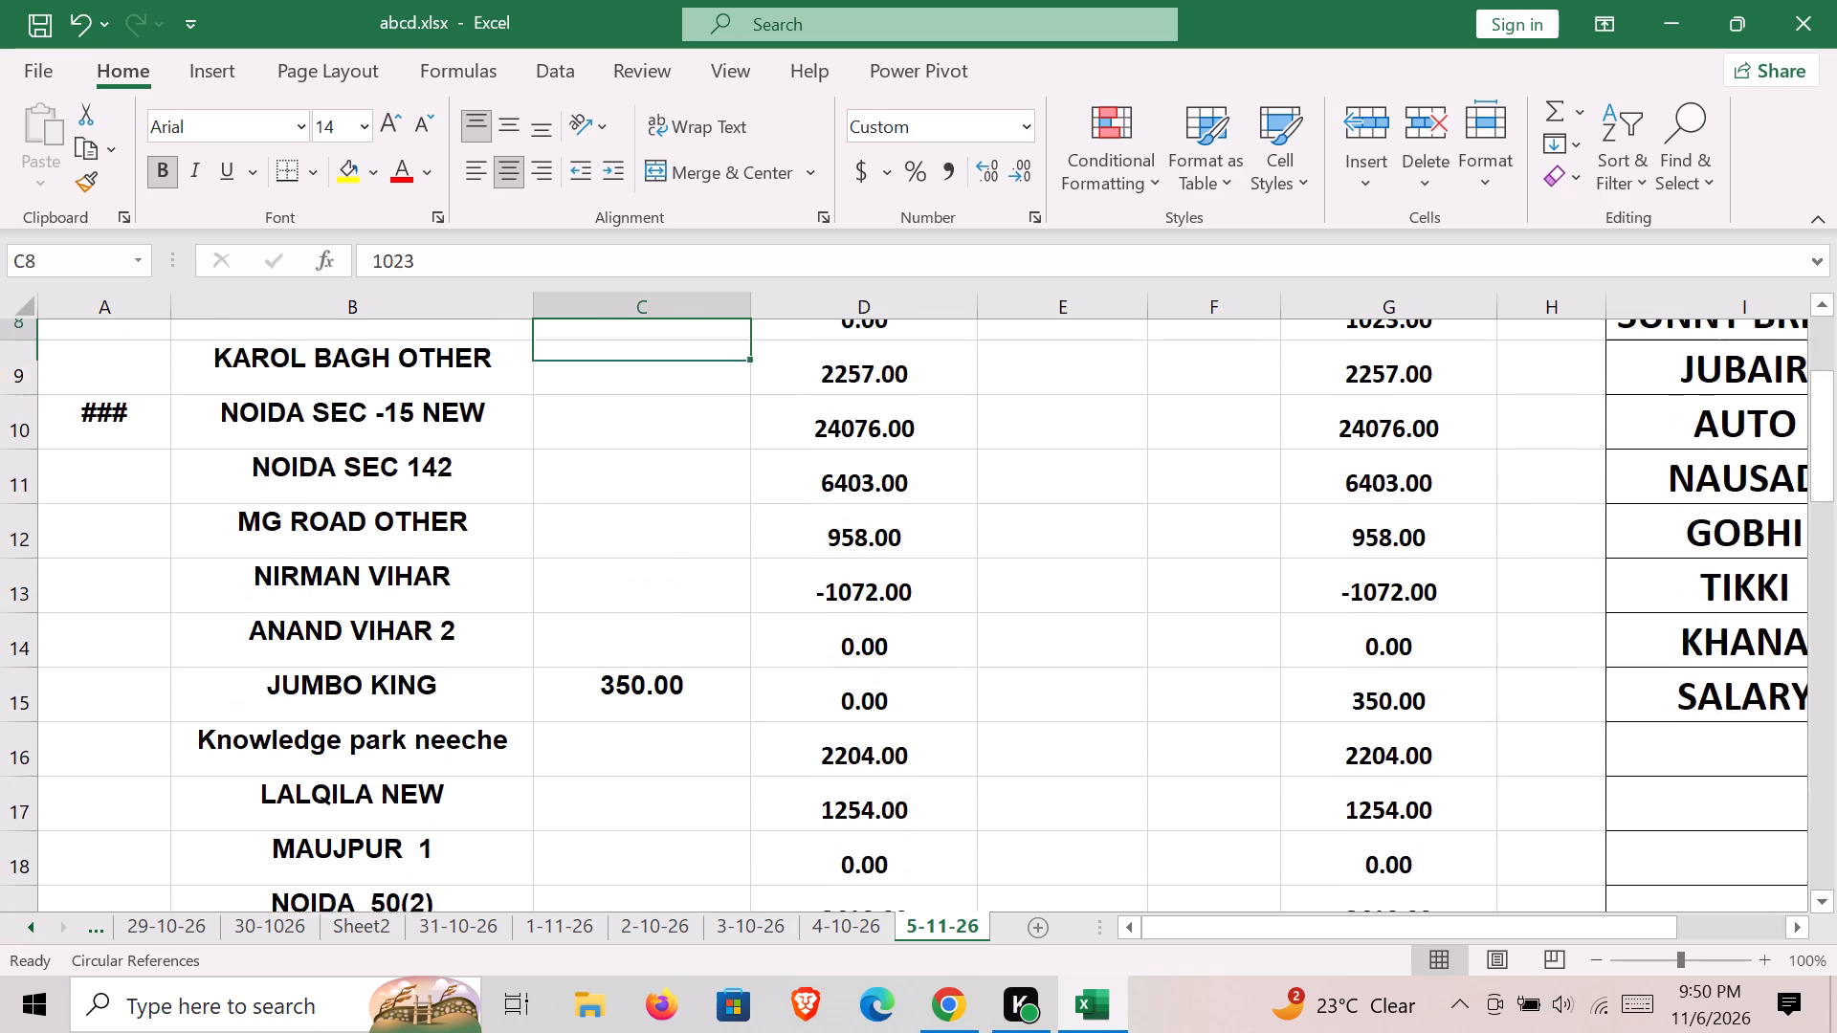
{"action": "key", "text": "Down"}
{"action": "key", "text": "Down"}
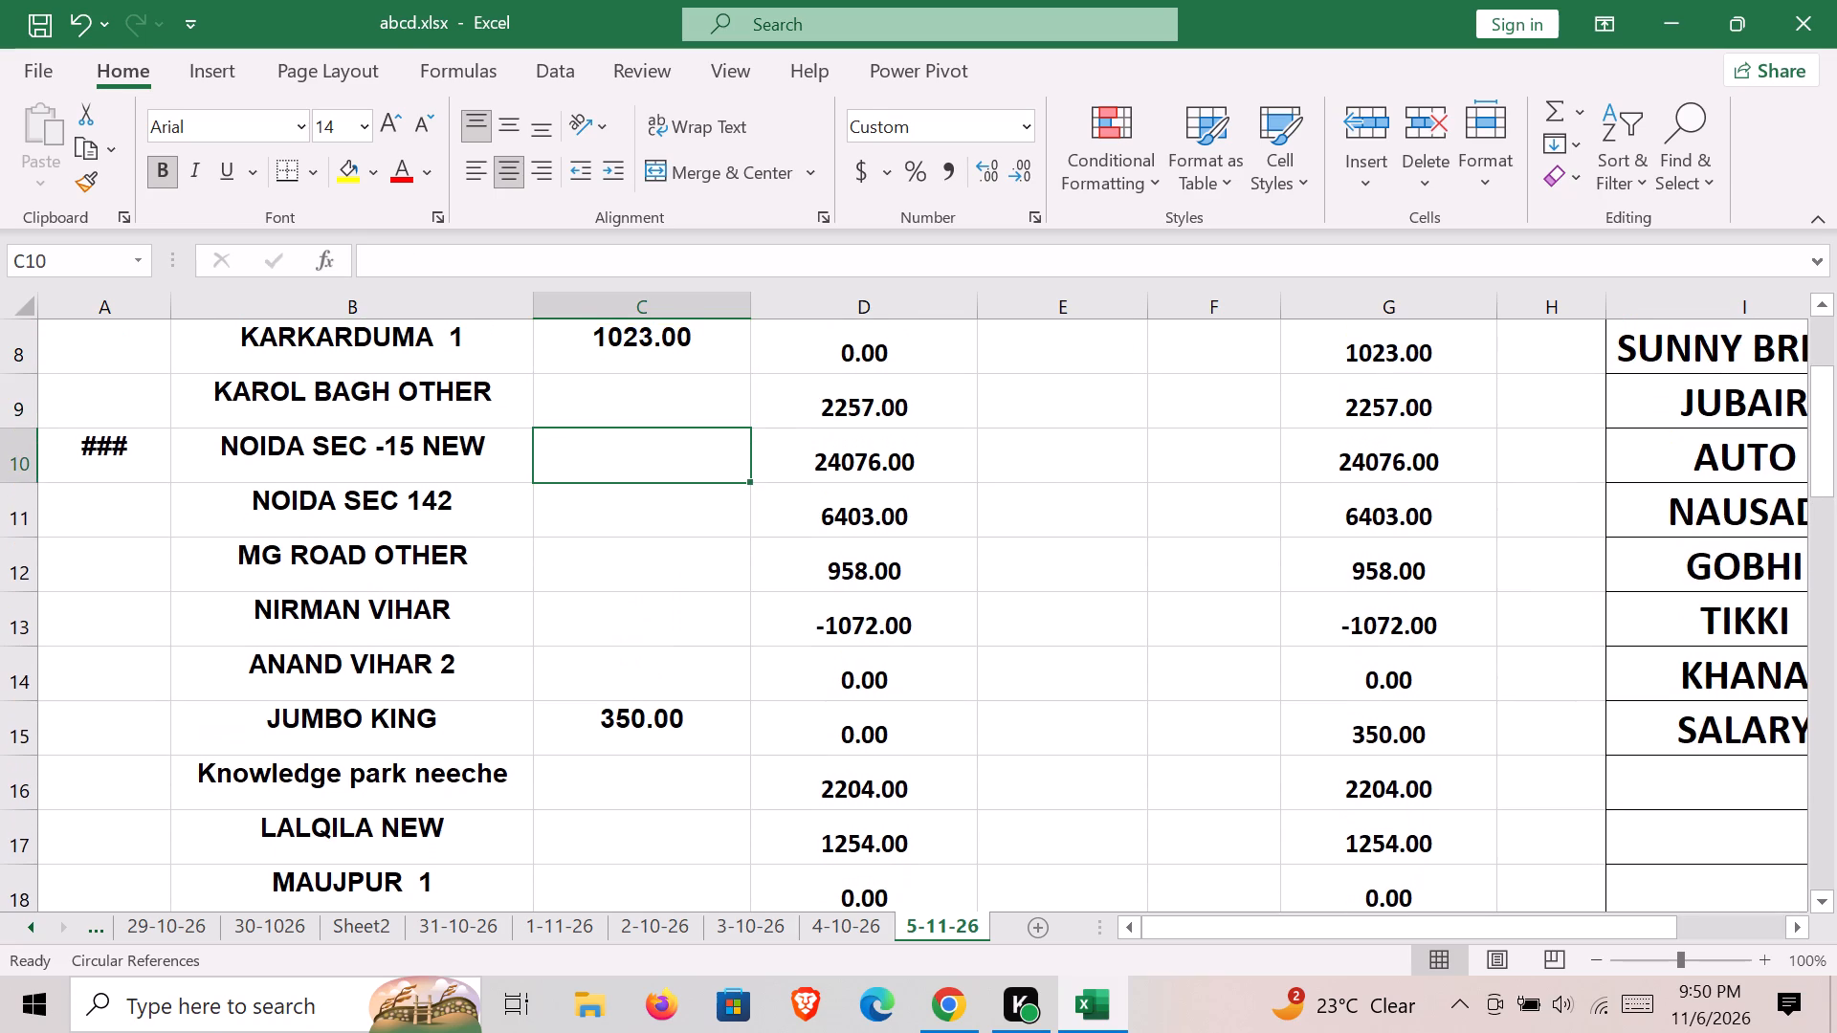
{"action": "type", "text": "1342"}
{"action": "key", "text": "Up"}
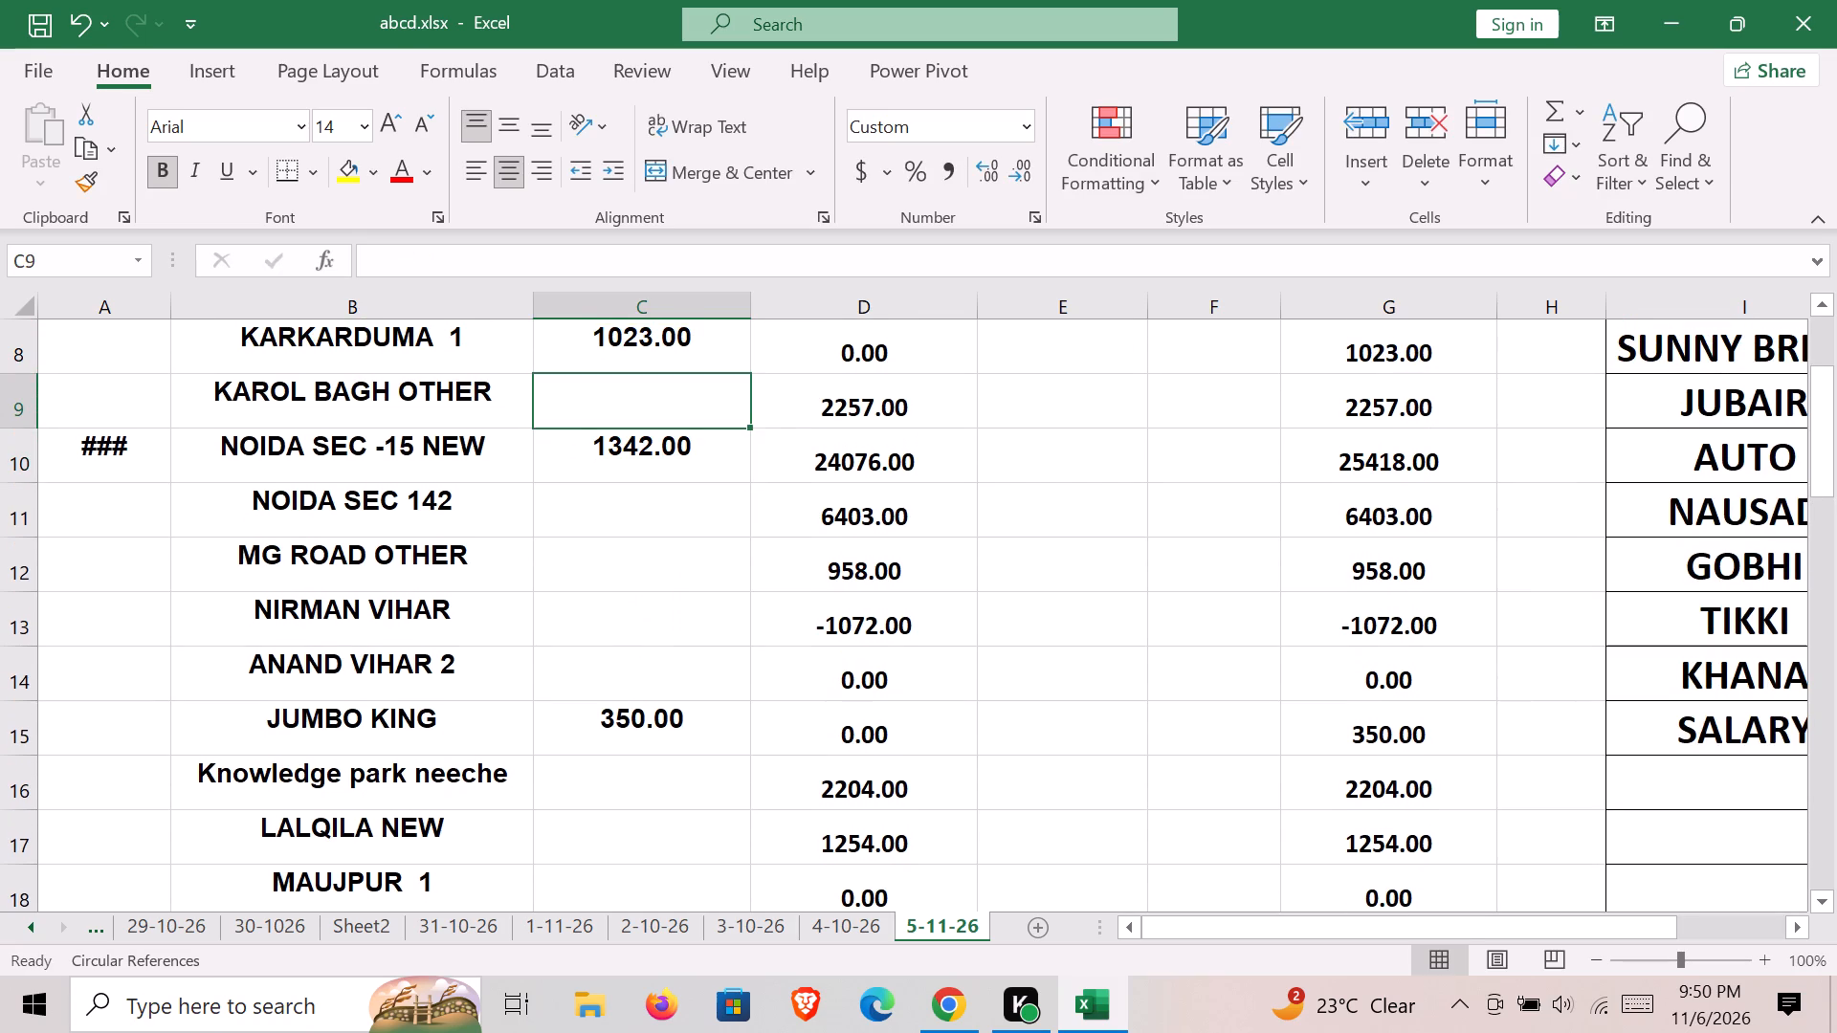
Enter a Debit Amount of 1192 for MAUJPUR 1 in cell C18.
{"action": "key", "text": "Down"}
{"action": "key", "text": "Down"}
{"action": "key", "text": "Down"}
{"action": "key", "text": "Down"}
{"action": "key", "text": "Down"}
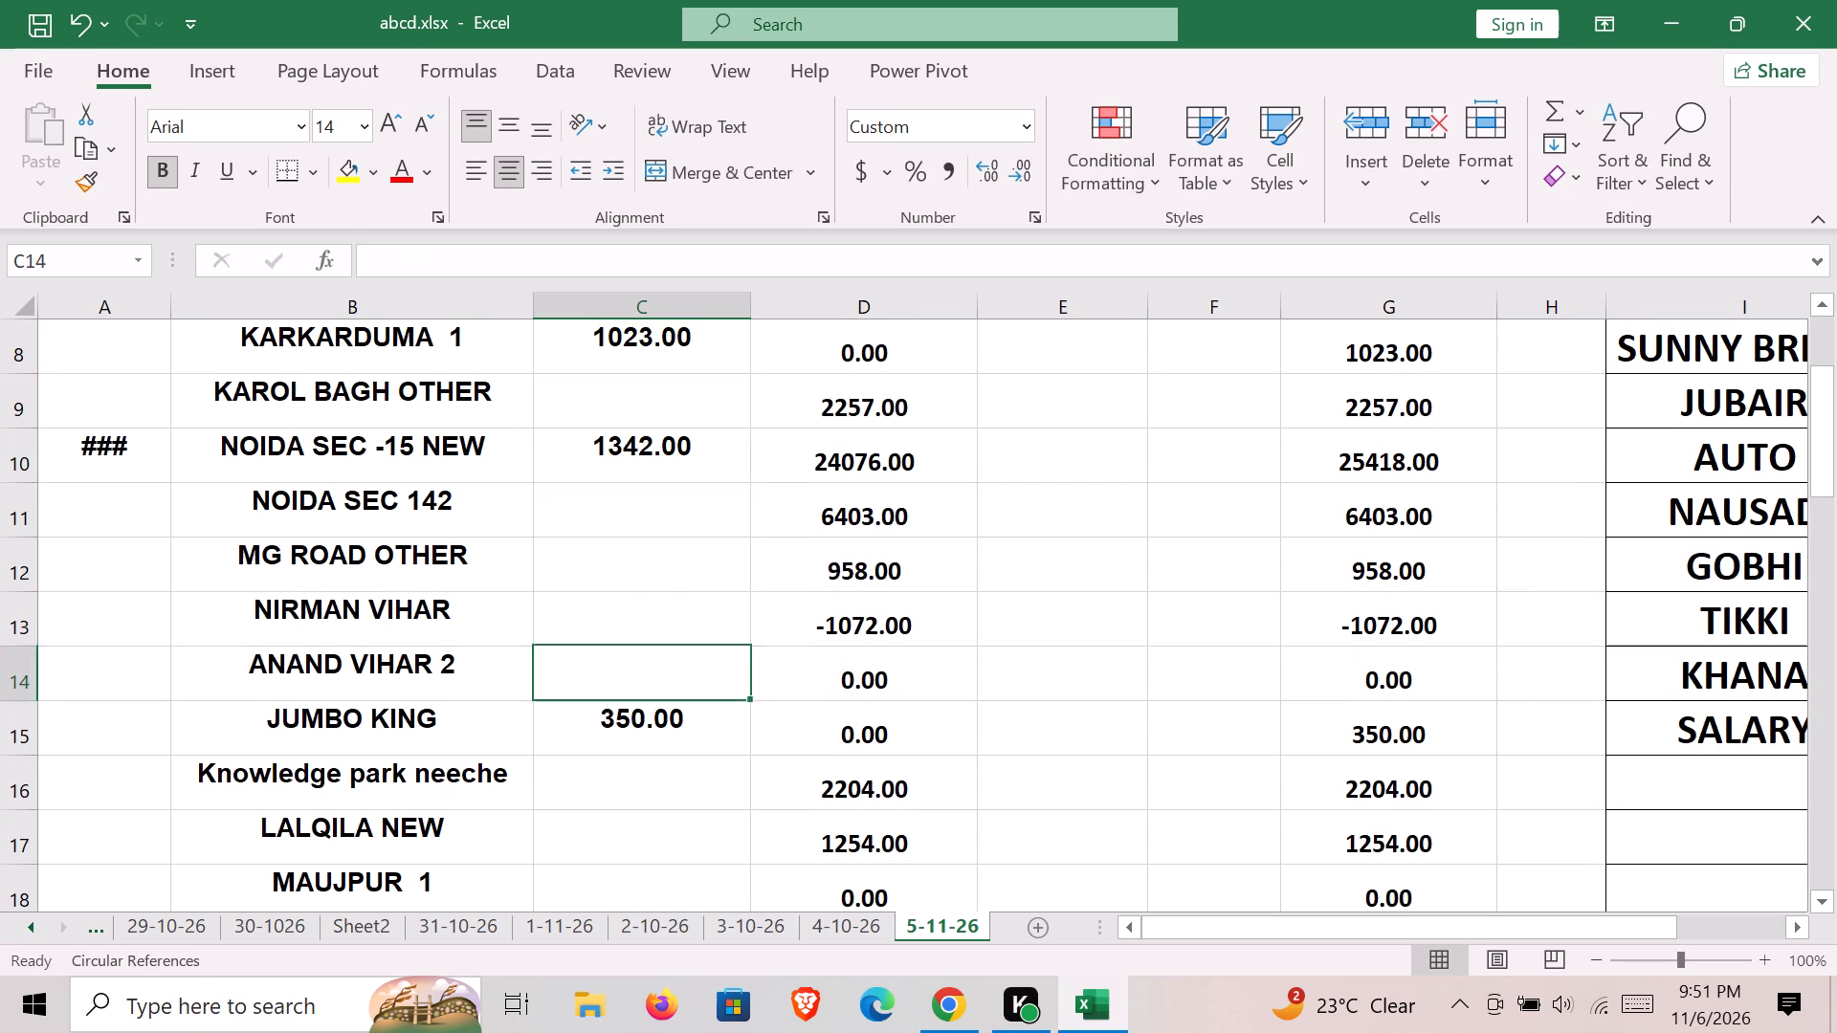
{"action": "key", "text": "Down"}
{"action": "key", "text": "Down"}
{"action": "key", "text": "Down"}
{"action": "key", "text": "Down"}
{"action": "type", "text": "1192"}
{"action": "key", "text": "Down"}
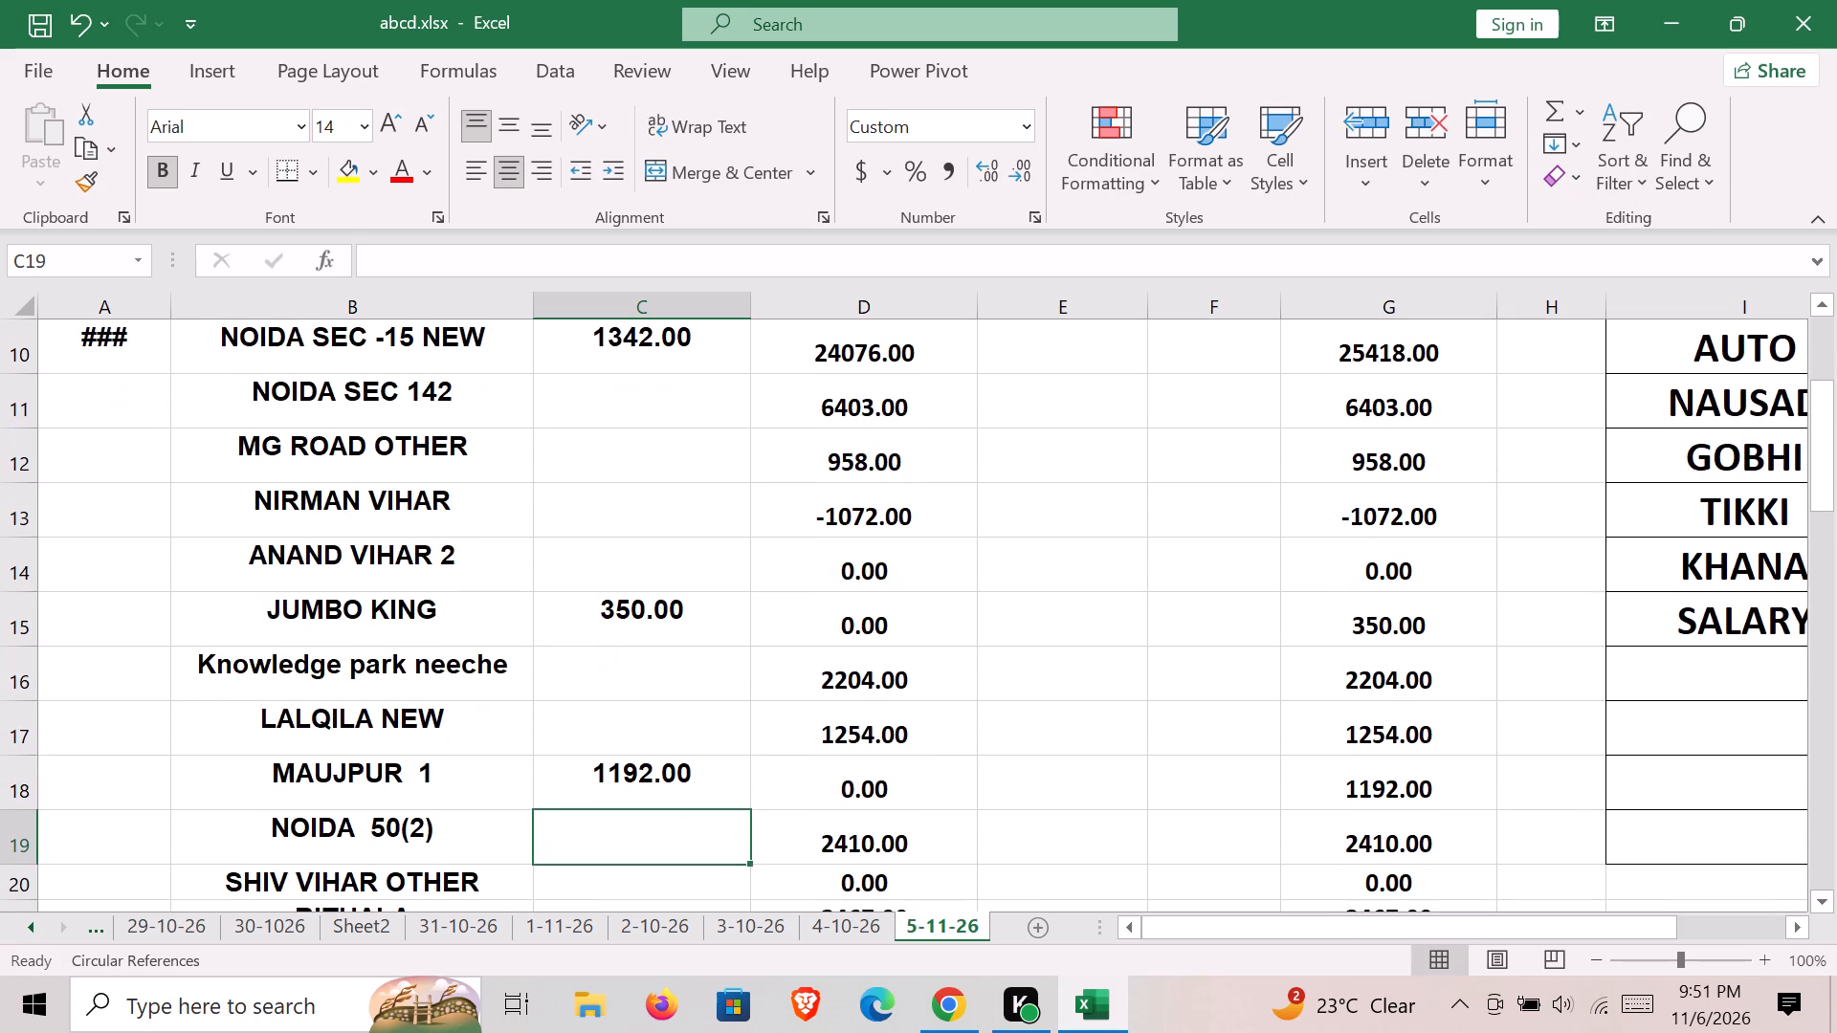
Enter a Debit Amount of 350 for NOIDA 50(2) in cell C19.
{"action": "key", "text": "Down"}
{"action": "key", "text": "Up"}
{"action": "key", "text": "Down"}
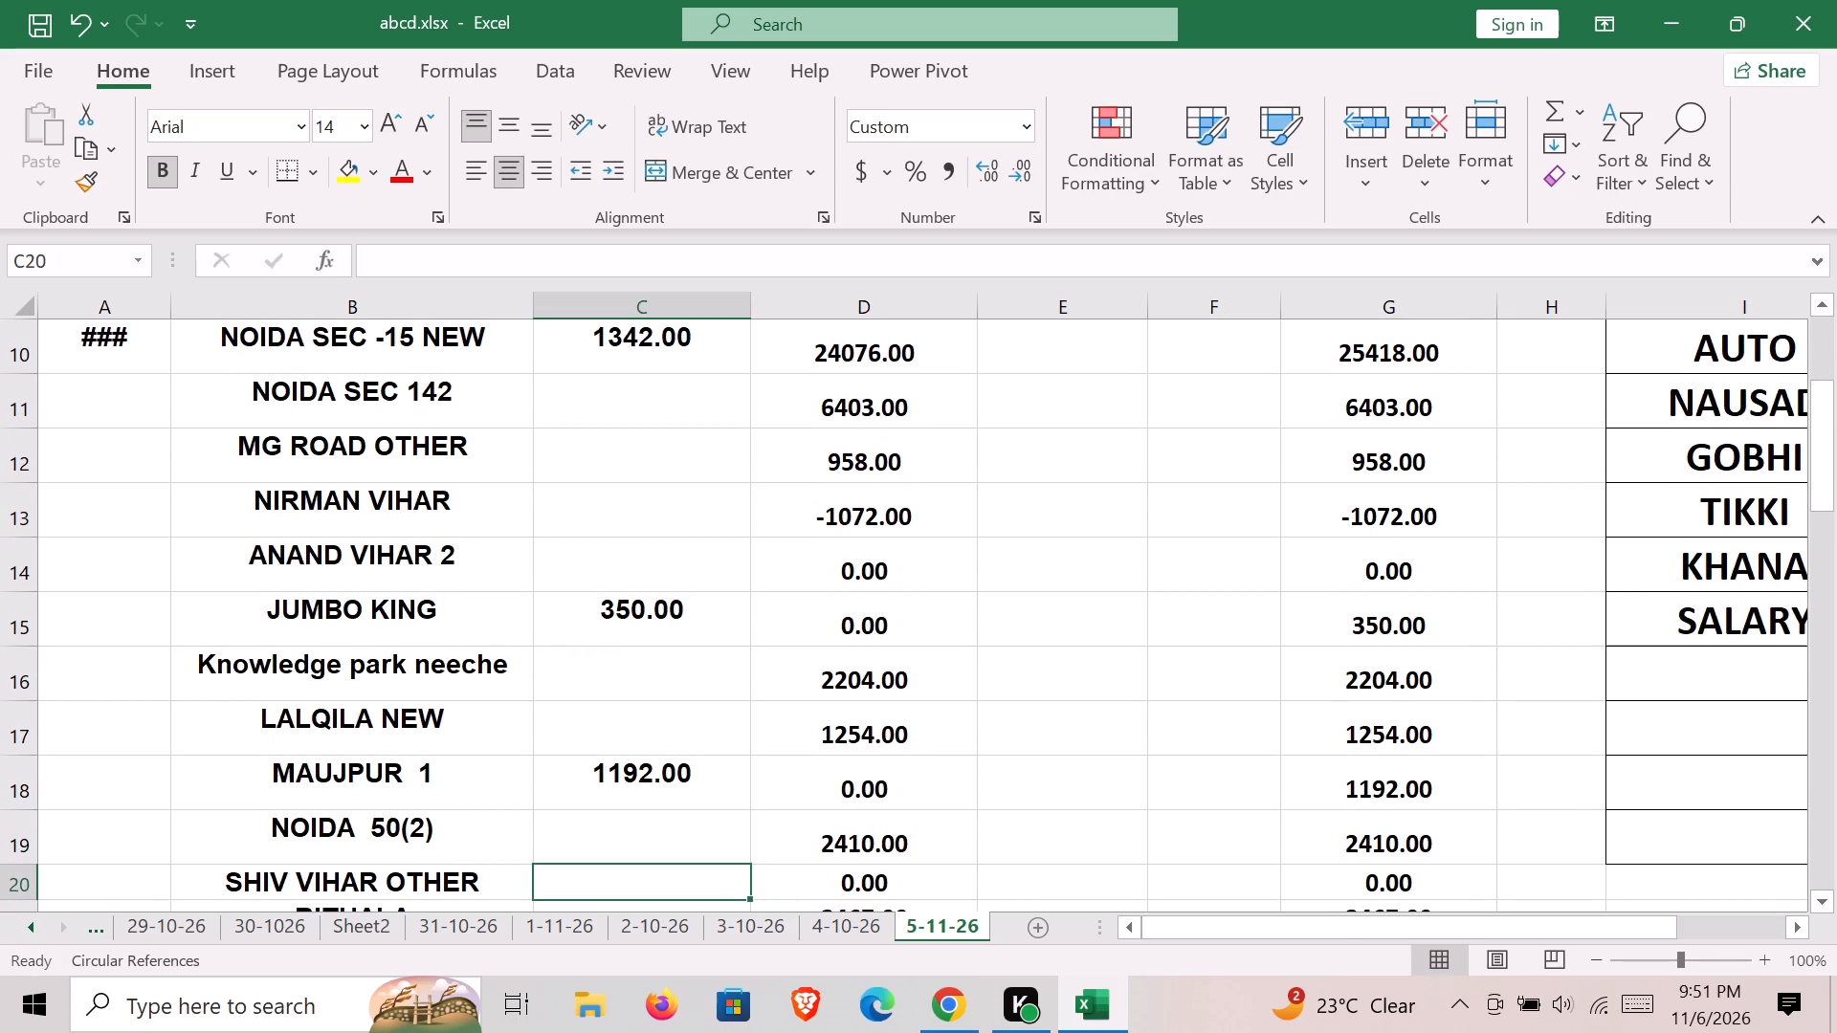
{"action": "key", "text": "Up"}
{"action": "type", "text": "350"}
{"action": "key", "text": "Down"}
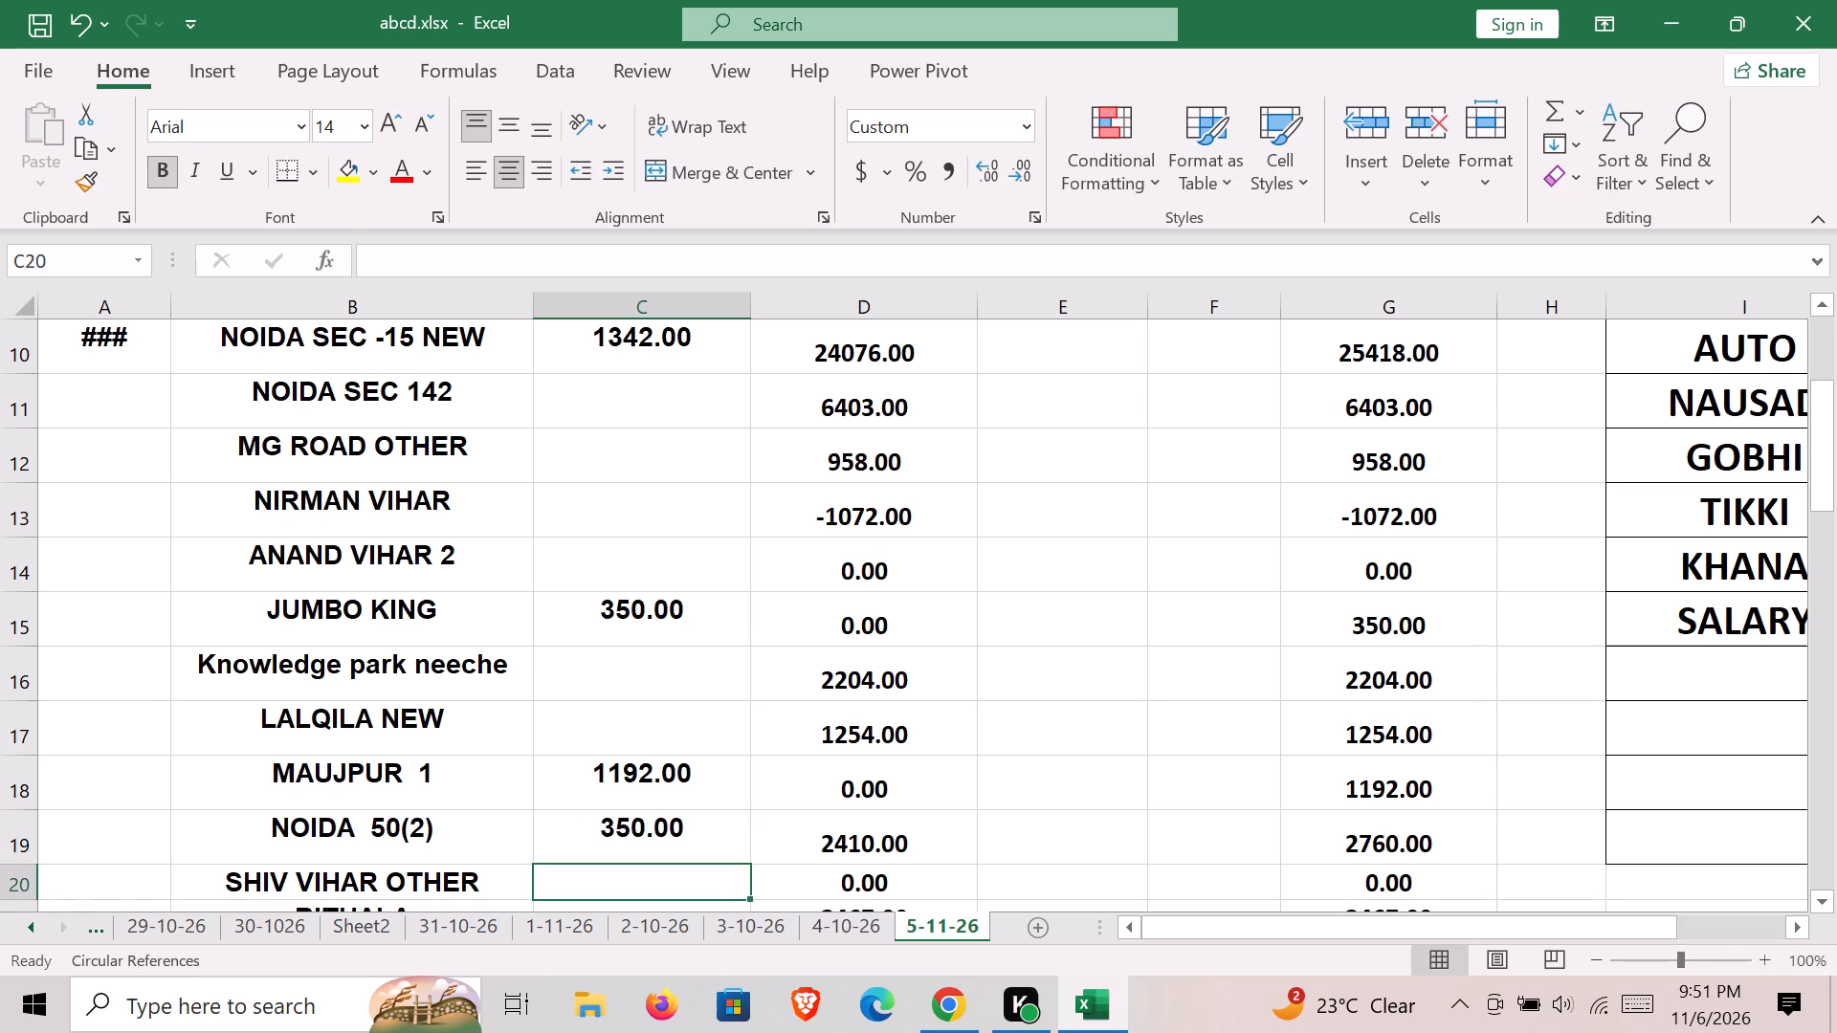
Enter a Debit Amount of 1104 for KAROL BAGH OTHER in cell C9.
{"action": "key", "text": "Up"}
{"action": "key", "text": "Up"}
{"action": "key", "text": "Up"}
{"action": "key", "text": "Up"}
{"action": "key", "text": "Up"}
{"action": "key", "text": "Up"}
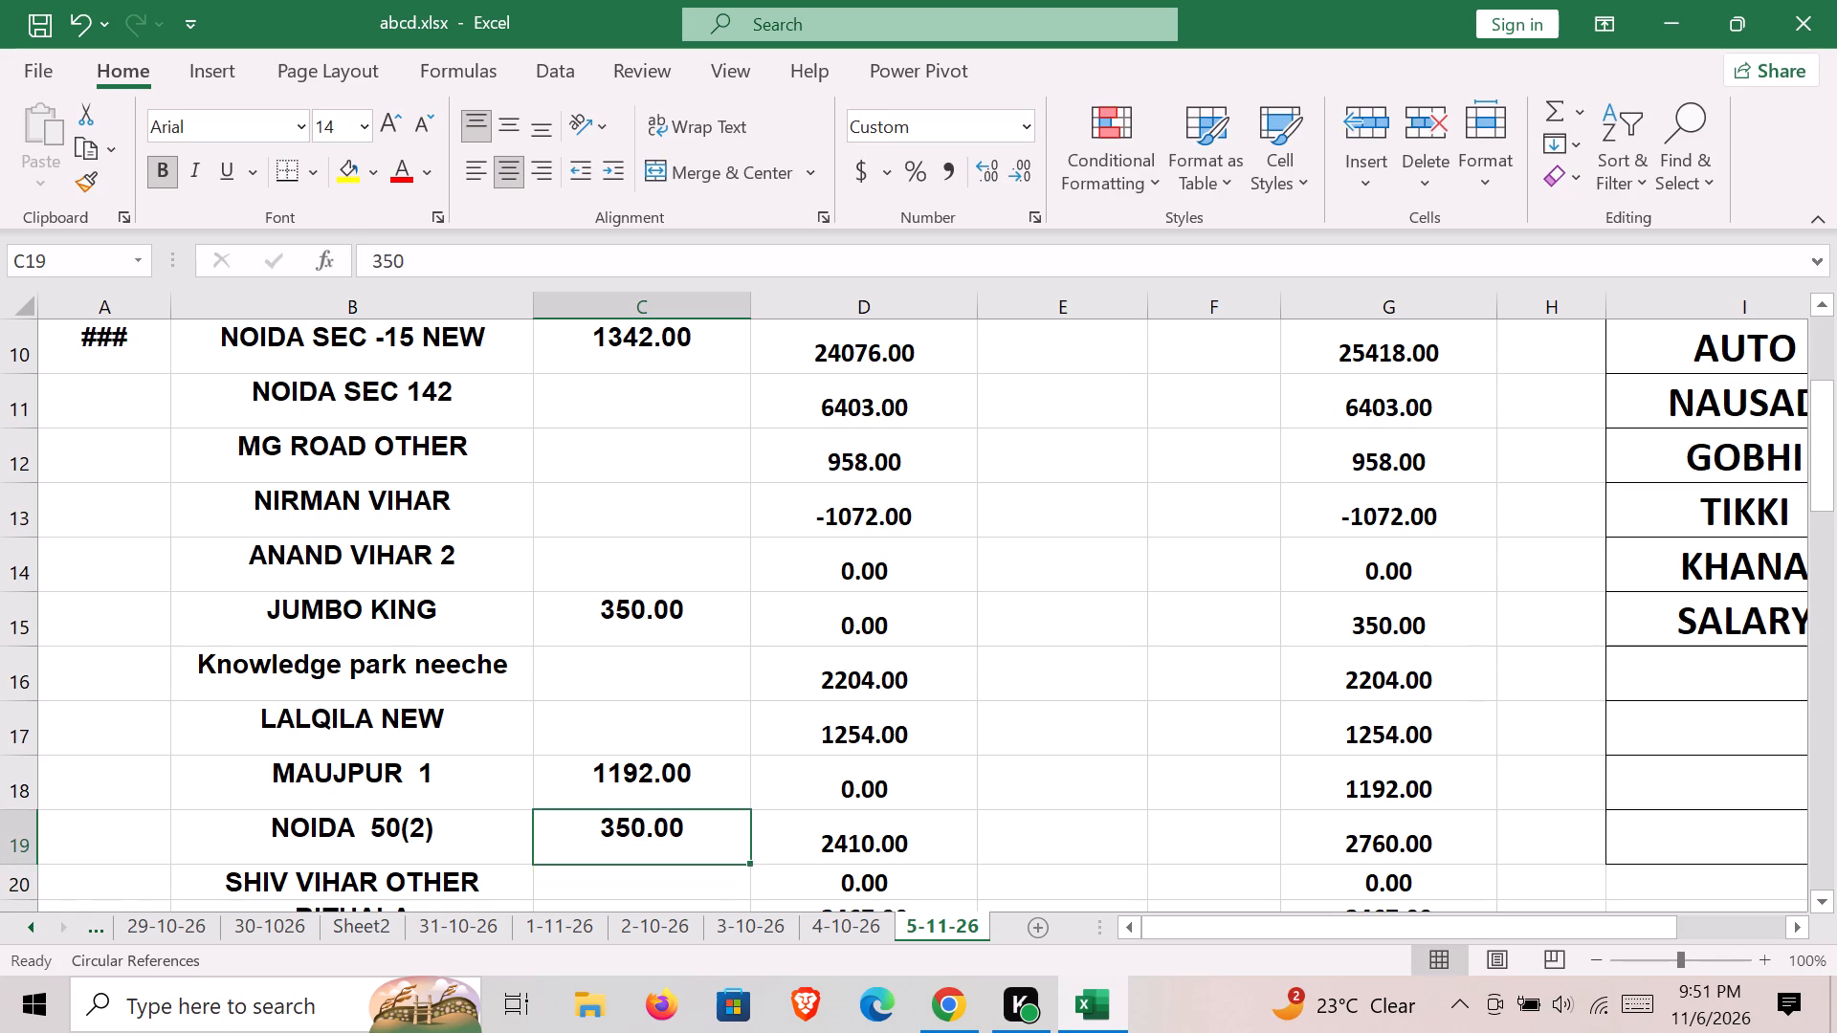
{"action": "key", "text": "Up"}
{"action": "key", "text": "Up"}
{"action": "key", "text": "Up"}
{"action": "key", "text": "Up"}
{"action": "key", "text": "Up"}
{"action": "key", "text": "Up"}
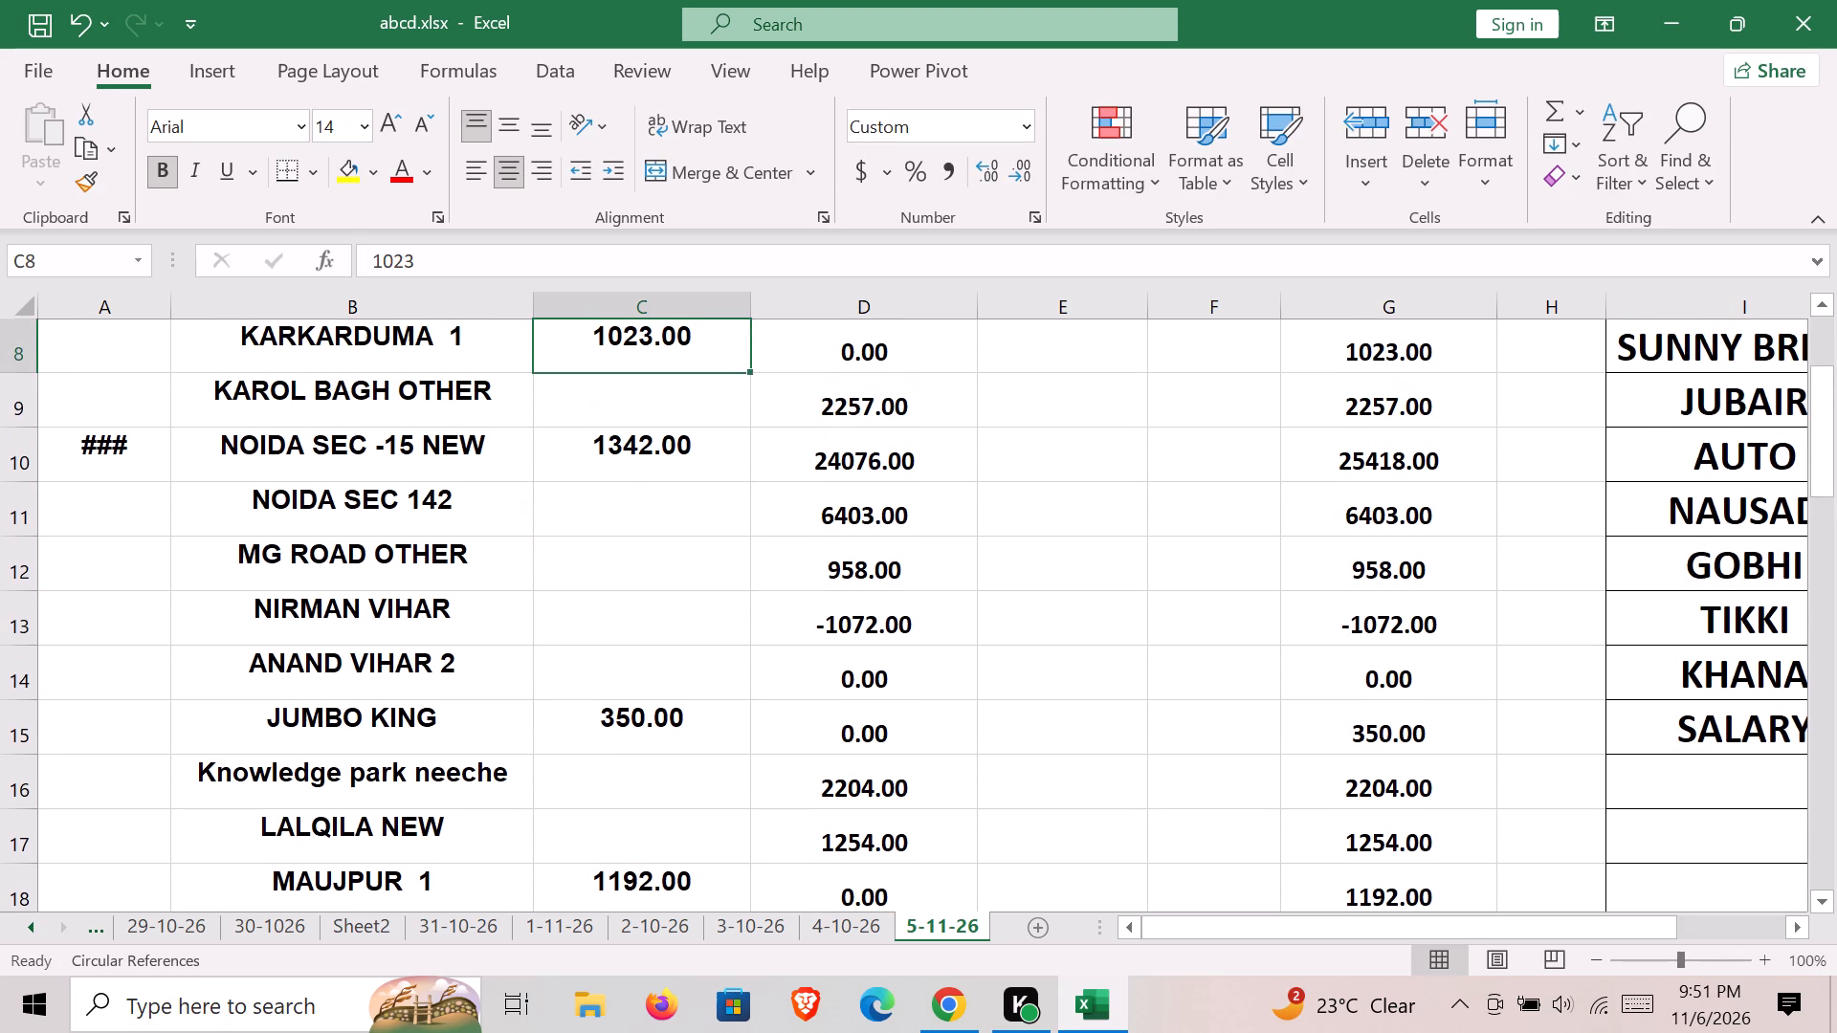
{"action": "key", "text": "Down"}
{"action": "type", "text": "1104"}
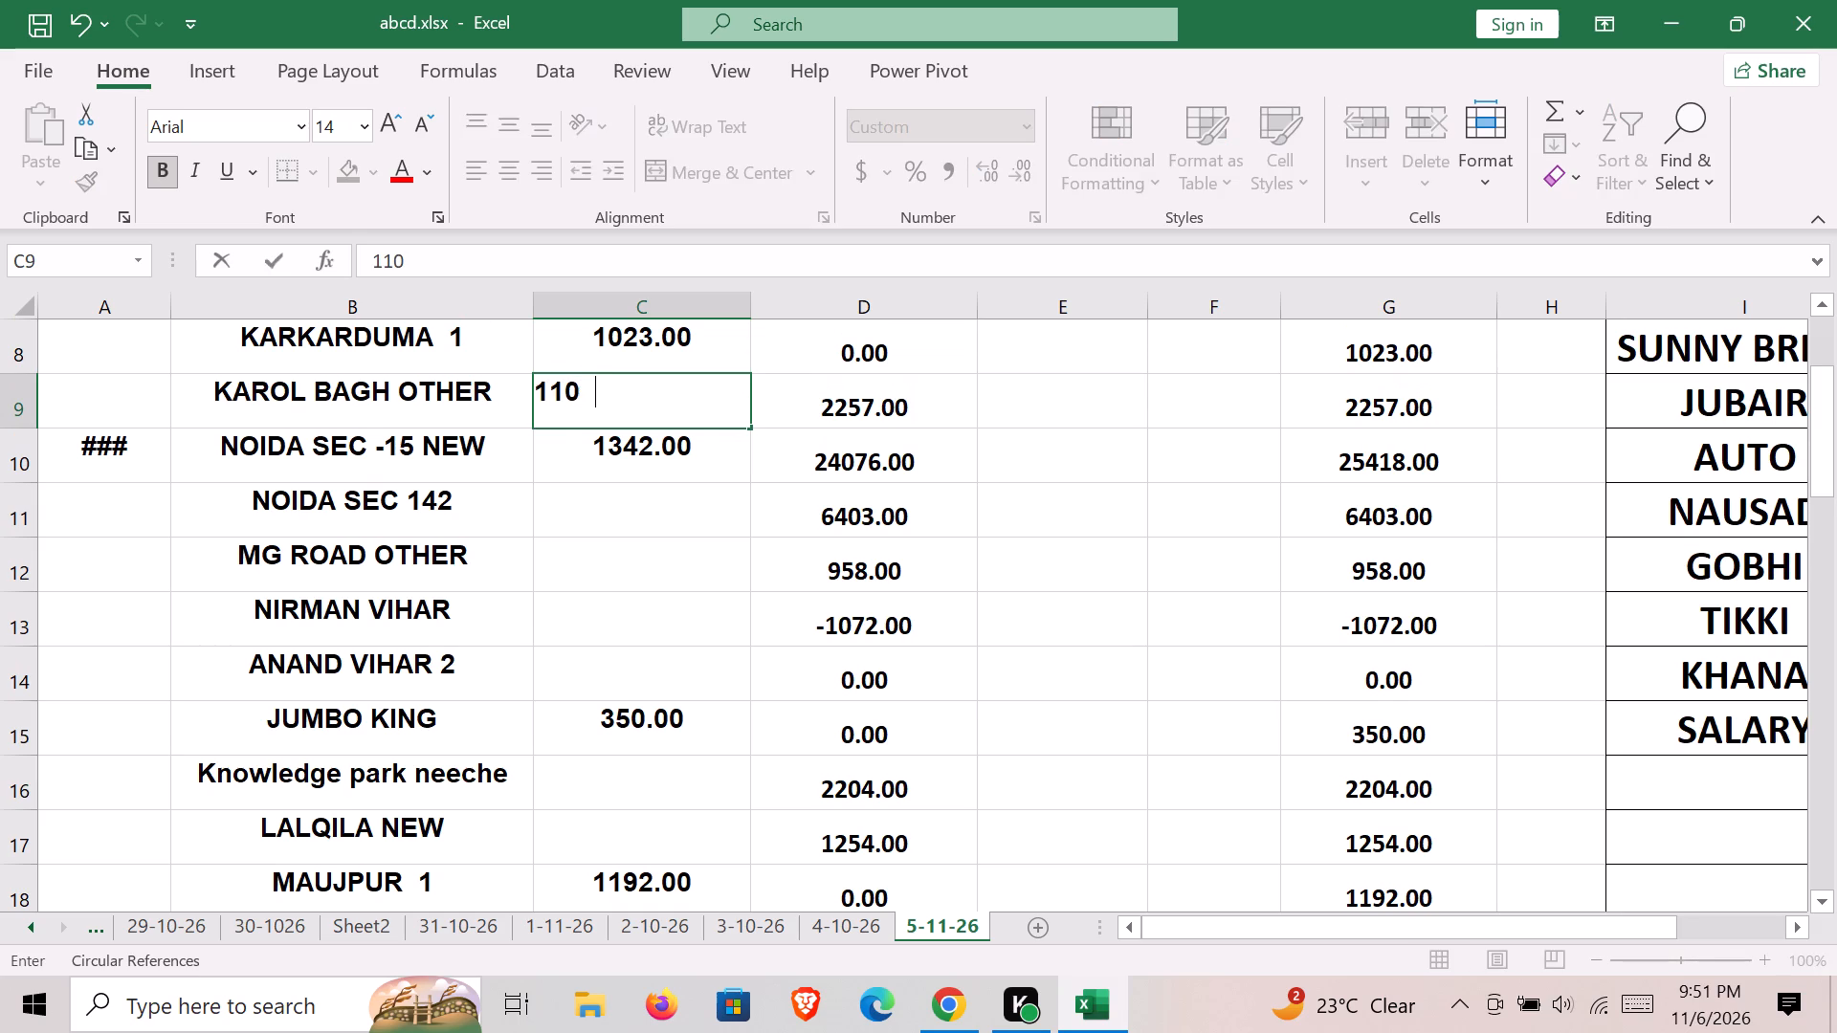
{"action": "key", "text": "Down"}
Enter a Debit Amount of 1678 for AZADPUR in cell C24.
{"action": "key", "text": "Down"}
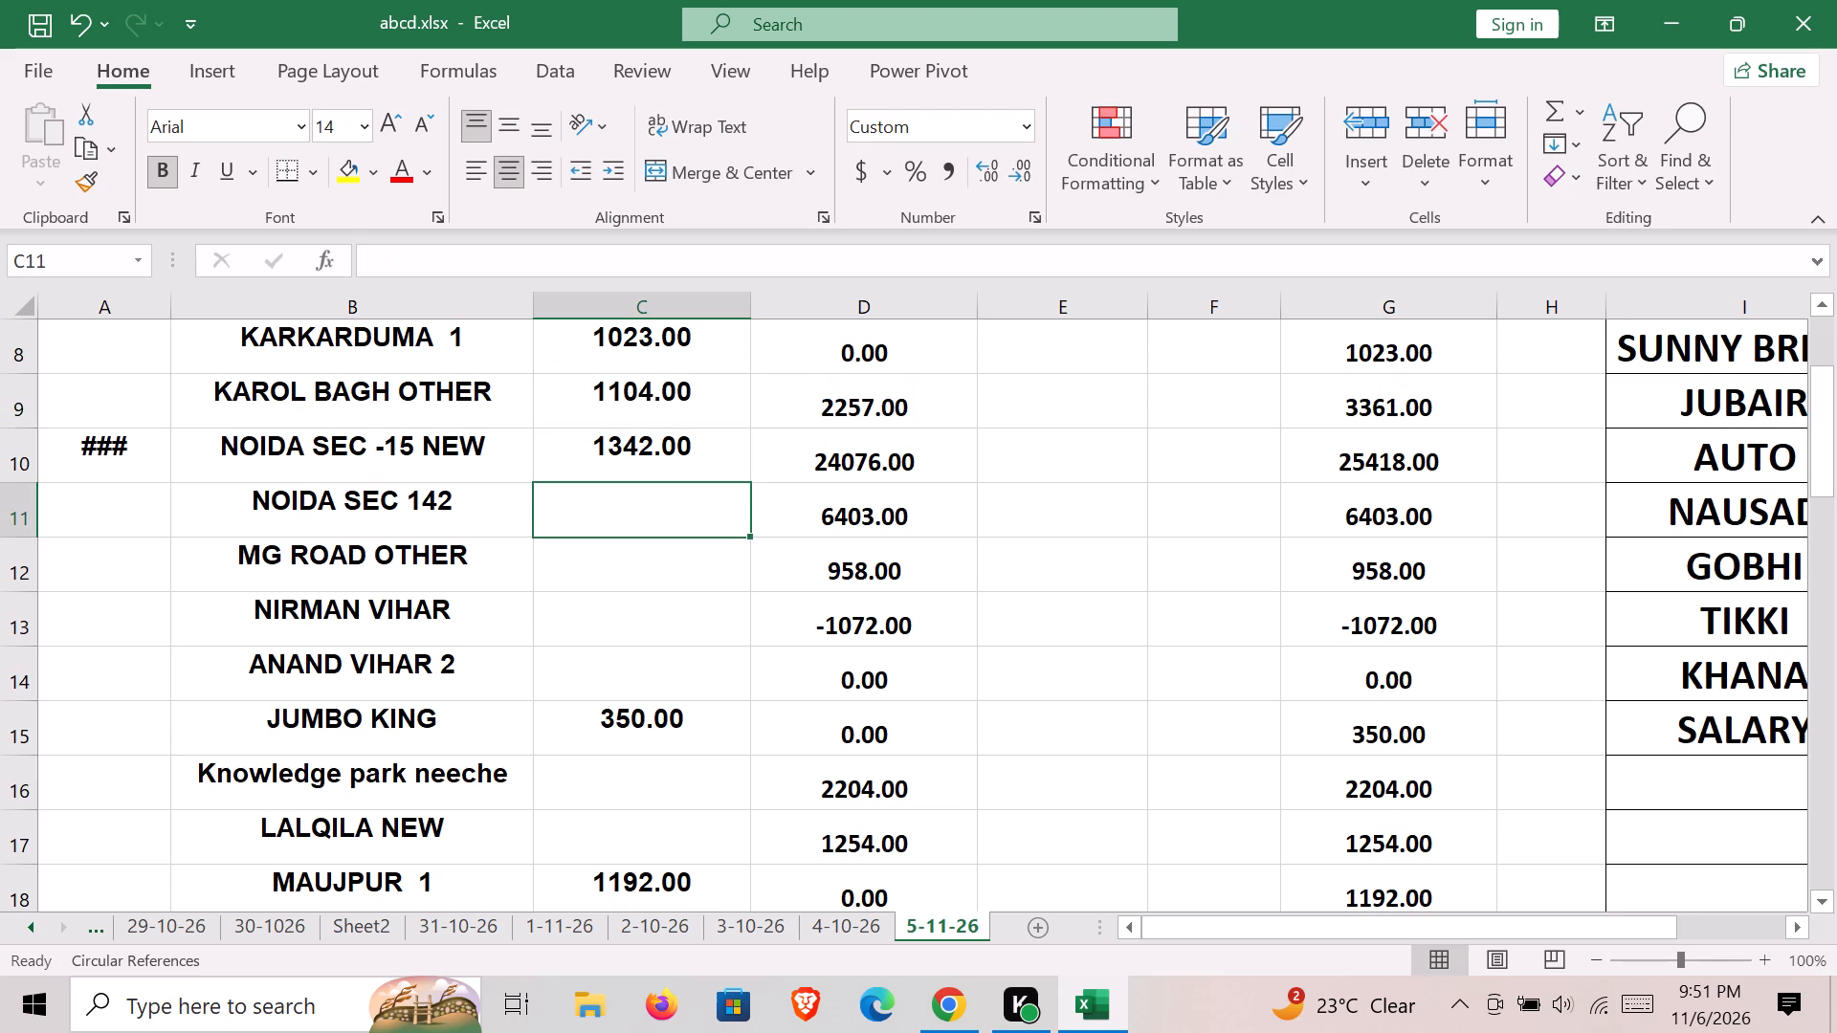
{"action": "key", "text": "Down"}
{"action": "key", "text": "Down"}
{"action": "key", "text": "Down"}
{"action": "key", "text": "Down"}
{"action": "key", "text": "Down"}
{"action": "key", "text": "Down"}
{"action": "key", "text": "Down"}
{"action": "key", "text": "Down"}
{"action": "key", "text": "Down"}
{"action": "key", "text": "Down"}
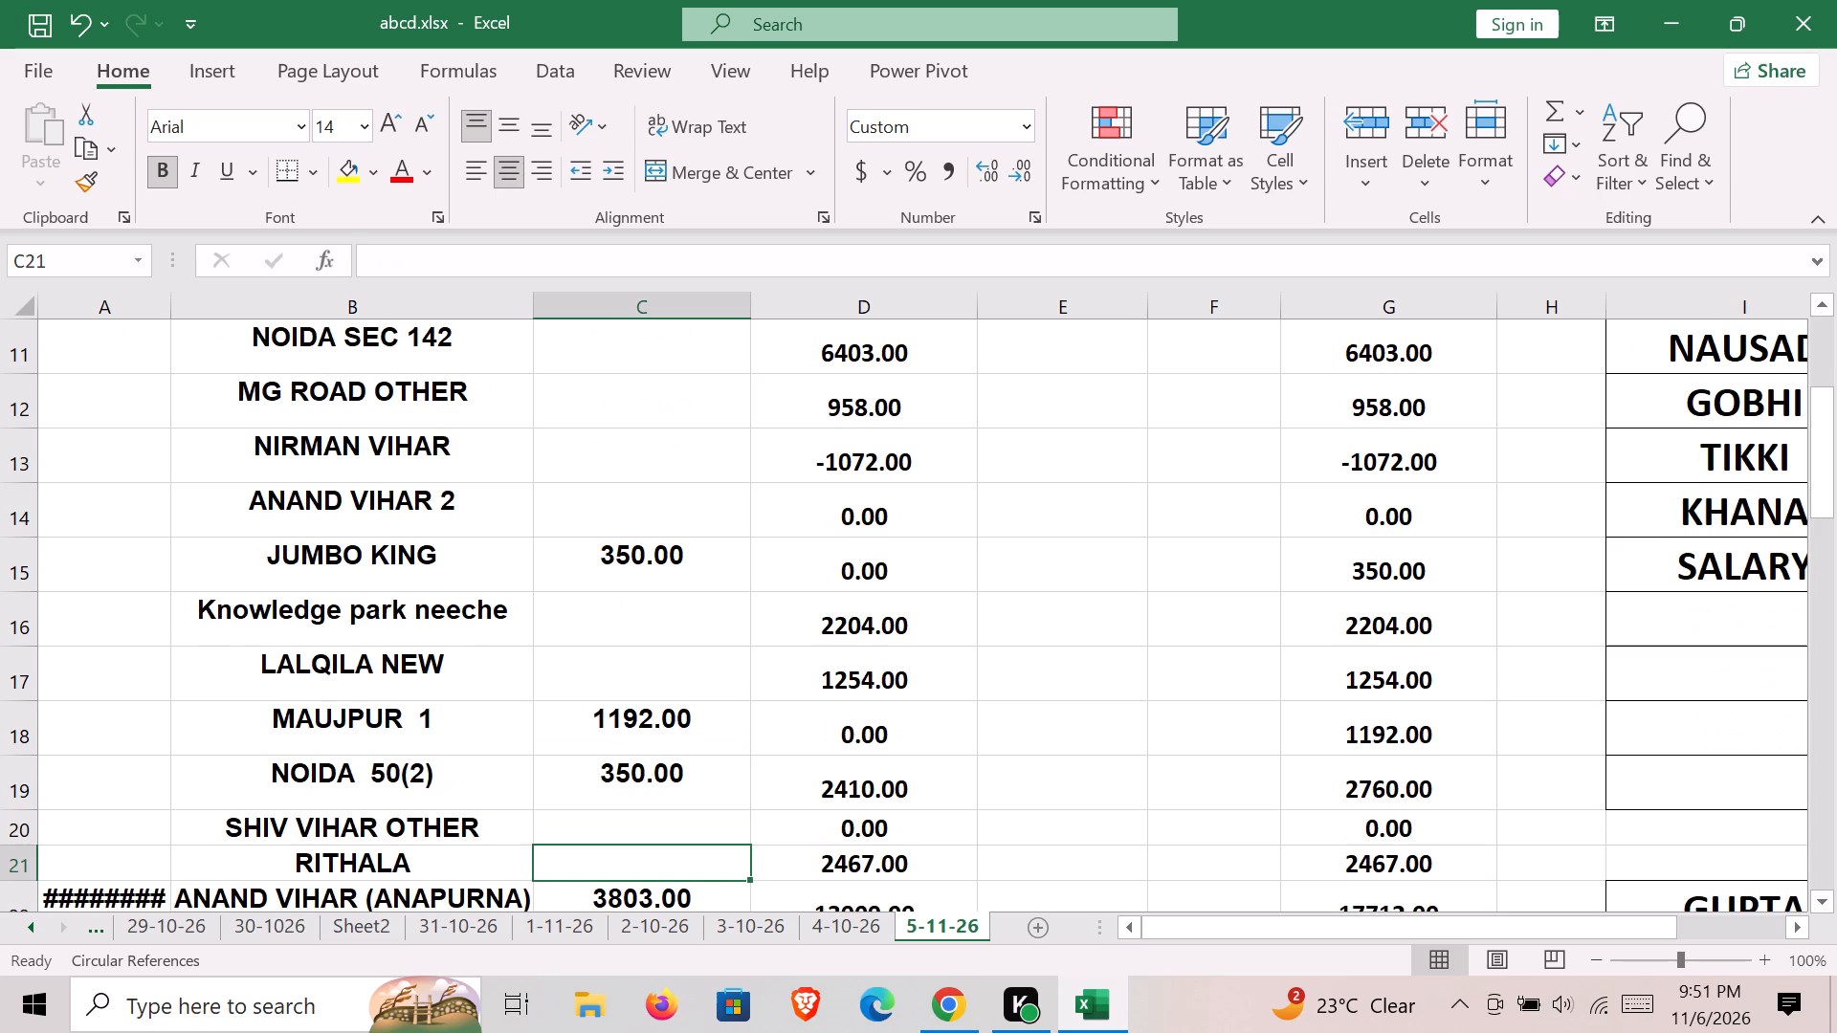
{"action": "key", "text": "Down"}
{"action": "key", "text": "Down"}
{"action": "key", "text": "Down"}
{"action": "type", "text": "1678"}
{"action": "key", "text": "Down"}
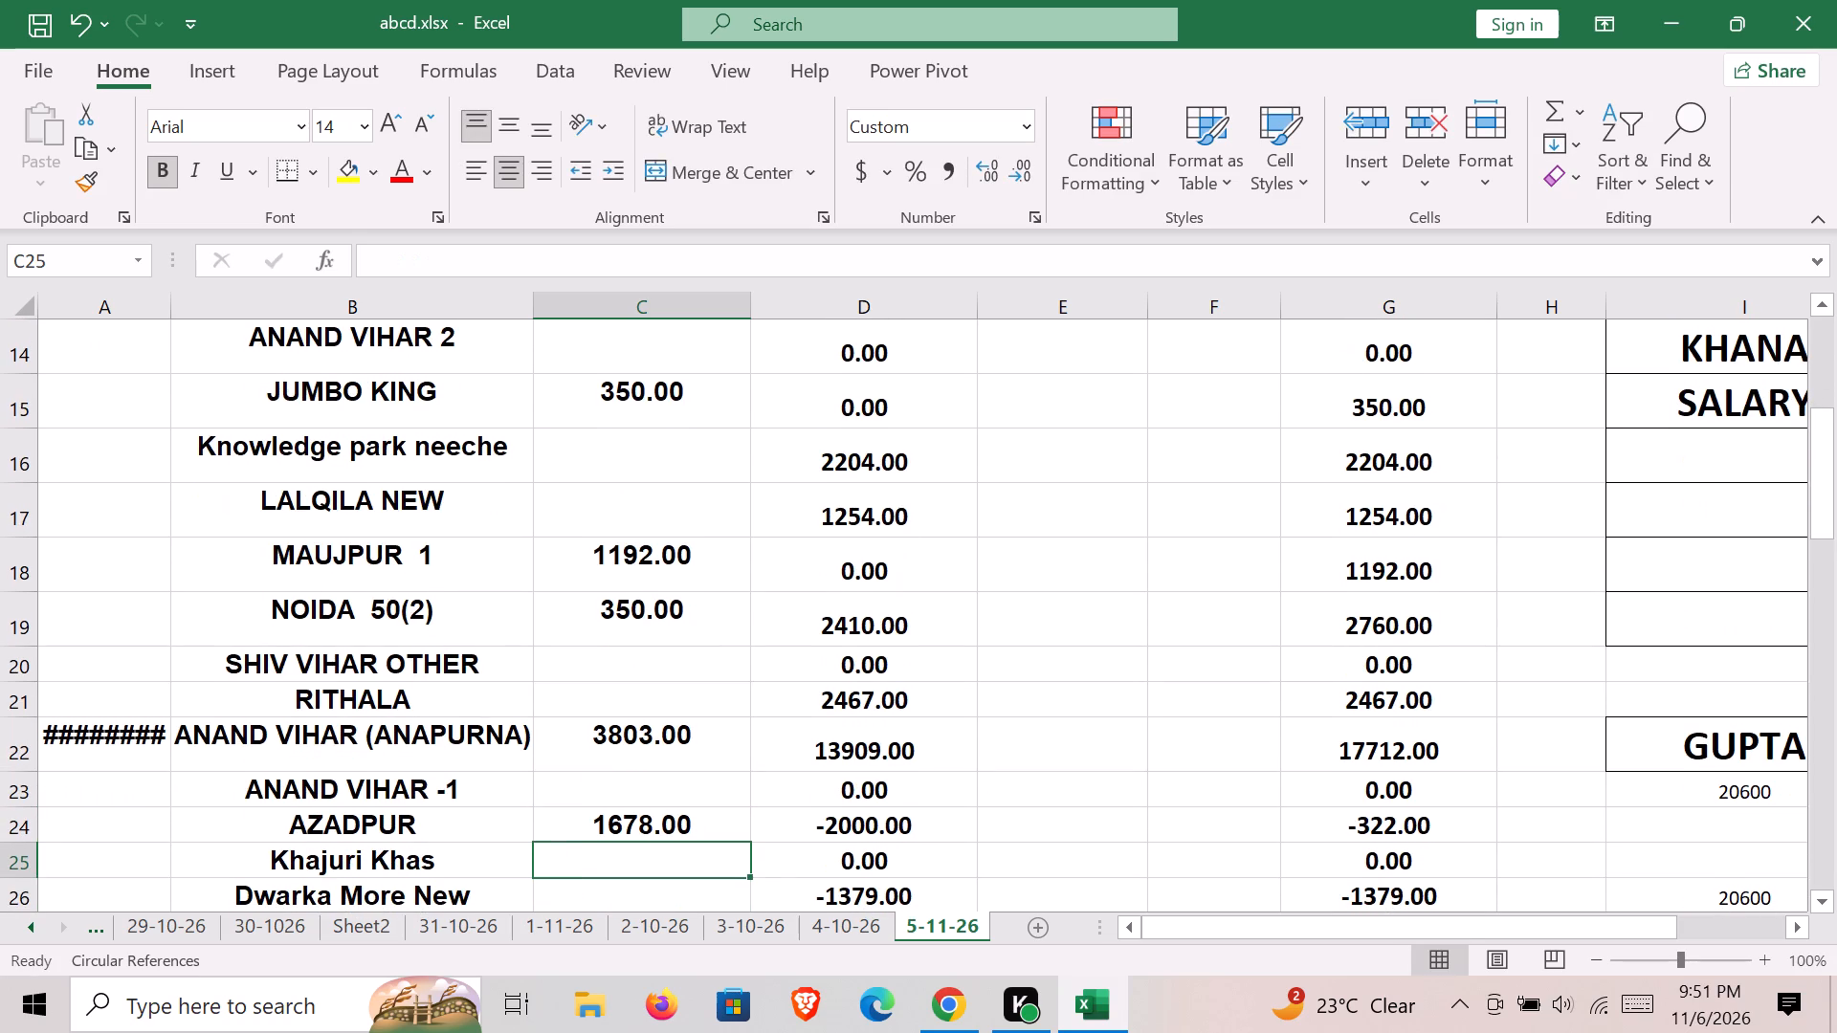
Enter a Debit Amount of 1159 for Khajuri Khas in cell C25.
{"action": "key", "text": "Down"}
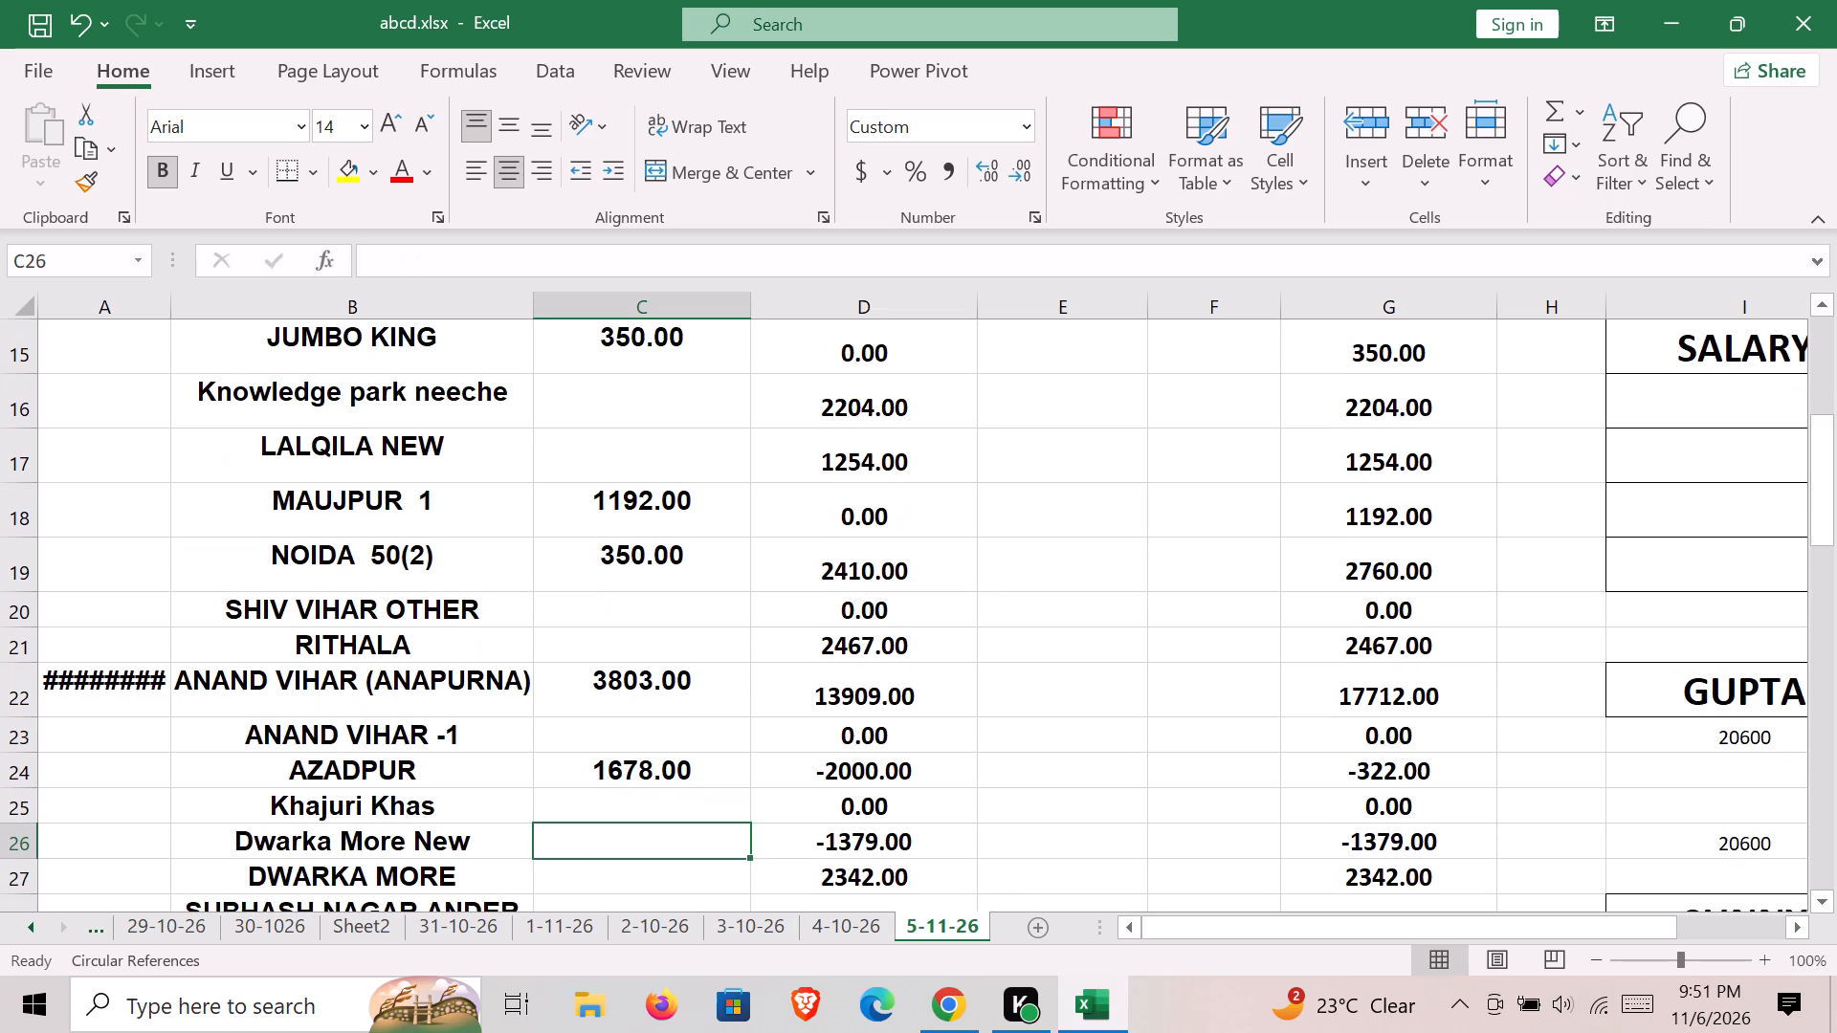
{"action": "key", "text": "Up"}
{"action": "type", "text": "1159"}
{"action": "key", "text": "Down"}
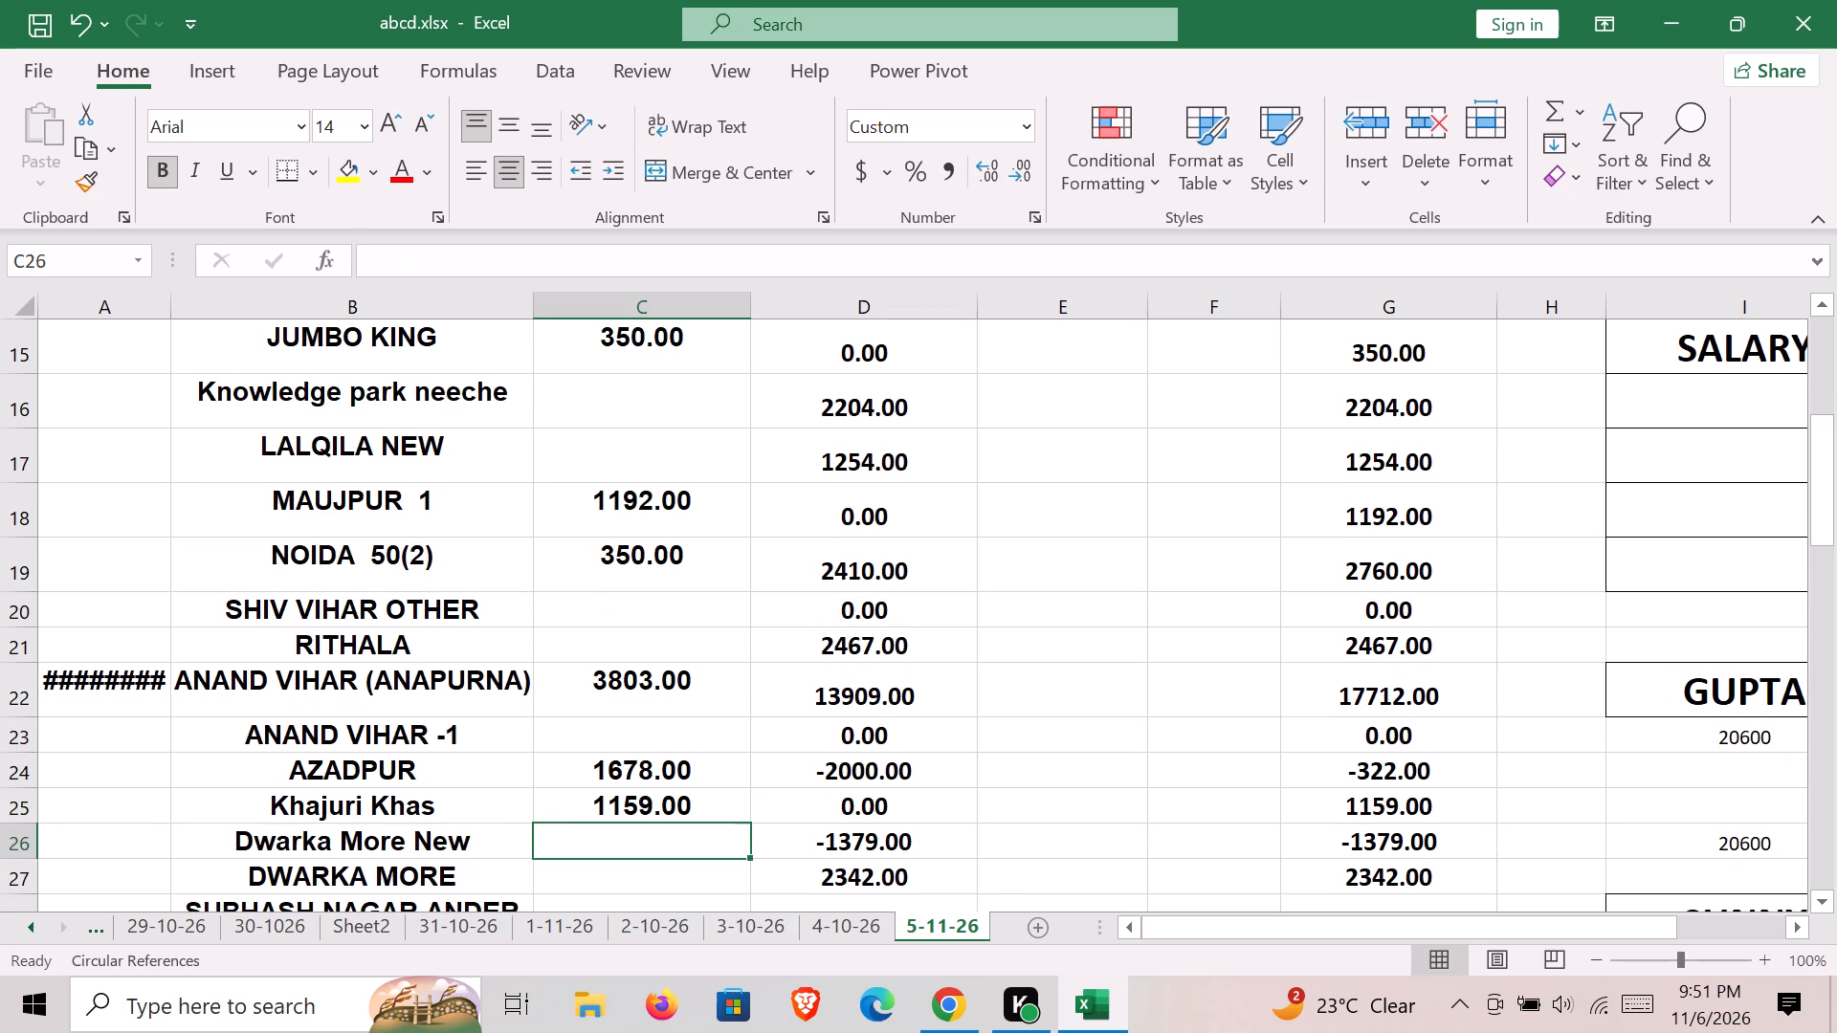
Enter a Debit Amount of 742 for MAUJPUR 2 in cell C34.
{"action": "key", "text": "Down"}
{"action": "key", "text": "Down"}
{"action": "key", "text": "Down"}
{"action": "key", "text": "Down"}
{"action": "key", "text": "Down"}
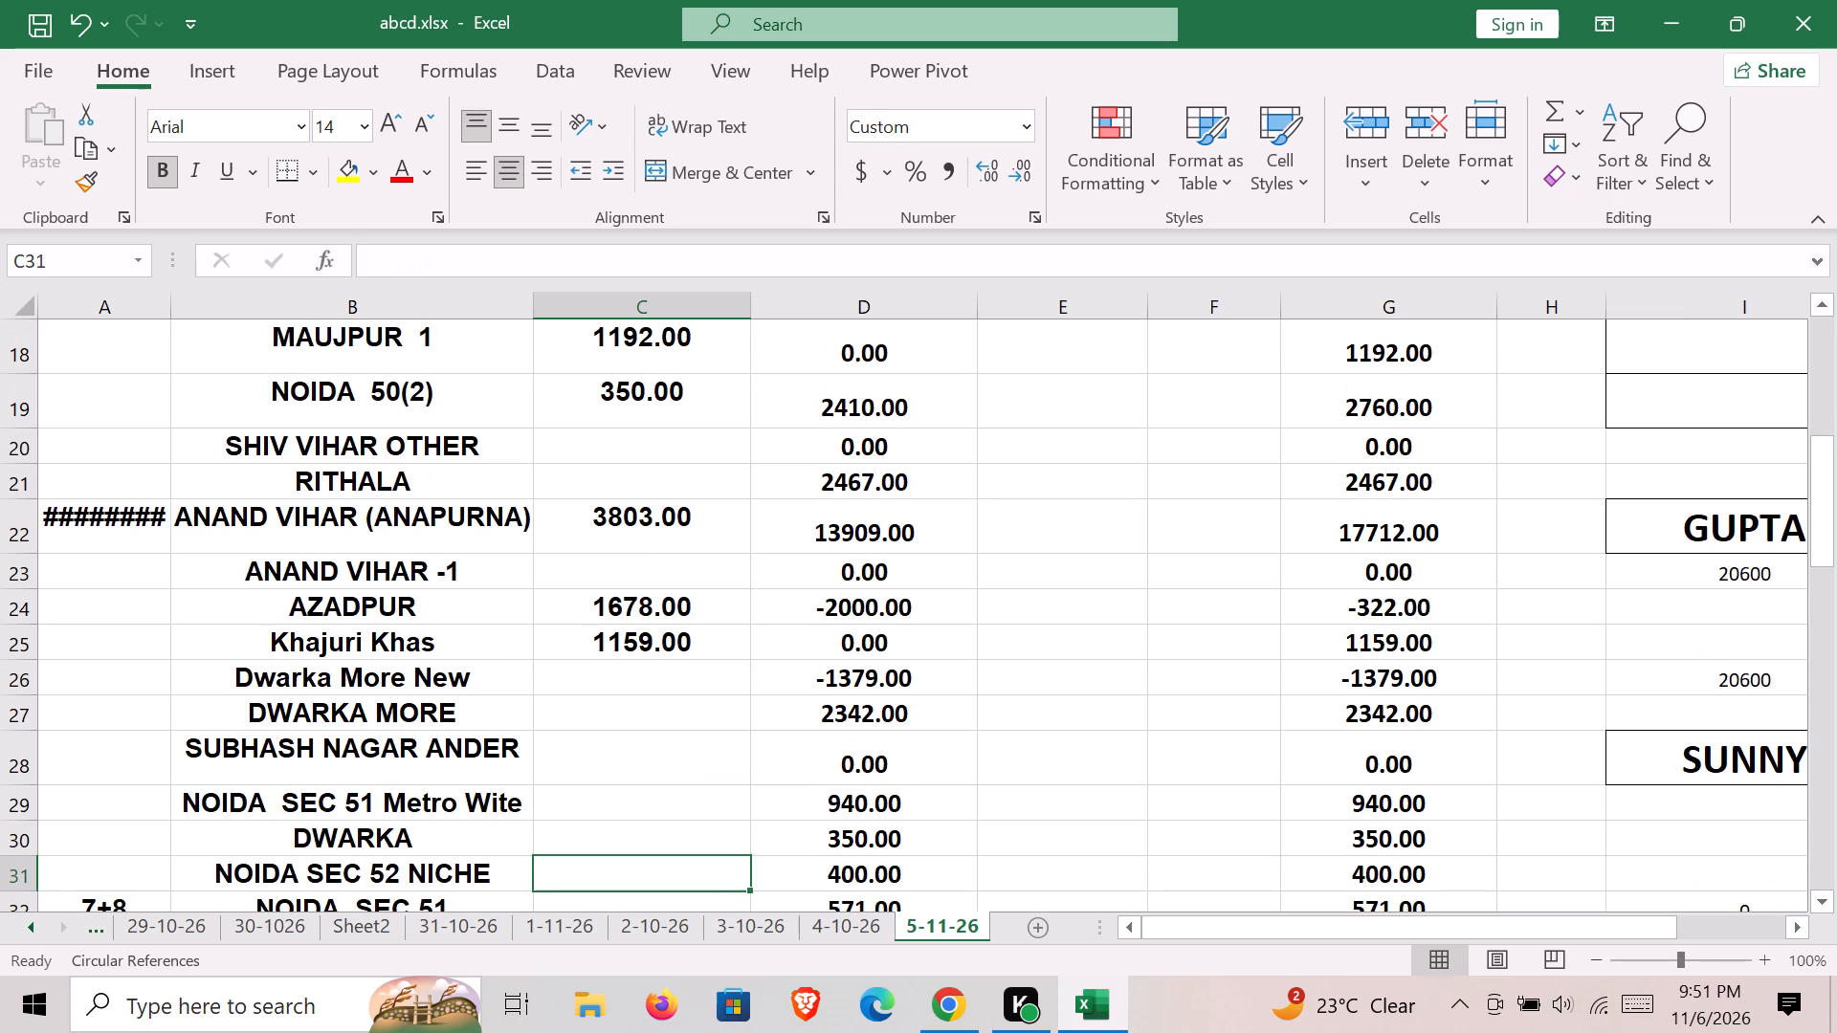
{"action": "key", "text": "Down"}
{"action": "key", "text": "Down"}
{"action": "key", "text": "Down"}
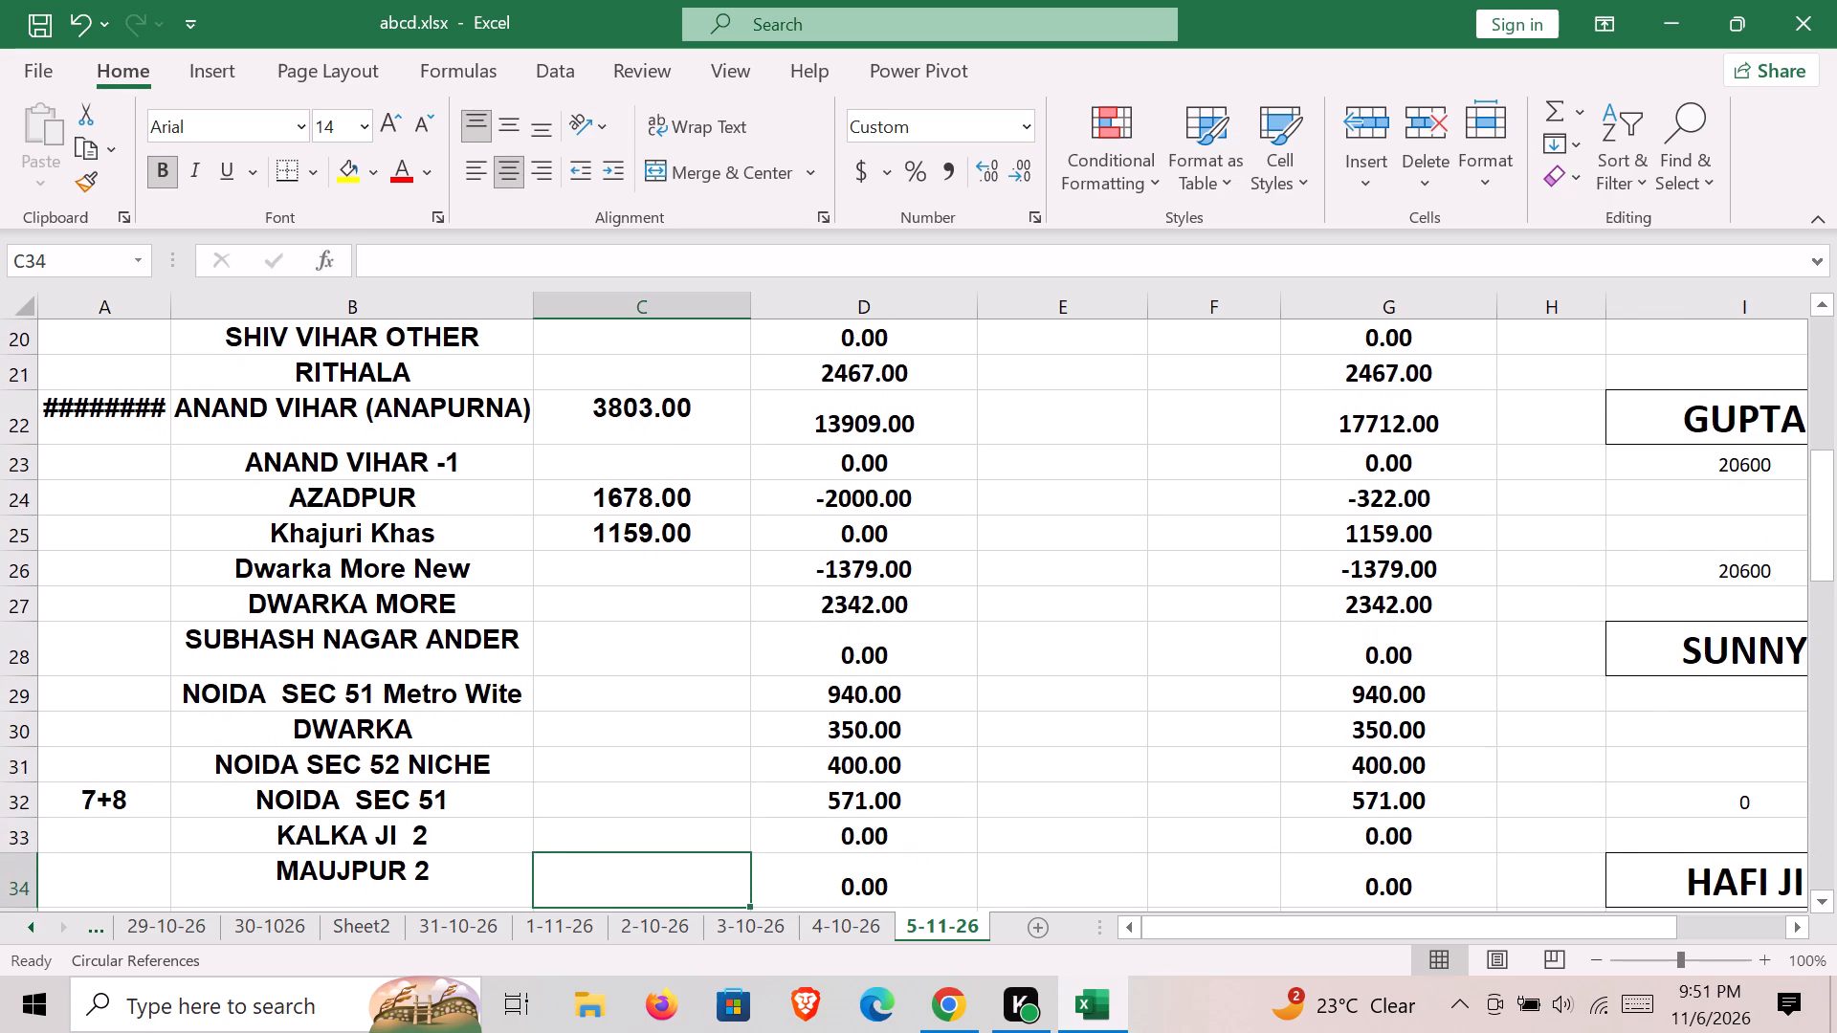
{"action": "type", "text": "740"}
{"action": "key", "text": "BackSpace"}
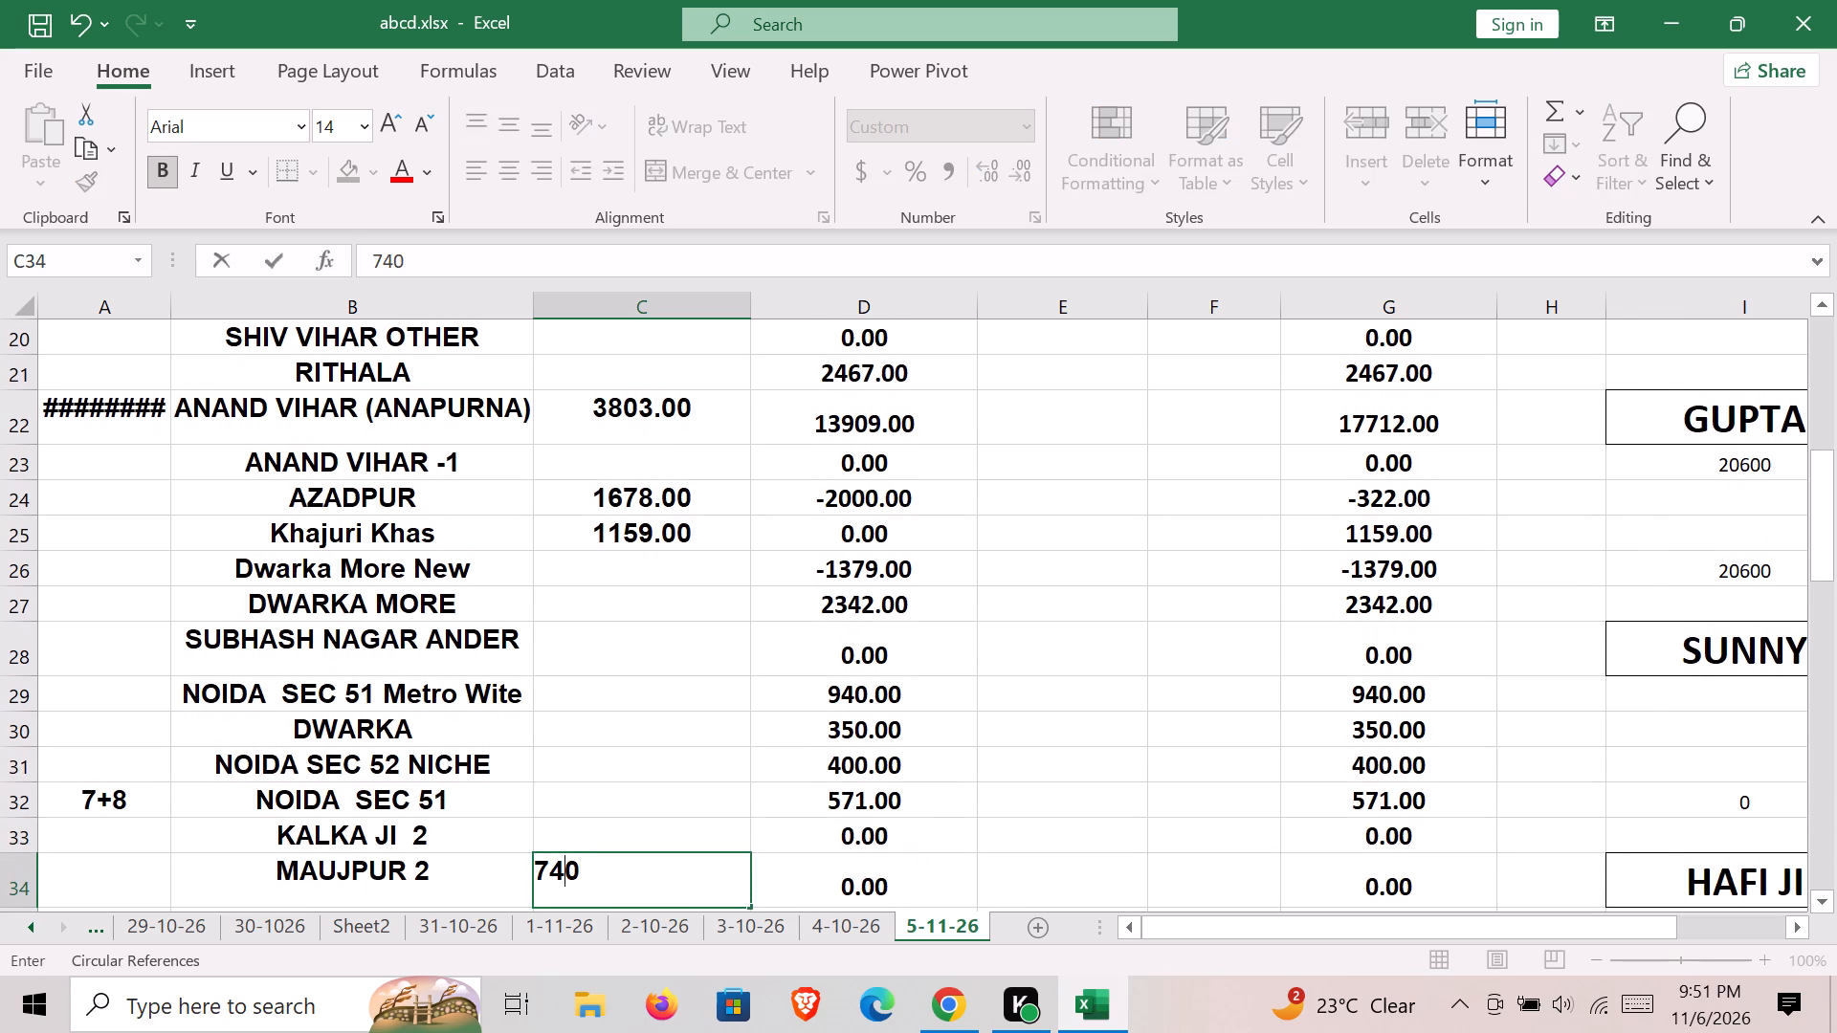
{"action": "key", "text": "2"}
{"action": "key", "text": "Down"}
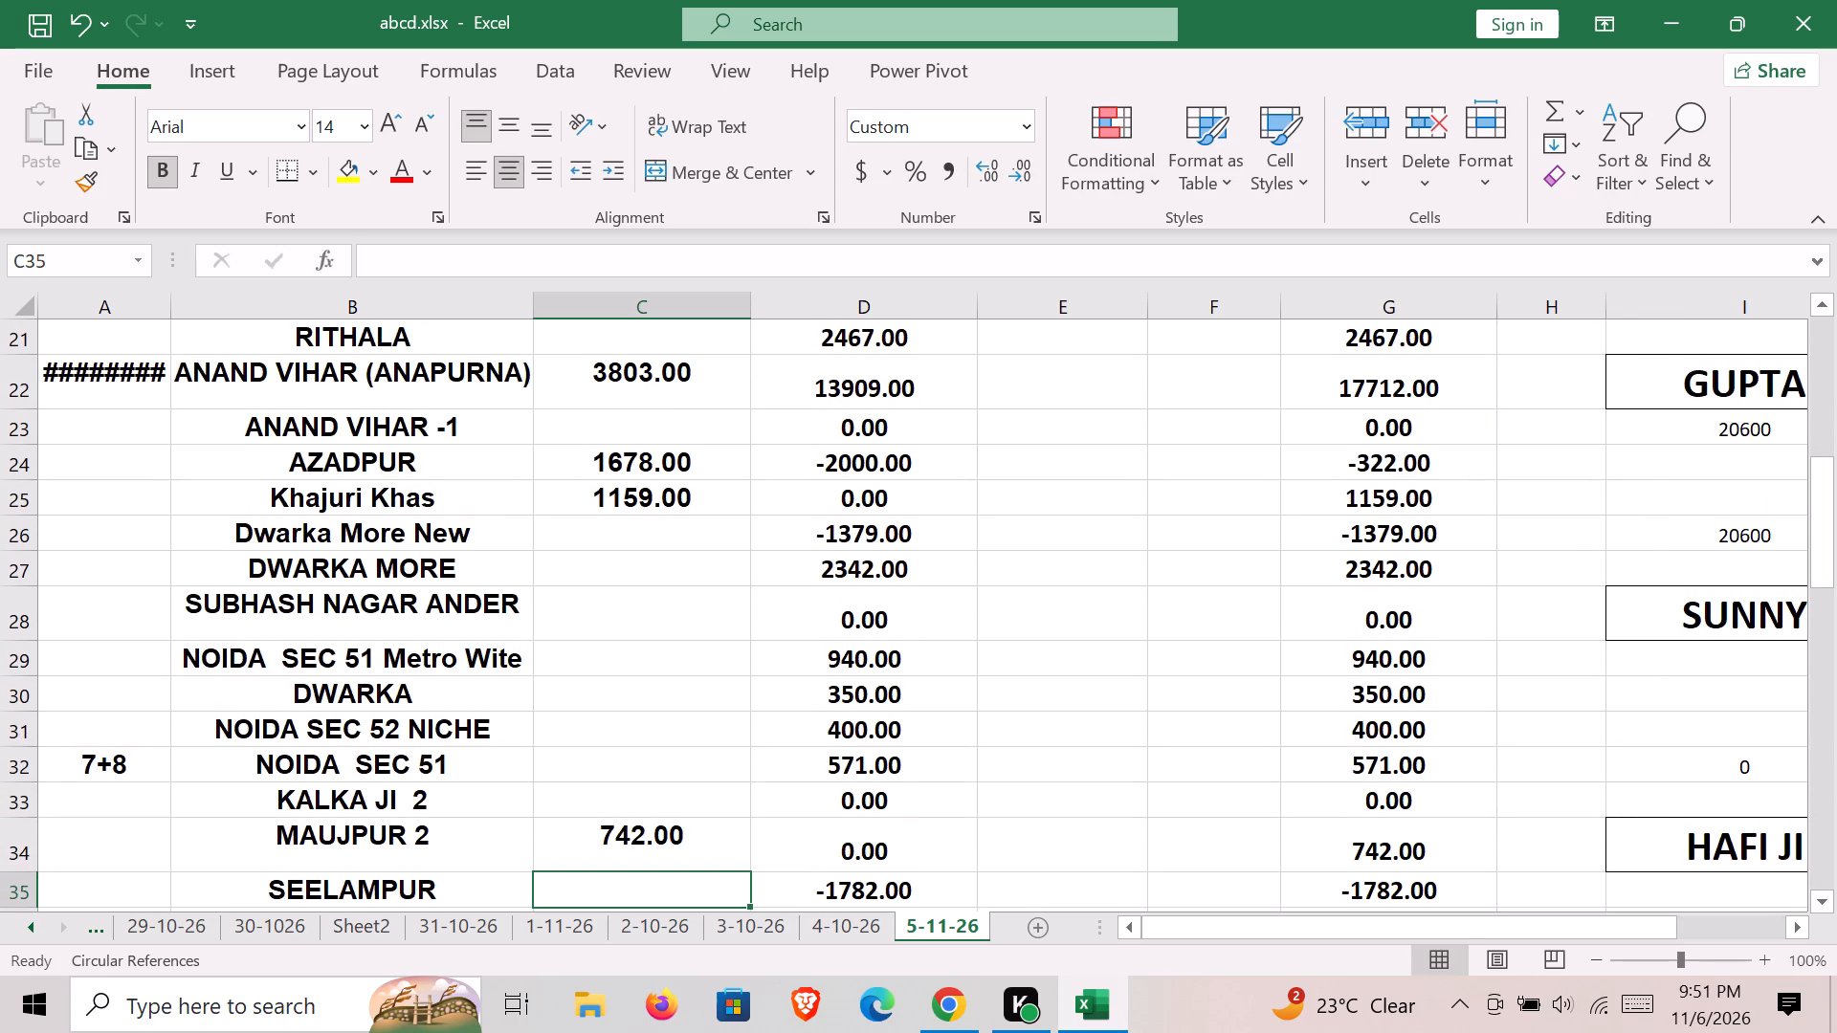
Enter a Debit Amount of 660 for SHIV VIHAR OTHER in cell C20.
{"action": "key", "text": "Up"}
{"action": "key", "text": "Up"}
{"action": "key", "text": "Up"}
{"action": "key", "text": "Up"}
{"action": "key", "text": "Up"}
{"action": "key", "text": "Up"}
{"action": "key", "text": "Up"}
{"action": "key", "text": "Up"}
{"action": "key", "text": "Up"}
{"action": "key", "text": "Up"}
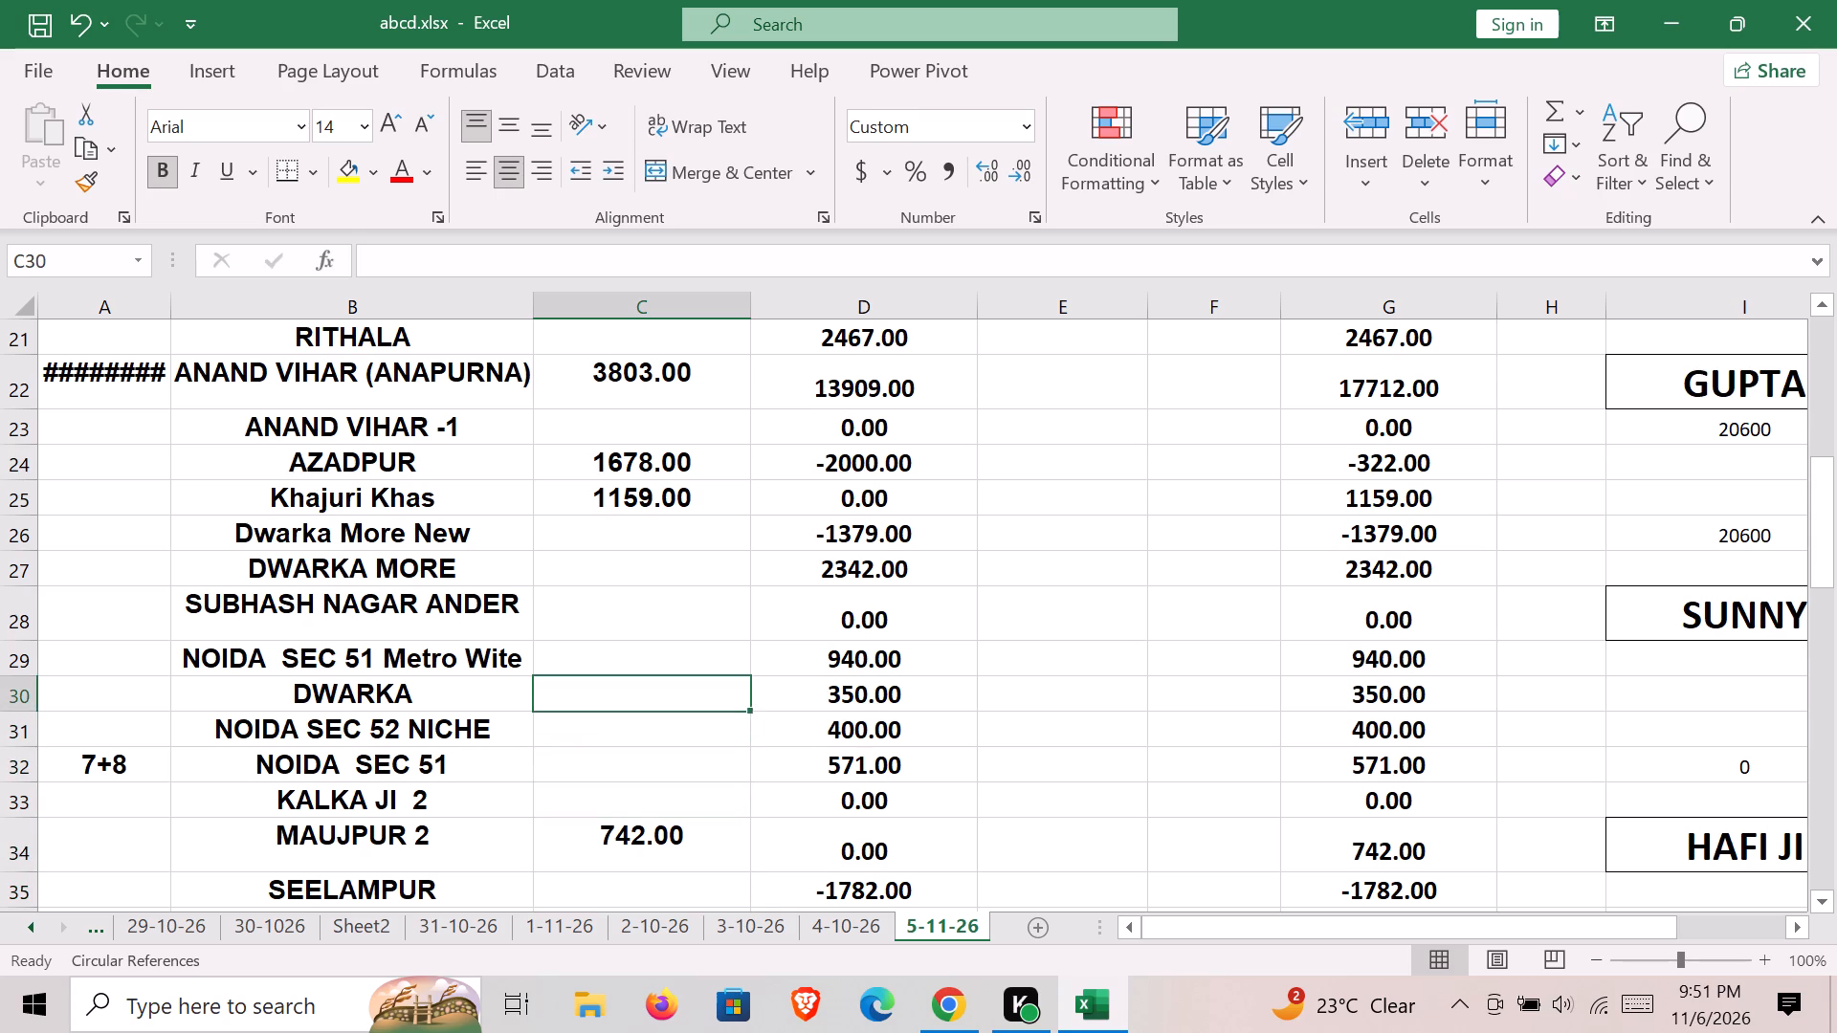
{"action": "key", "text": "Up"}
{"action": "key", "text": "Up"}
{"action": "key", "text": "Up"}
{"action": "key", "text": "Up"}
{"action": "key", "text": "Up"}
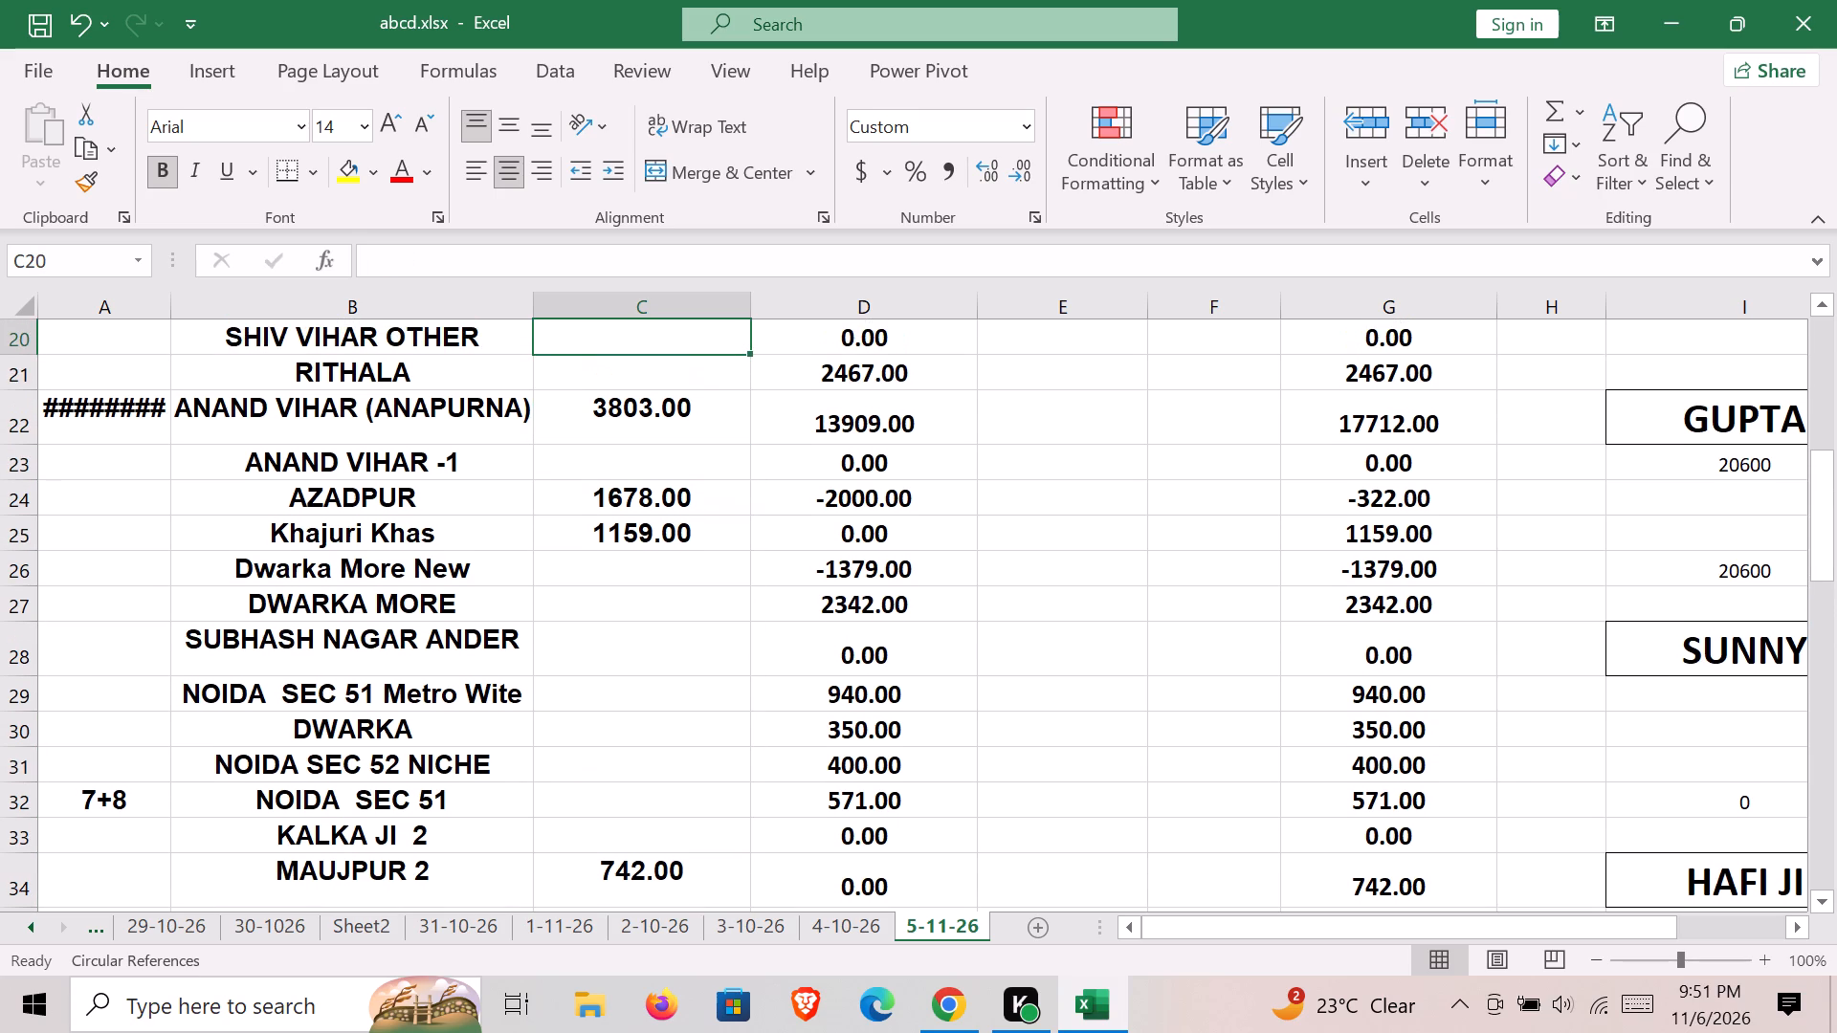
{"action": "type", "text": "660"}
{"action": "key", "text": "Up"}
Enter a Debit Amount of 782 for NIRMAN VIHAR in cell C13.
{"action": "key", "text": "Up"}
{"action": "key", "text": "Up"}
{"action": "key", "text": "Up"}
{"action": "key", "text": "Up"}
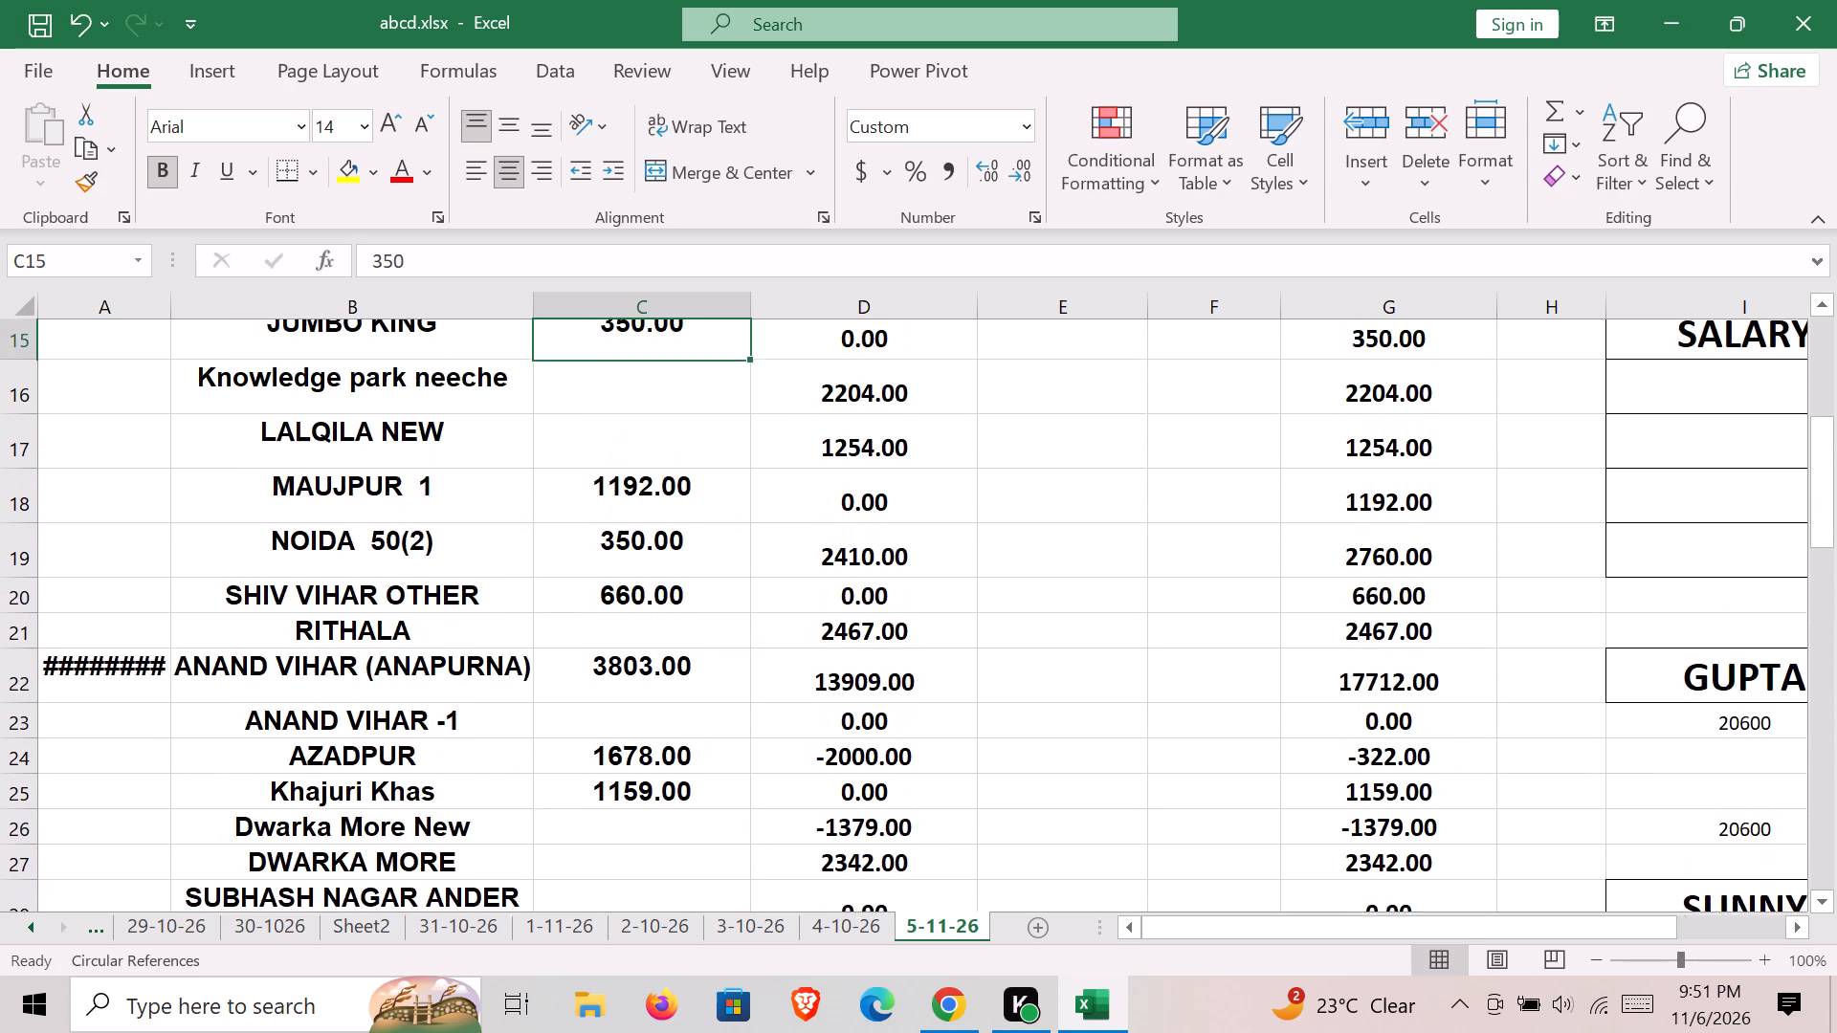
{"action": "key", "text": "Up"}
{"action": "key", "text": "Up"}
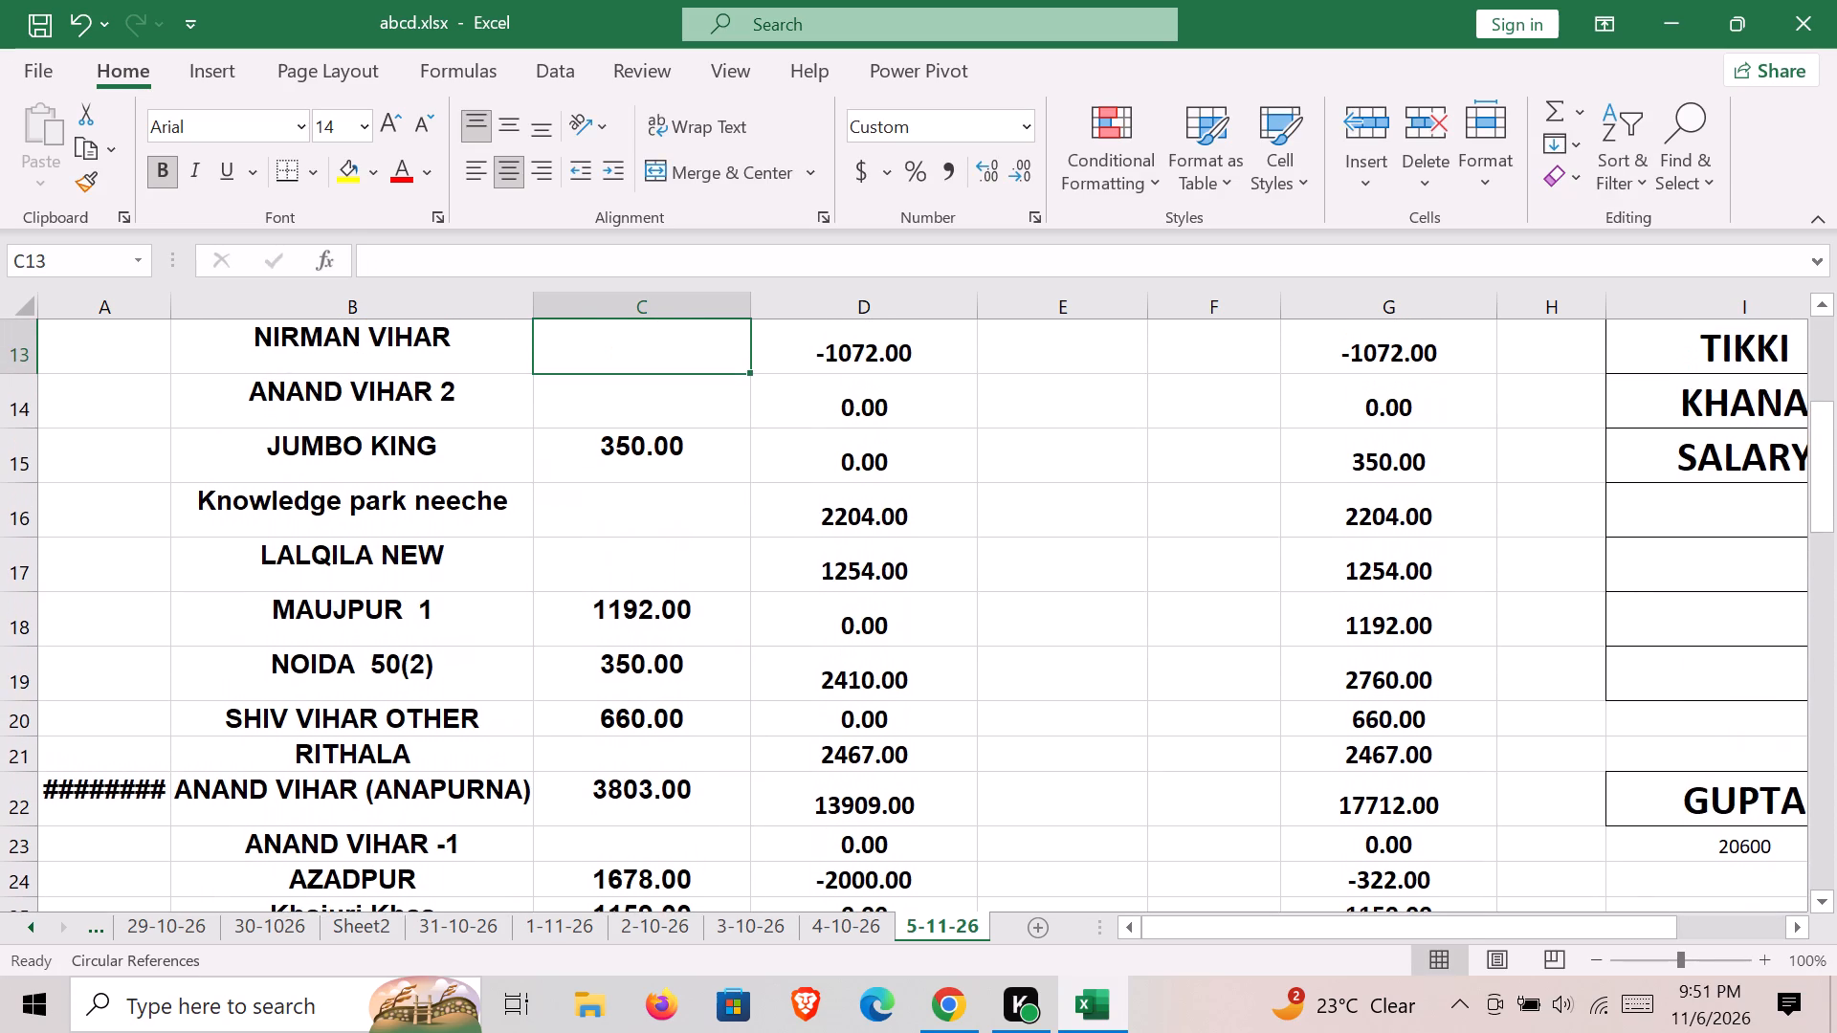
{"action": "type", "text": "782"}
{"action": "key", "text": "Down"}
Enter a Debit Amount of 590 for LALQILA NEW in cell C17.
{"action": "key", "text": "Down"}
{"action": "key", "text": "Down"}
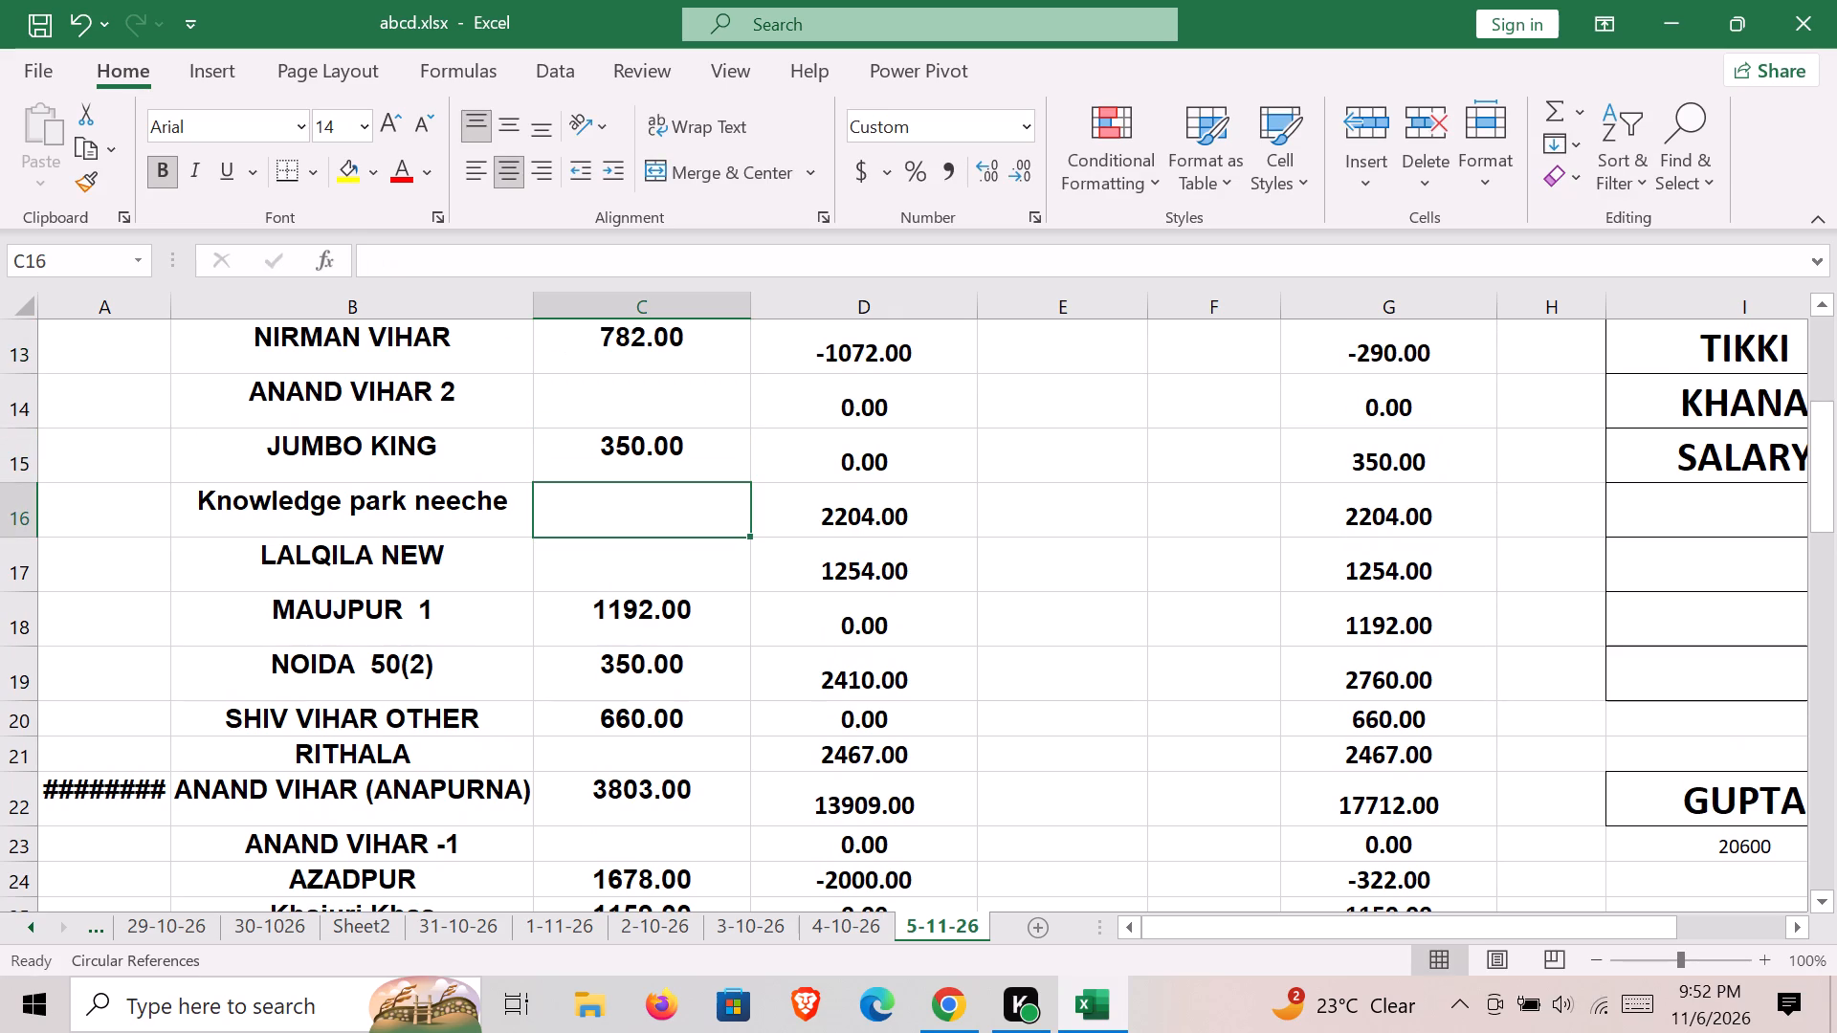
{"action": "key", "text": "Down"}
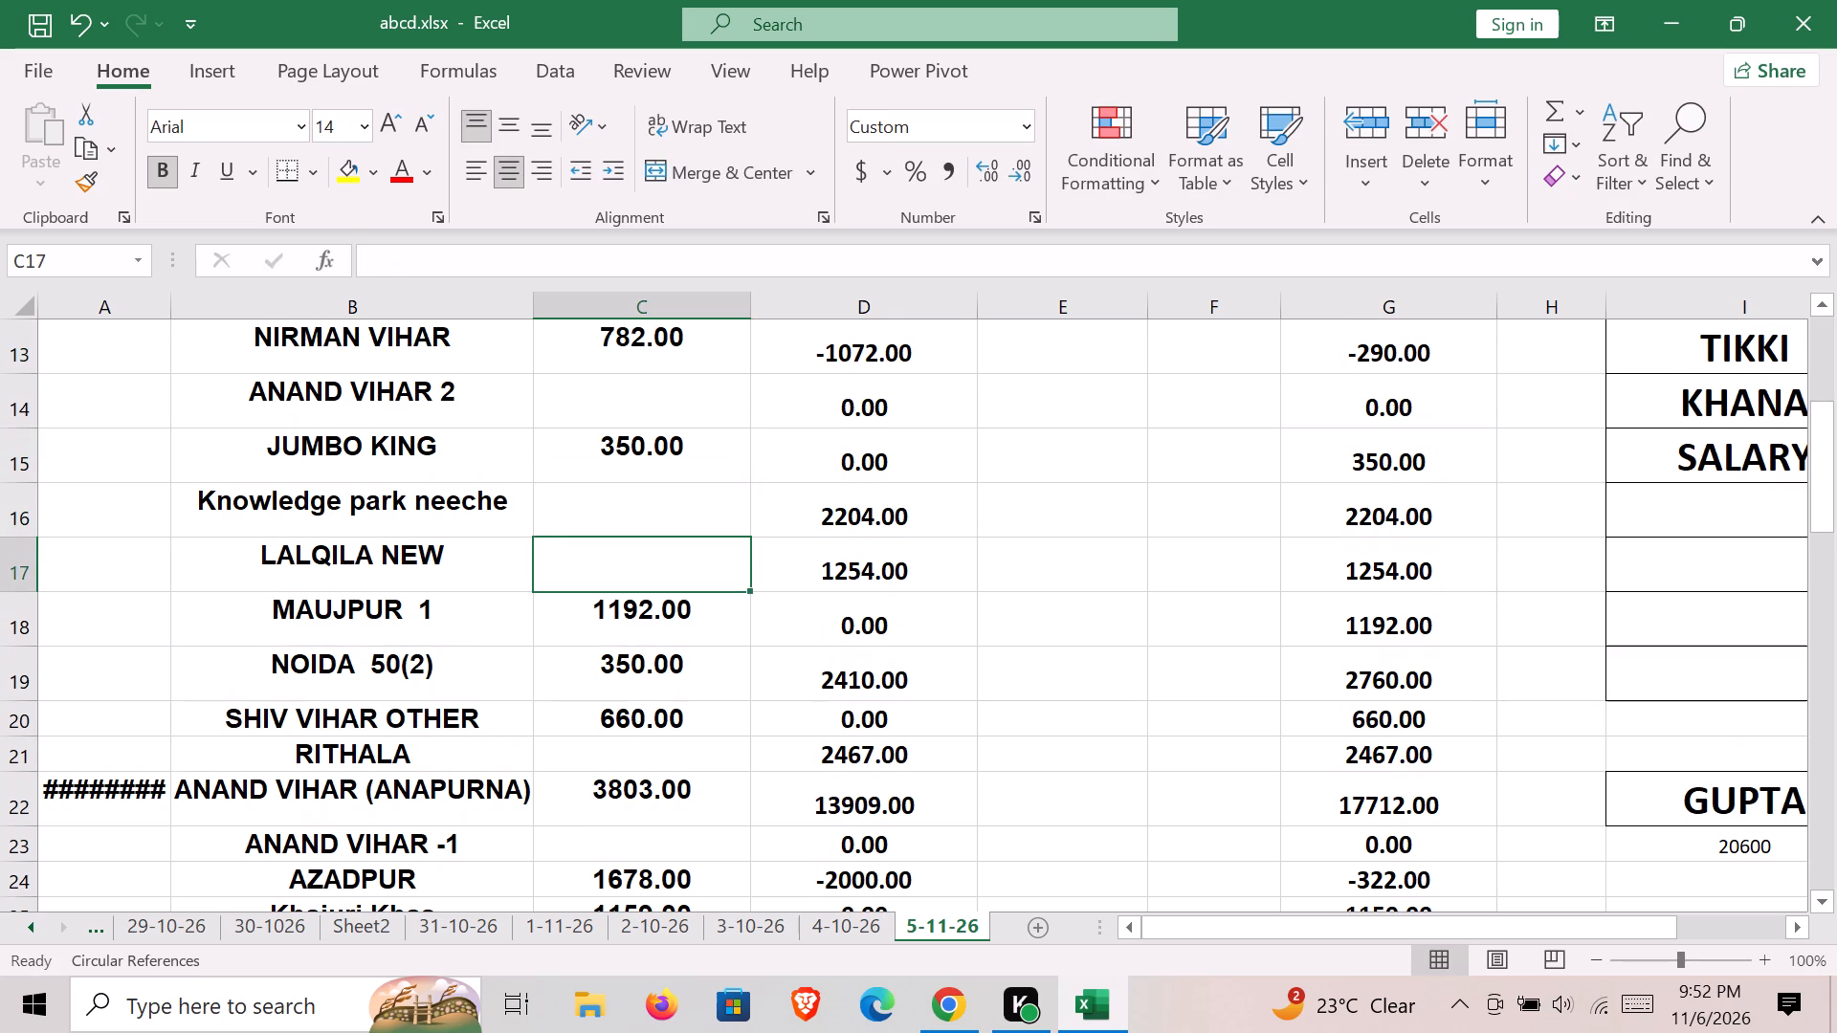
{"action": "type", "text": "590"}
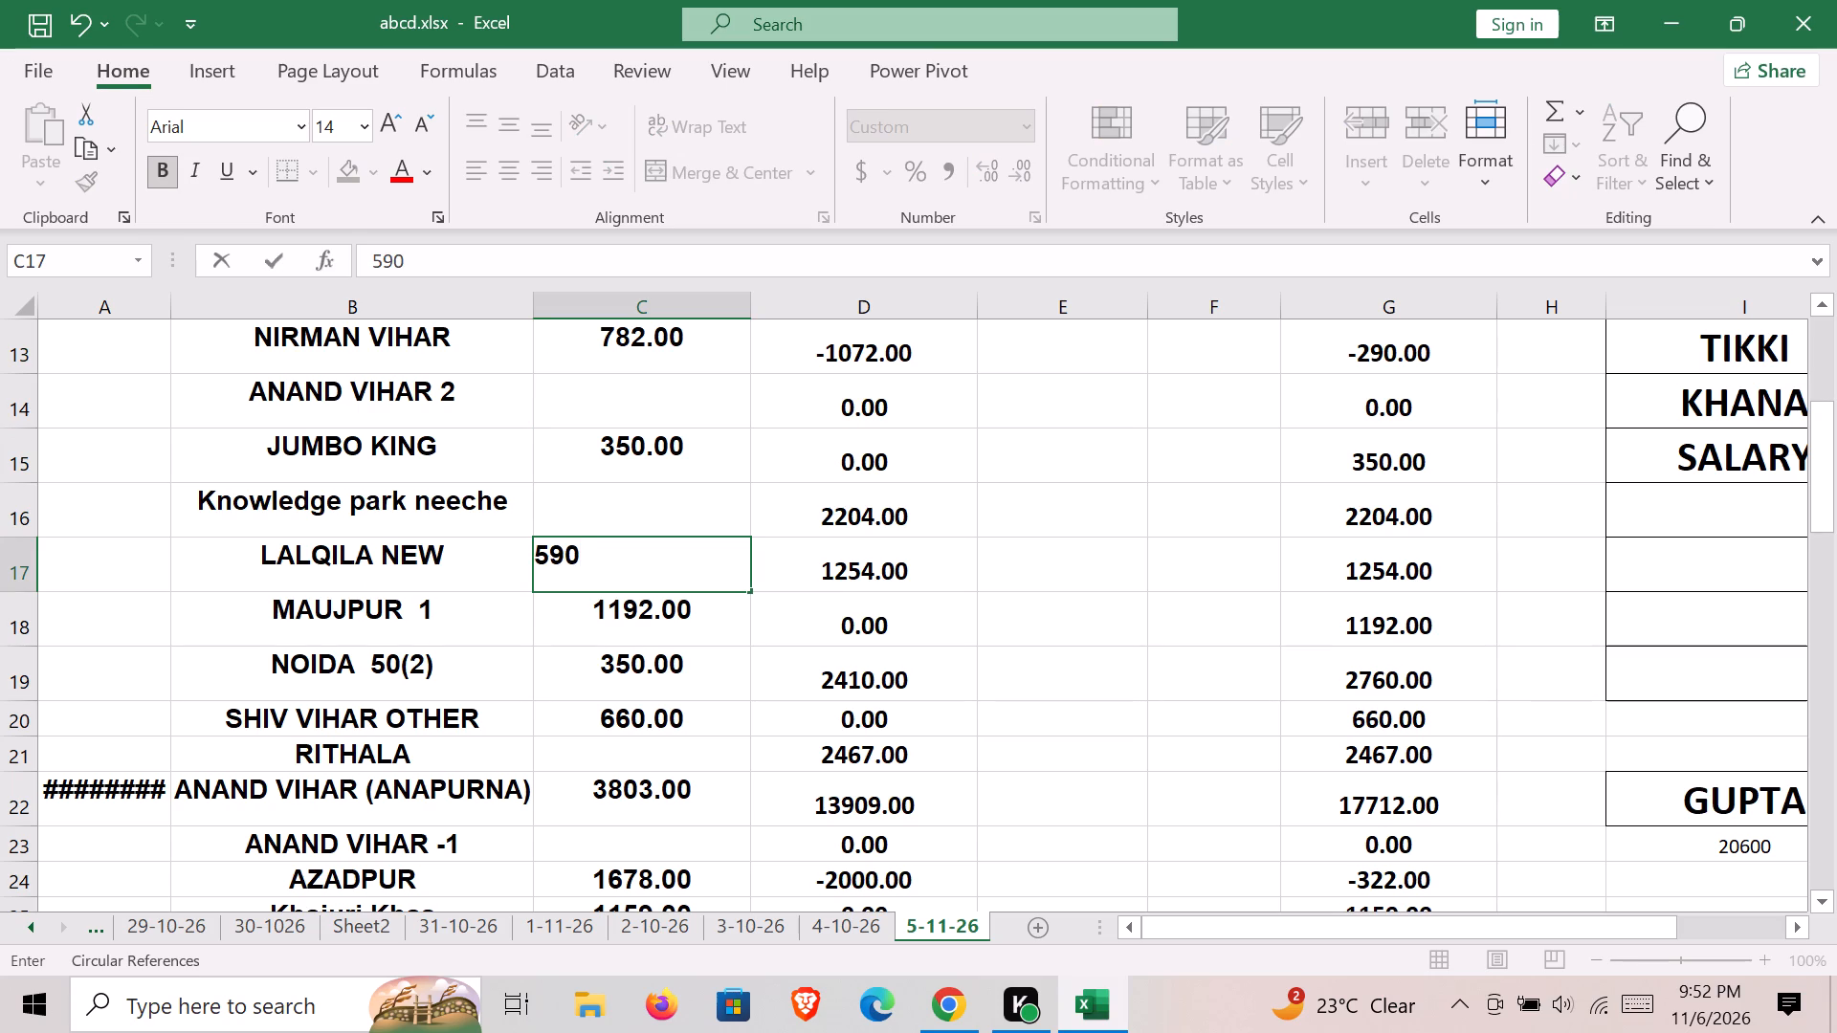
{"action": "key", "text": "Down"}
Enter a Debit Amount of 720 for NOIDA SEC 52 NICHE in cell C31.
{"action": "key", "text": "Down"}
{"action": "key", "text": "Down"}
{"action": "key", "text": "Down"}
{"action": "key", "text": "Down"}
{"action": "key", "text": "Down"}
{"action": "key", "text": "Down"}
{"action": "key", "text": "Down"}
{"action": "key", "text": "Down"}
{"action": "key", "text": "Down"}
{"action": "key", "text": "Down"}
{"action": "key", "text": "Down"}
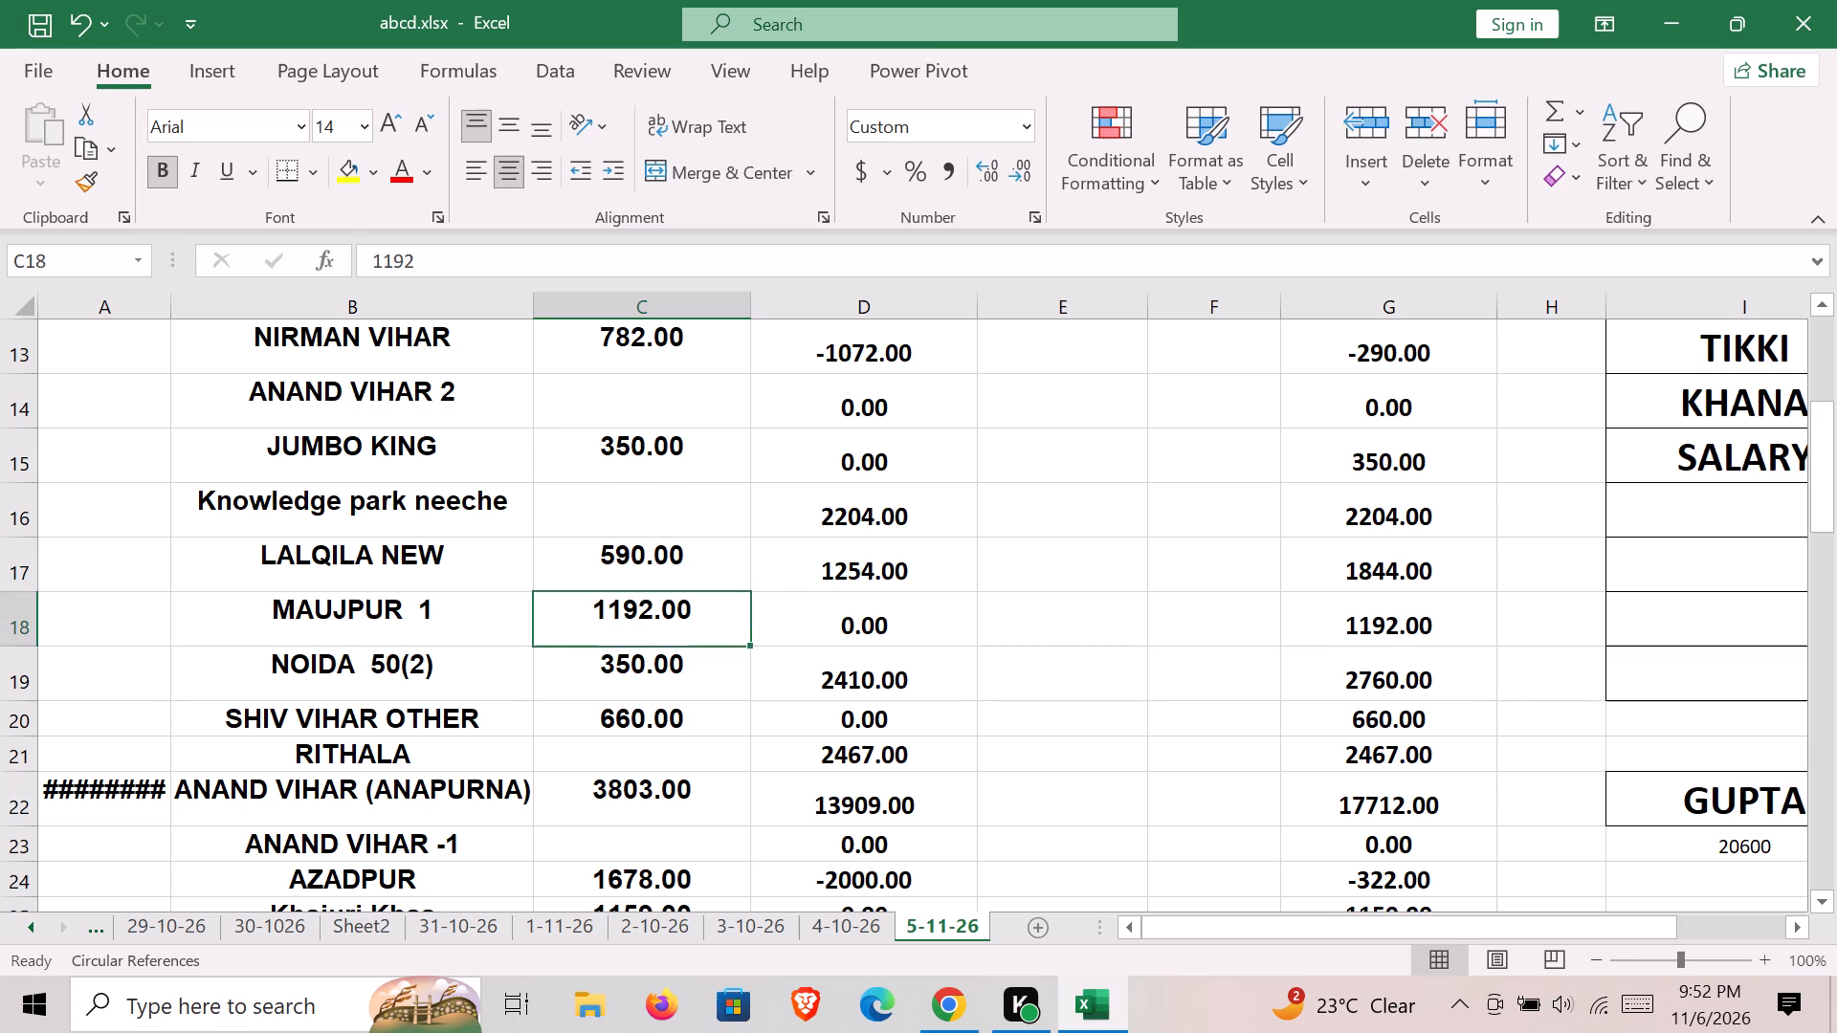
{"action": "key", "text": "Down"}
{"action": "key", "text": "Down"}
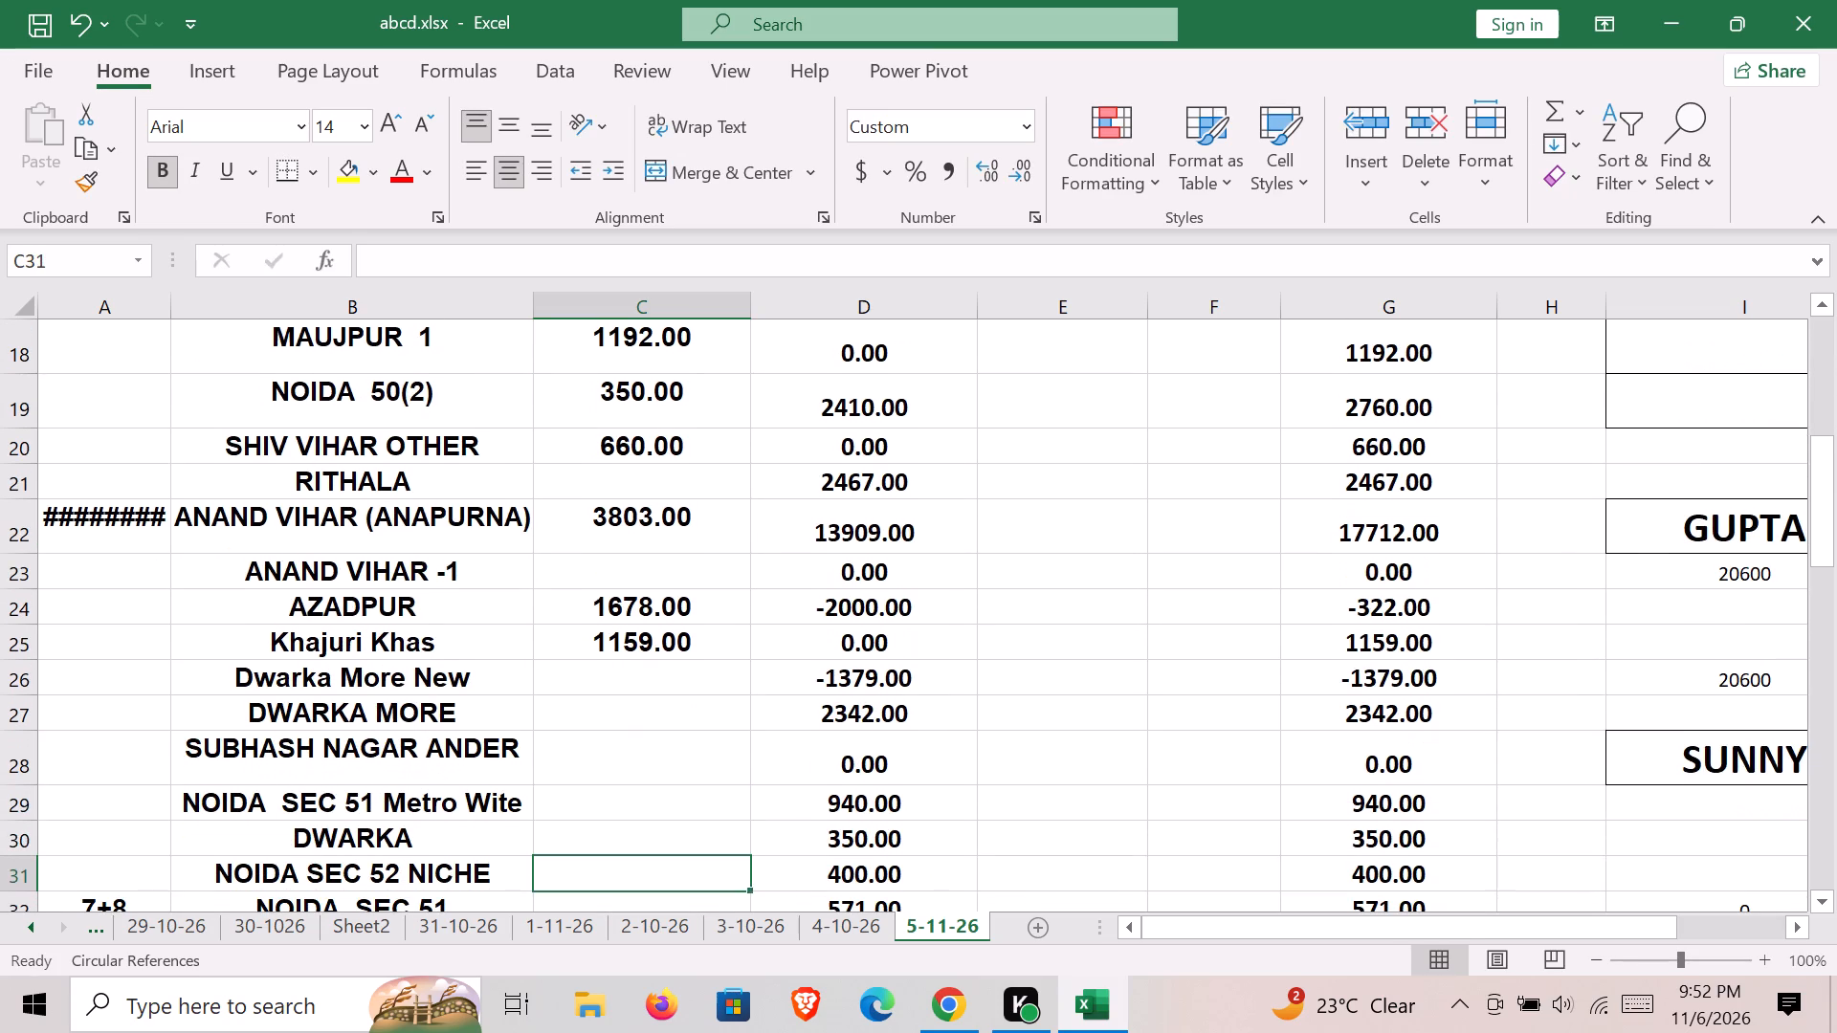
{"action": "key", "text": "Up"}
{"action": "key", "text": "Down"}
{"action": "type", "text": "720"}
{"action": "key", "text": "Down"}
Enter a Debit Amount of 2590 for SEELAMPUR in cell C35.
{"action": "key", "text": "Down"}
{"action": "key", "text": "Down"}
{"action": "key", "text": "Down"}
{"action": "key", "text": "Down"}
{"action": "key", "text": "Down"}
{"action": "key", "text": "Down"}
{"action": "key", "text": "Down"}
{"action": "key", "text": "Down"}
{"action": "key", "text": "Down"}
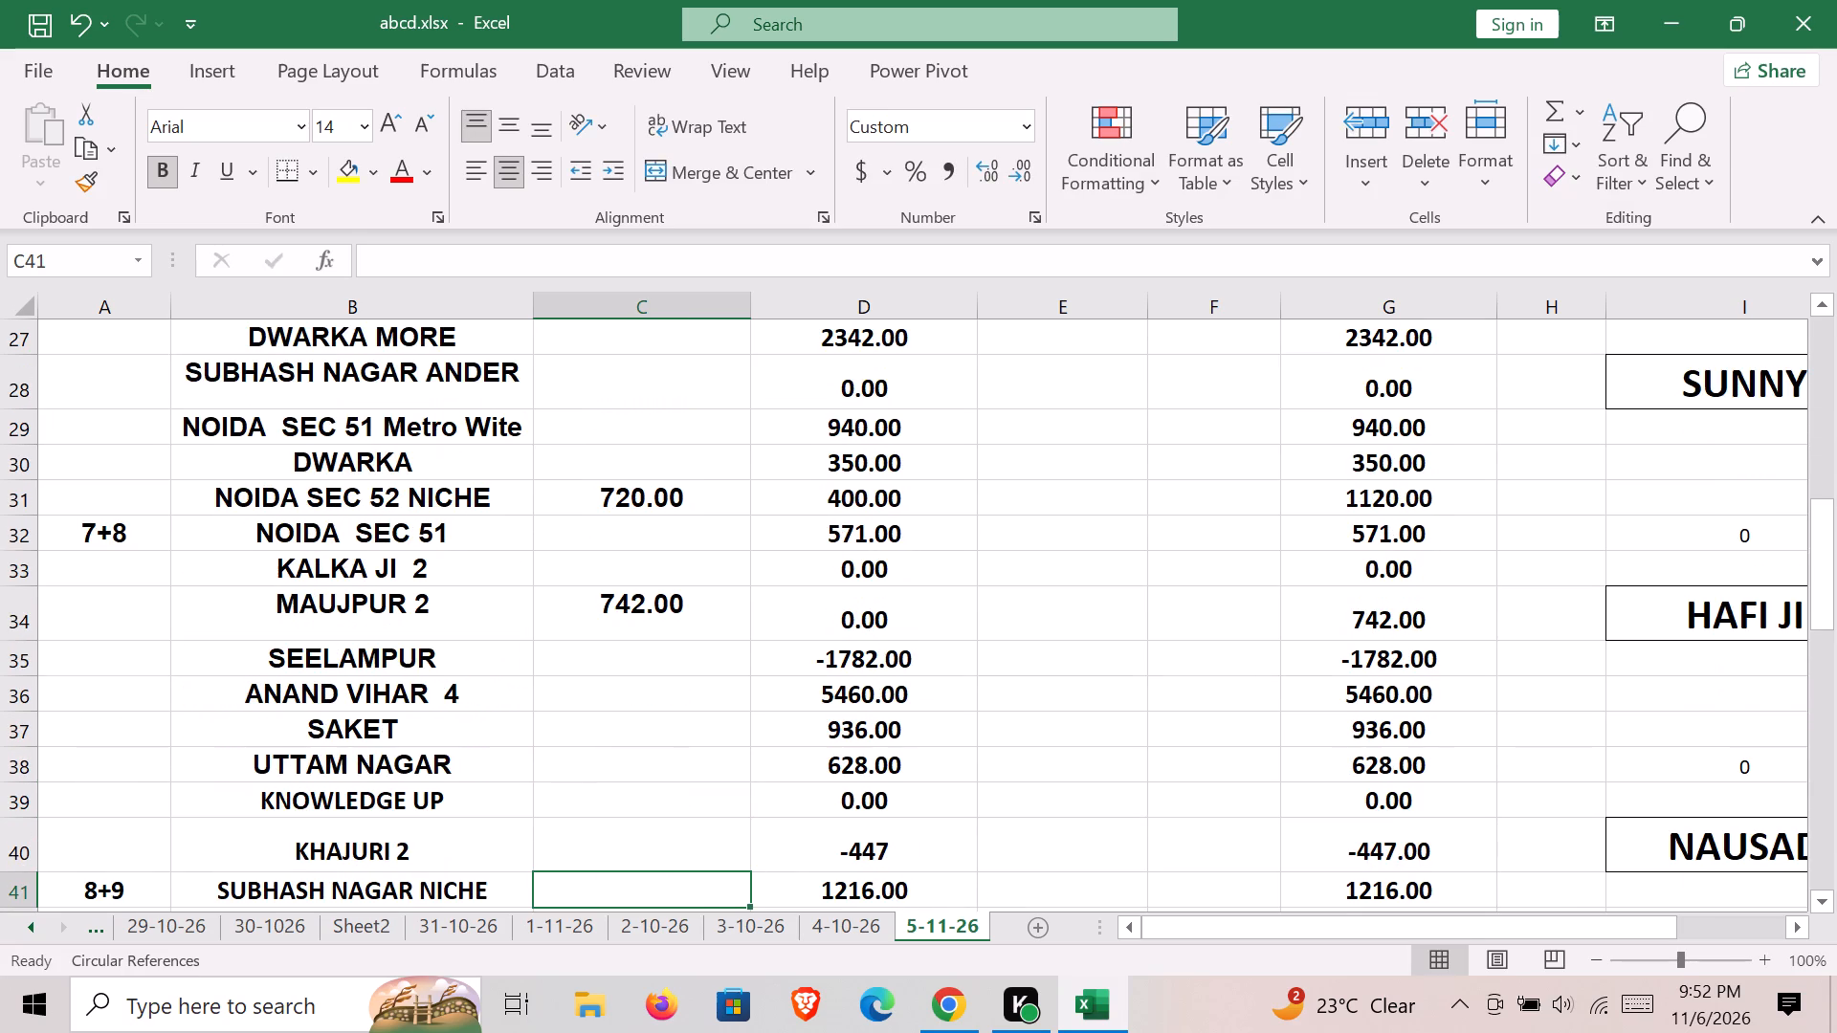
{"action": "key", "text": "Up"}
{"action": "key", "text": "Up"}
{"action": "key", "text": "Up"}
{"action": "key", "text": "Up"}
{"action": "key", "text": "Up"}
{"action": "key", "text": "Up"}
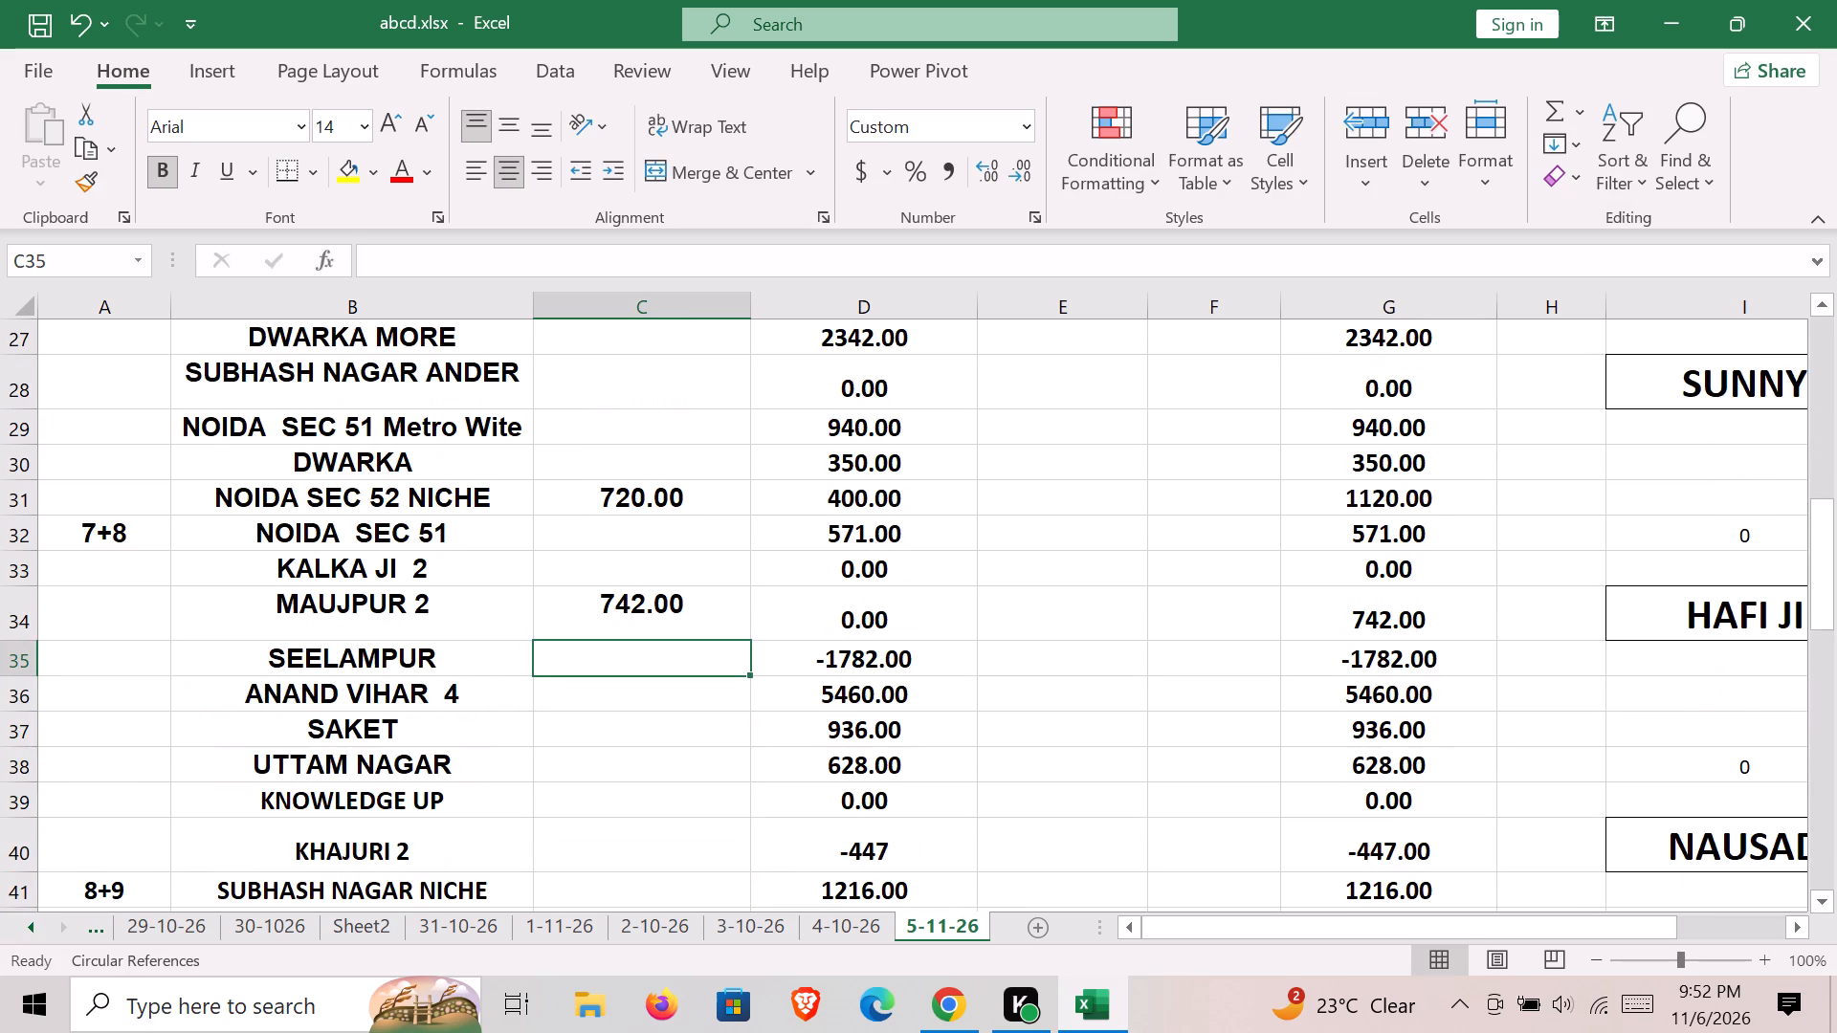
{"action": "type", "text": "2590"}
{"action": "key", "text": "Up"}
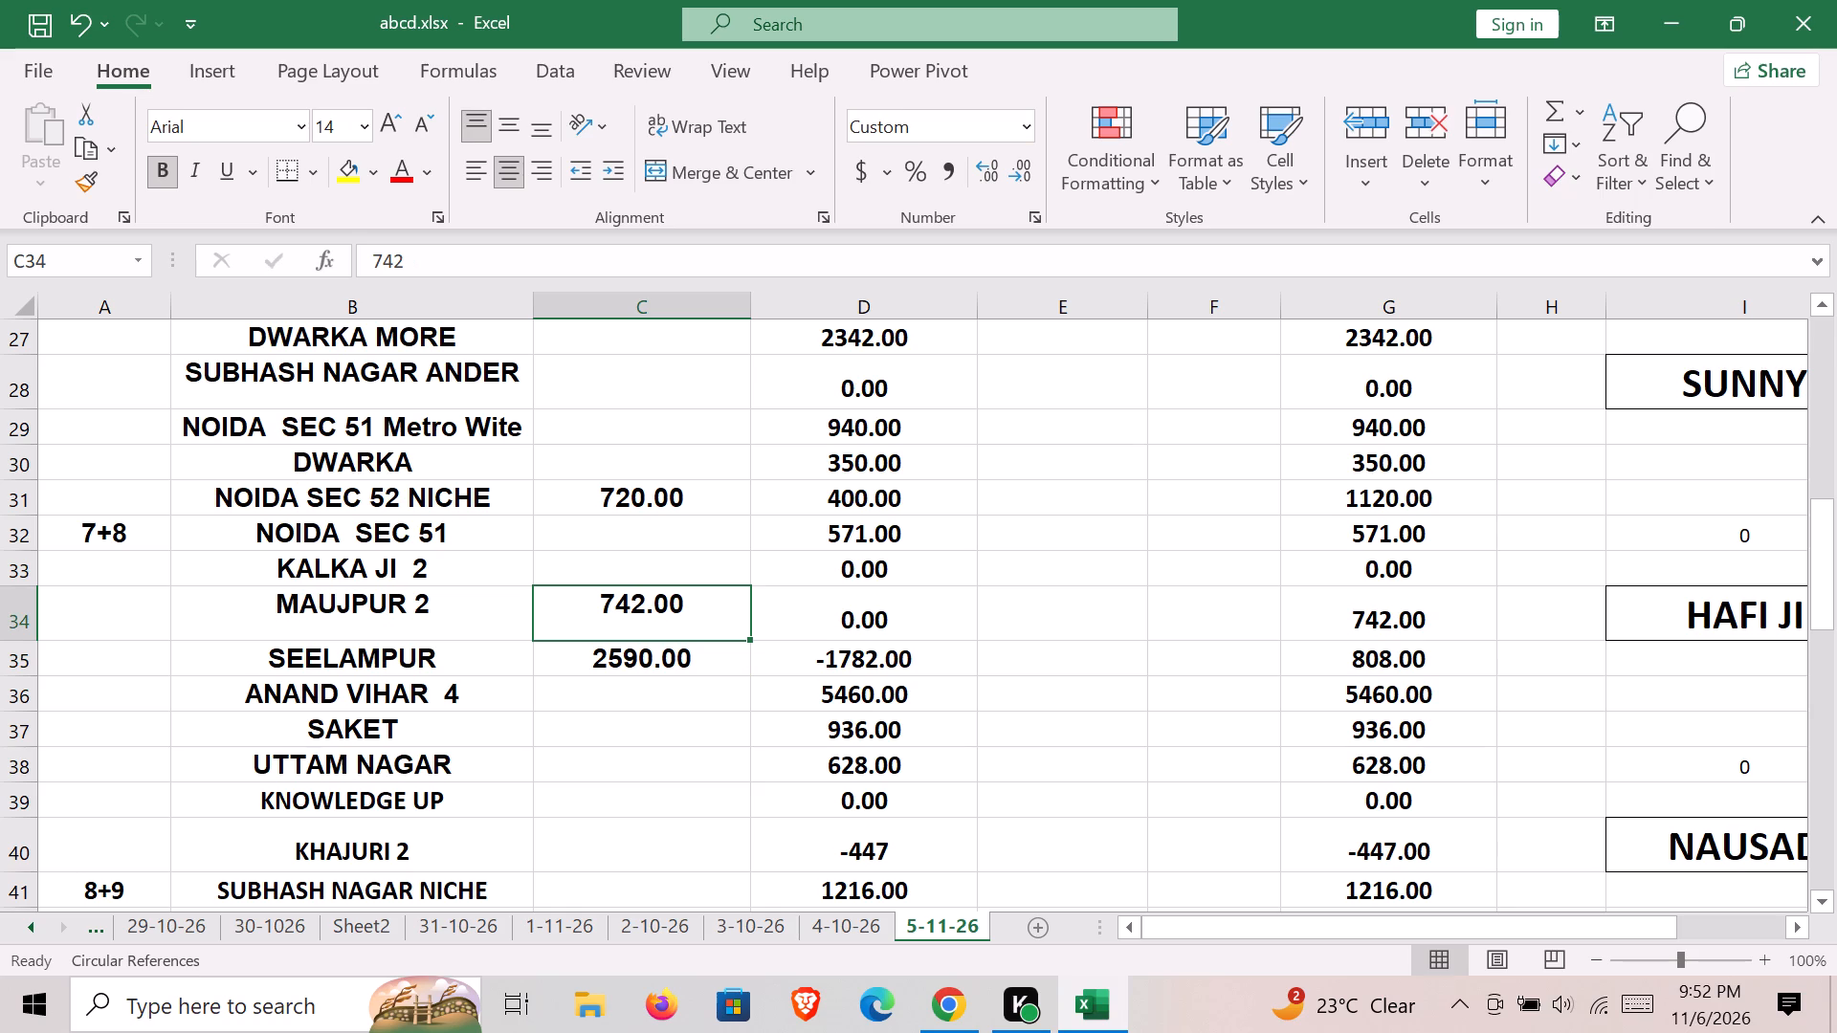
Enter a Debit Amount of 1302 for Dwarka More New in cell C26.
{"action": "key", "text": "Up"}
{"action": "key", "text": "Up"}
{"action": "key", "text": "Up"}
{"action": "key", "text": "Up"}
{"action": "key", "text": "Up"}
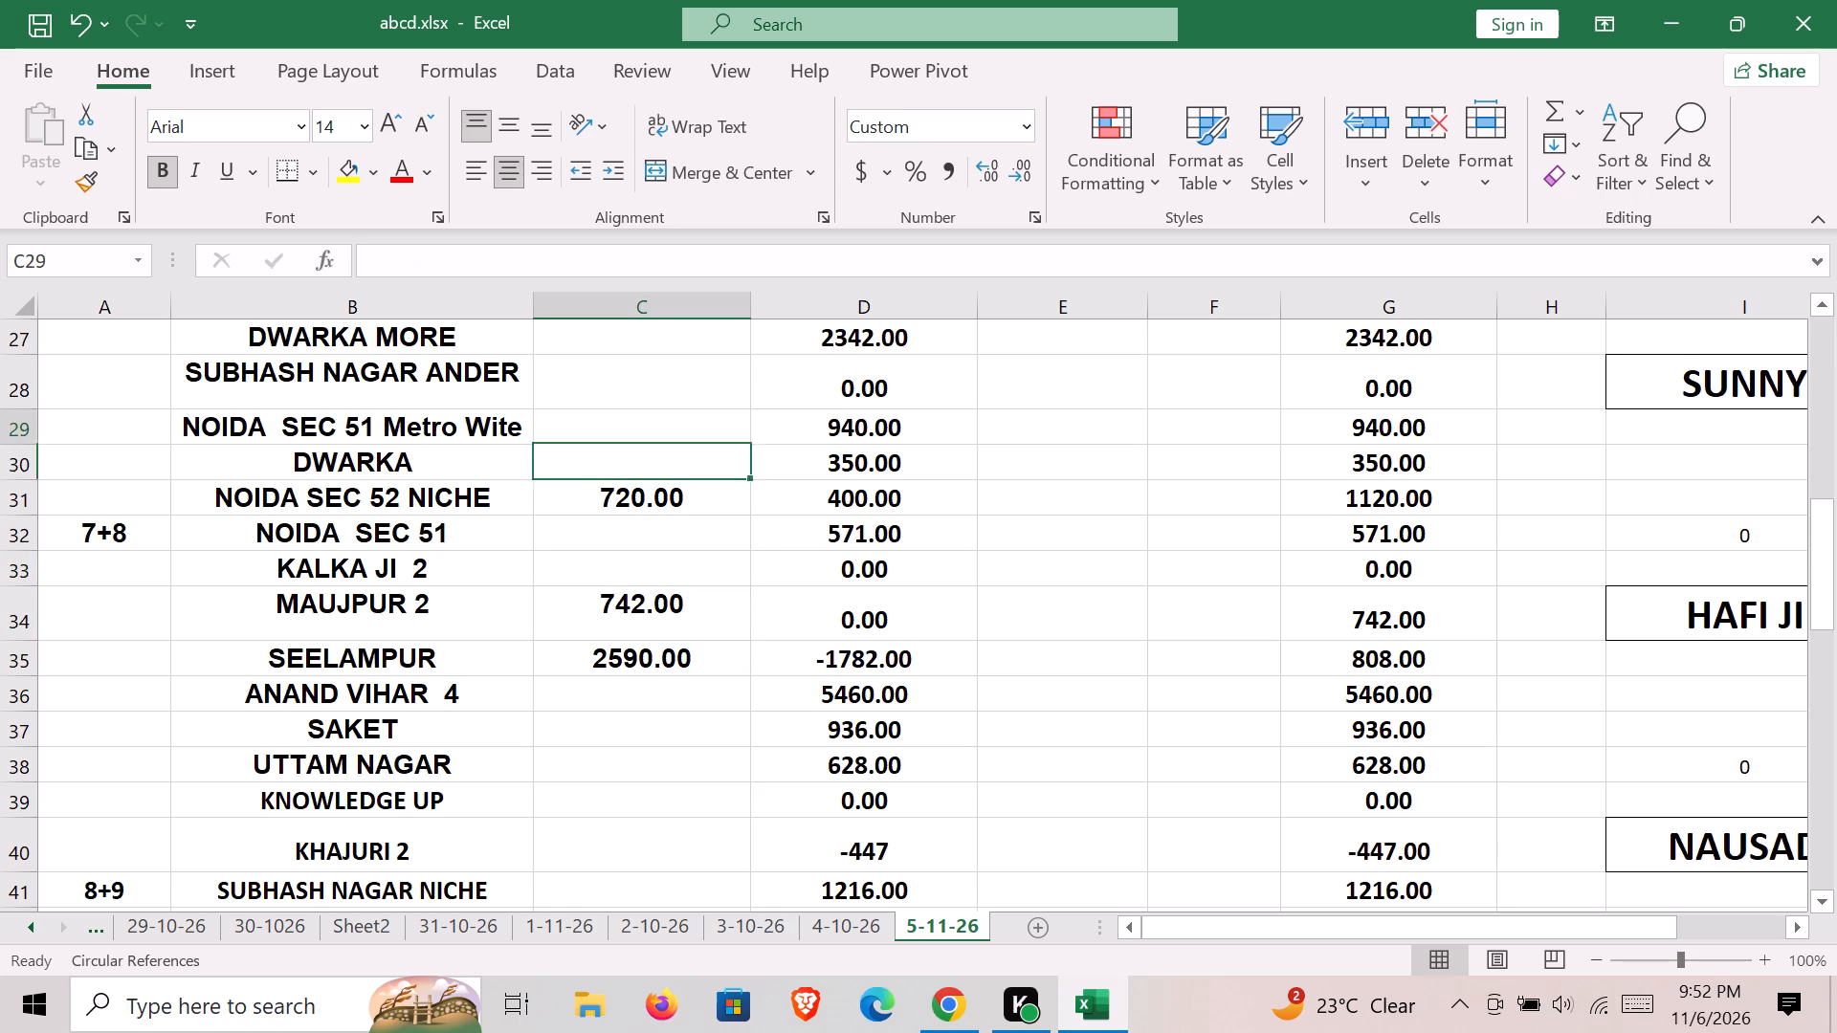
{"action": "key", "text": "Up"}
{"action": "key", "text": "Up"}
{"action": "key", "text": "Up"}
{"action": "type", "text": "1302"}
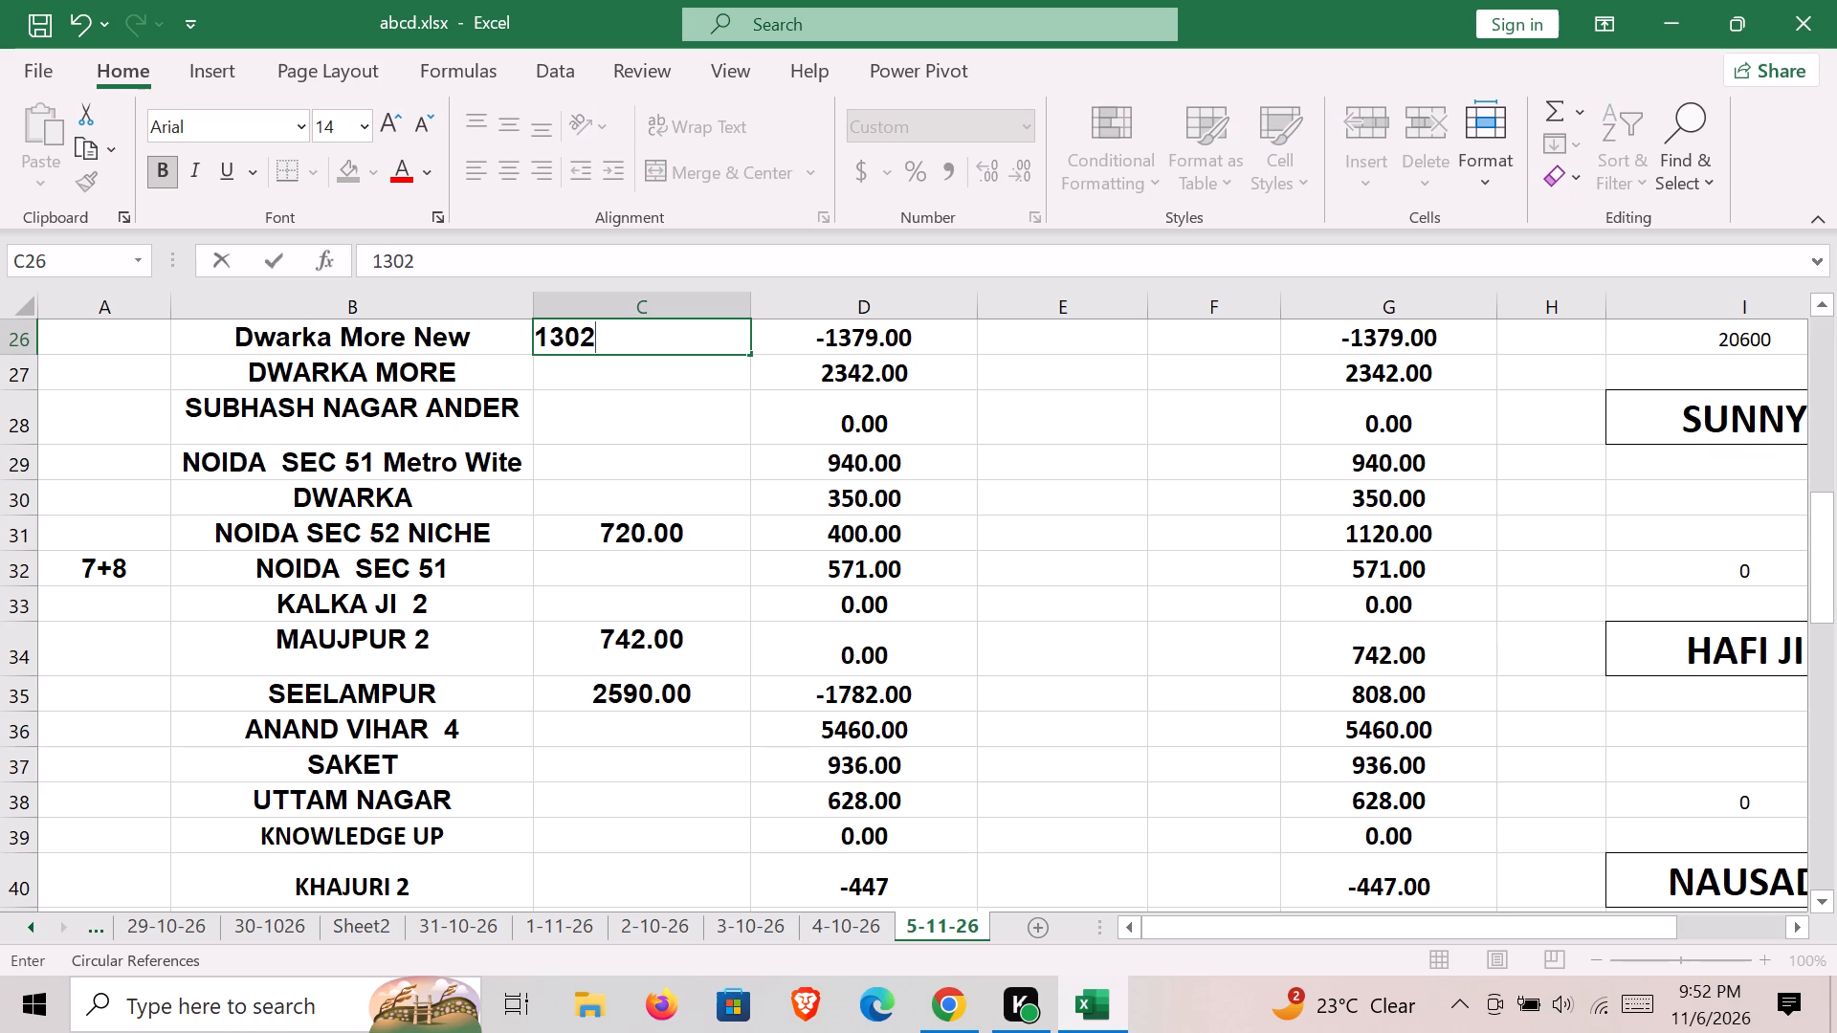
{"action": "key", "text": "Down"}
Enter a Debit Amount of 1253 for DWARKA MORE in cell C27.
{"action": "type", "text": "1253"}
{"action": "key", "text": "Up"}
Enter a Debit Amount of 895 for RITHALA in cell C21.
{"action": "key", "text": "Up"}
{"action": "key", "text": "Up"}
{"action": "key", "text": "Up"}
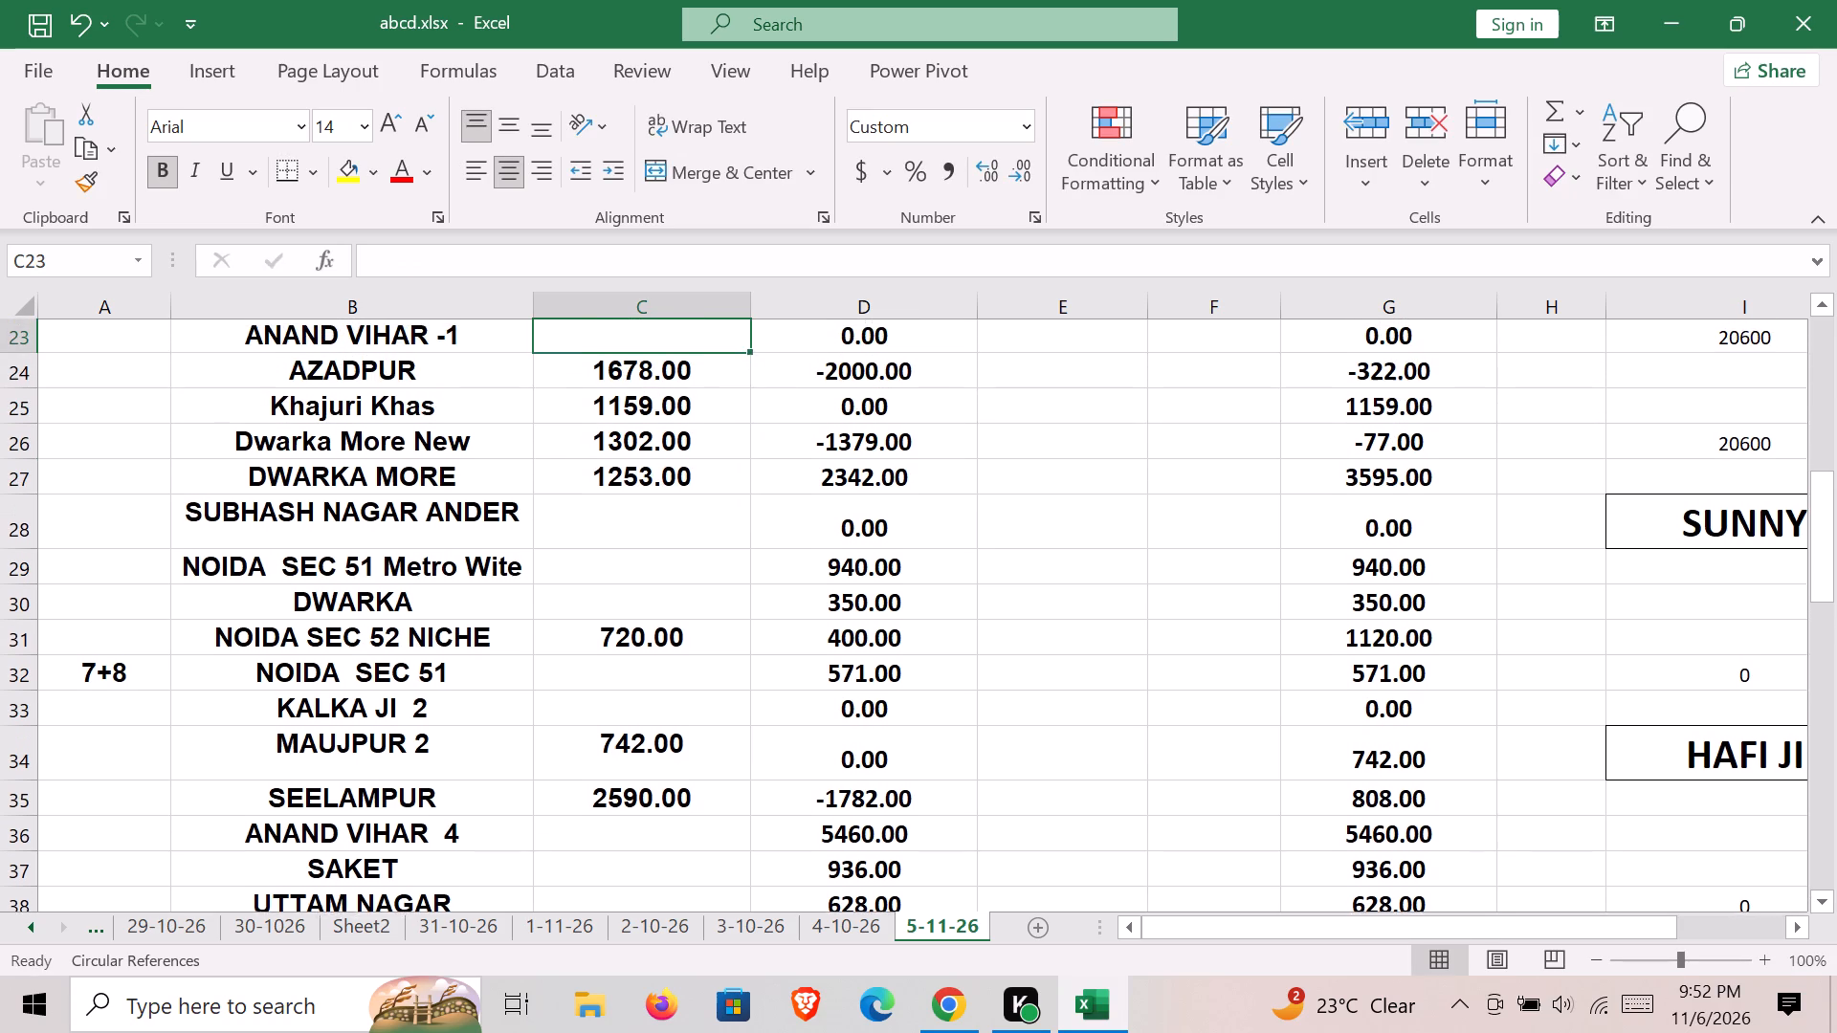
{"action": "key", "text": "Up"}
{"action": "key", "text": "Up"}
{"action": "type", "text": "895"}
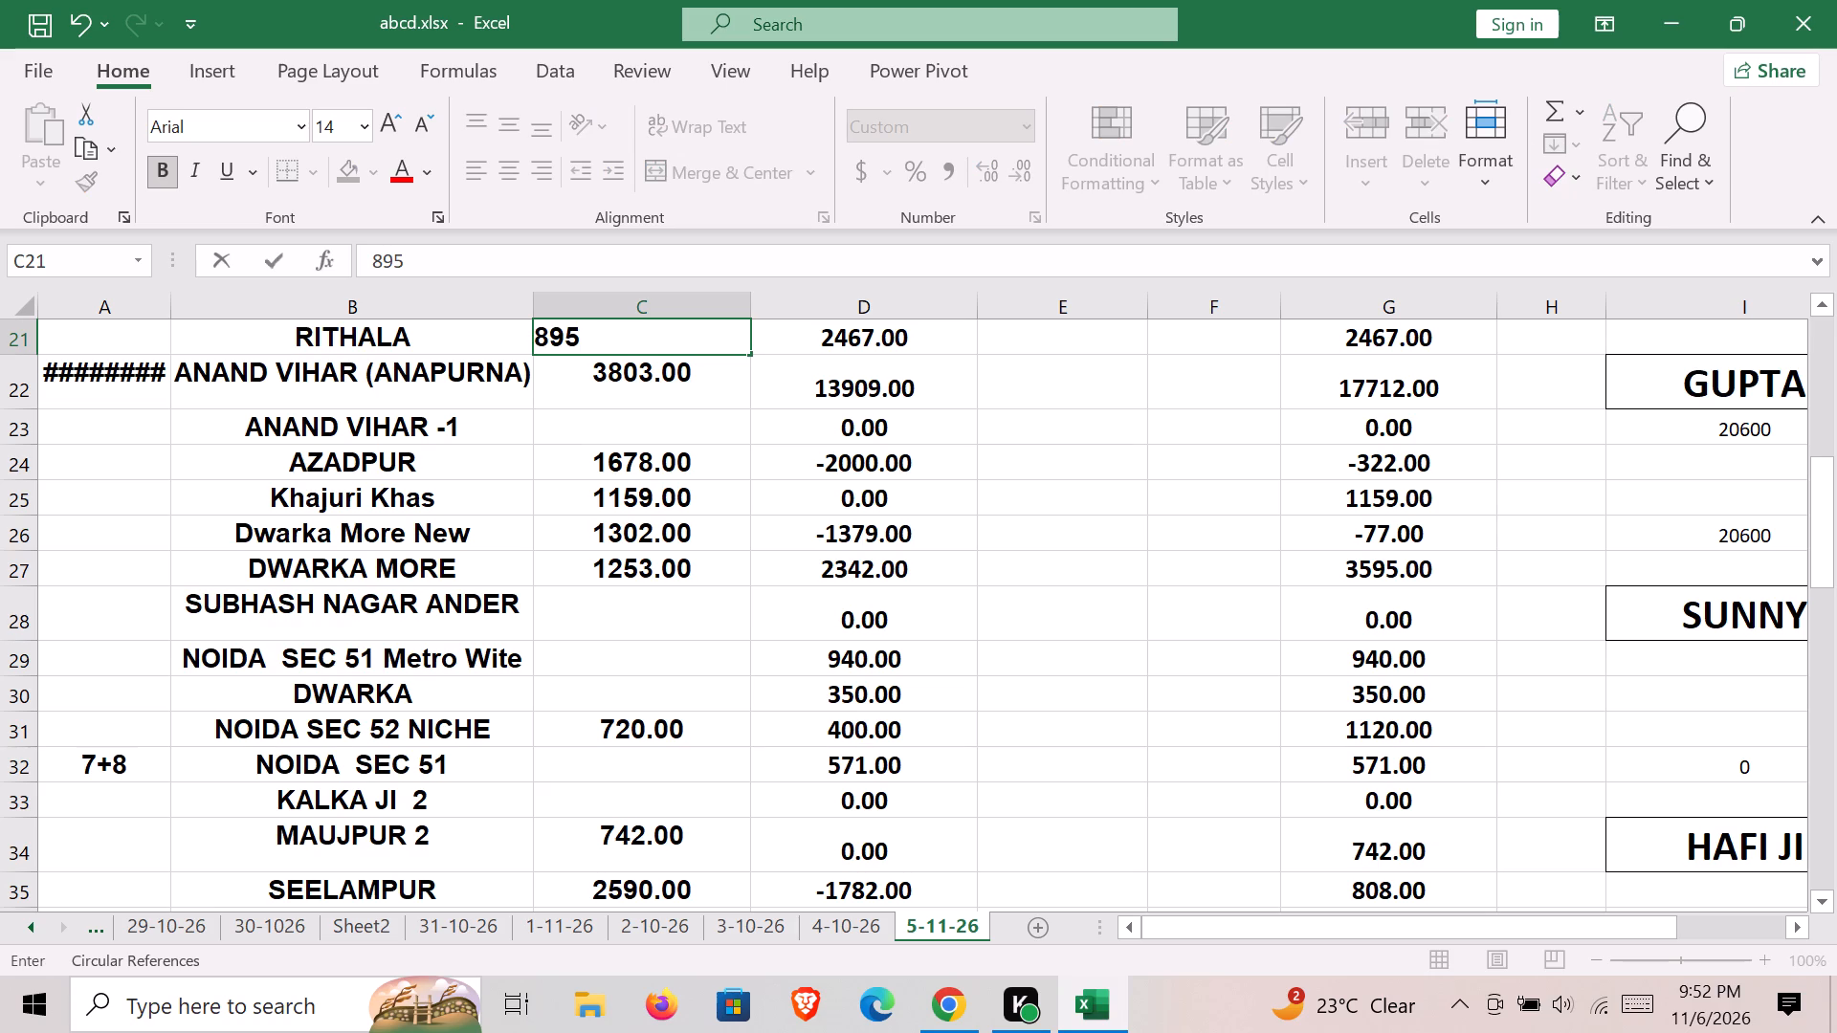
{"action": "key", "text": "Up"}
Enter a Debit Amount of 1753 for ANAND VIHAR 2 in cell C14.
{"action": "key", "text": "Up"}
{"action": "key", "text": "Up"}
{"action": "key", "text": "Up"}
{"action": "key", "text": "Up"}
{"action": "key", "text": "Up"}
{"action": "key", "text": "Up"}
{"action": "key", "text": "Up"}
{"action": "key", "text": "Up"}
{"action": "key", "text": "Up"}
{"action": "key", "text": "Up"}
{"action": "key", "text": "Up"}
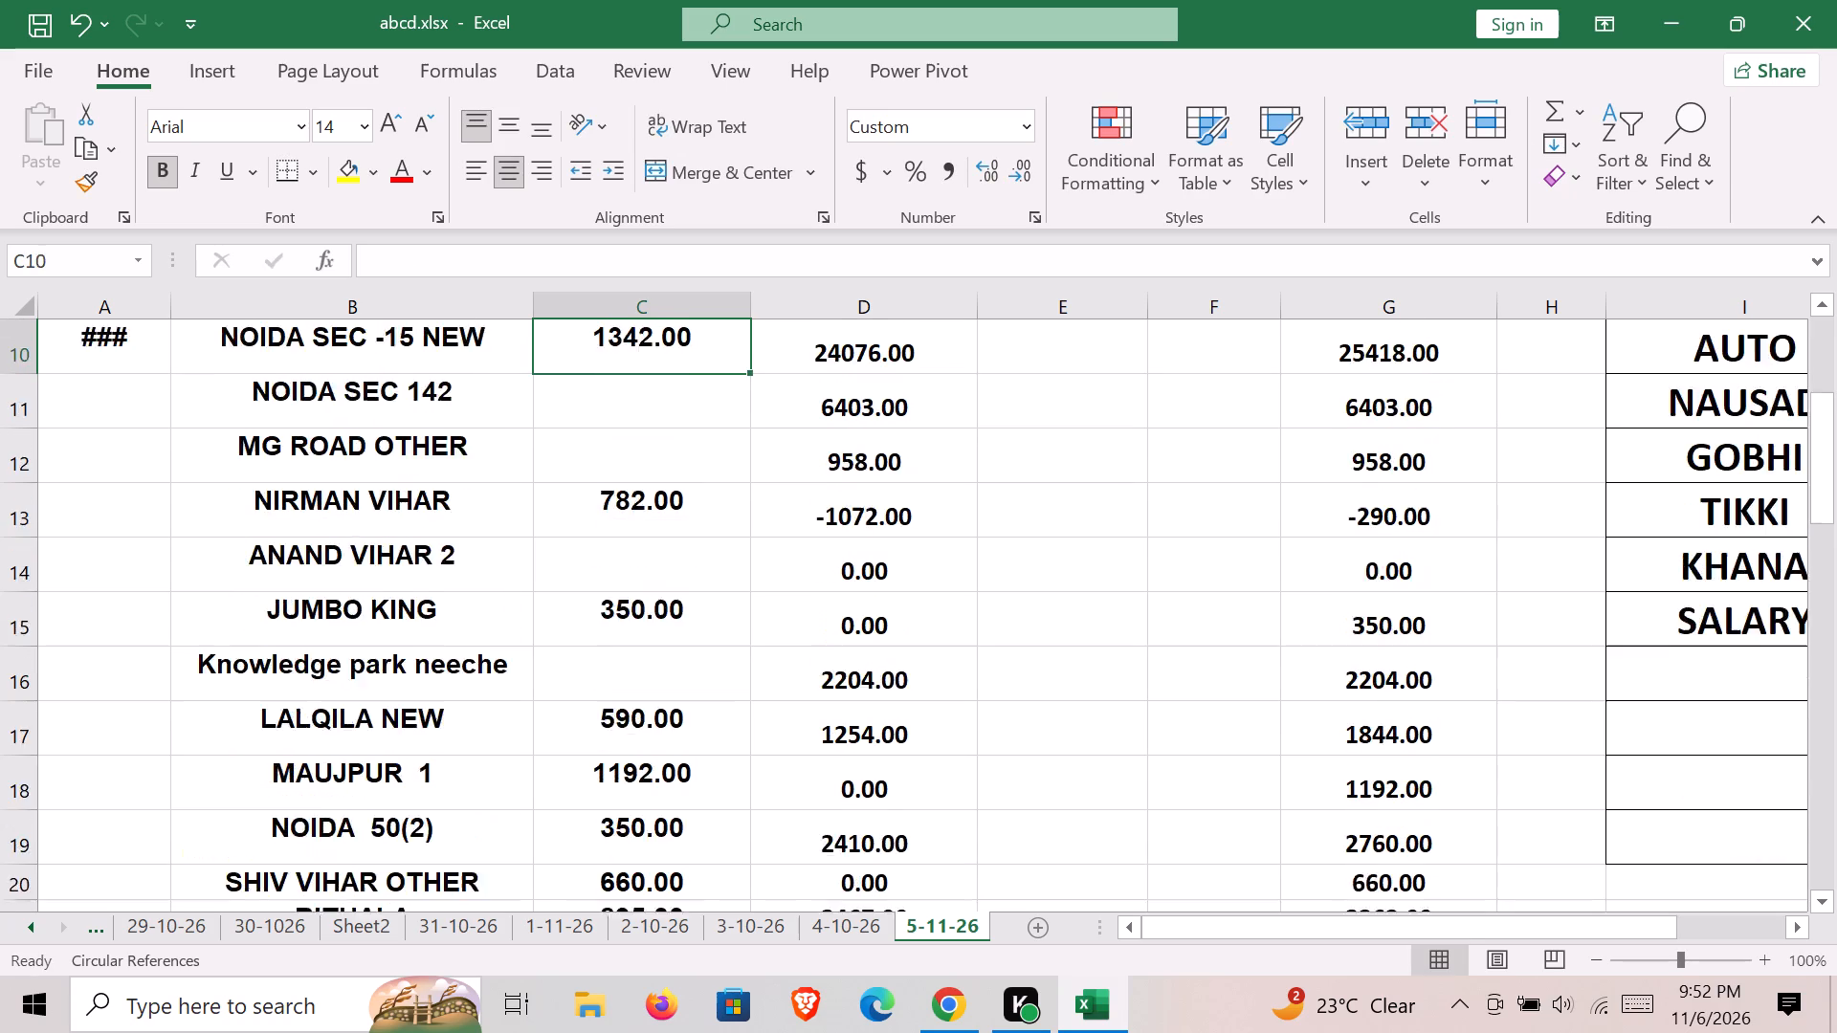
{"action": "key", "text": "Down"}
{"action": "key", "text": "Down"}
{"action": "key", "text": "Down"}
{"action": "key", "text": "Down"}
{"action": "key", "text": "Down"}
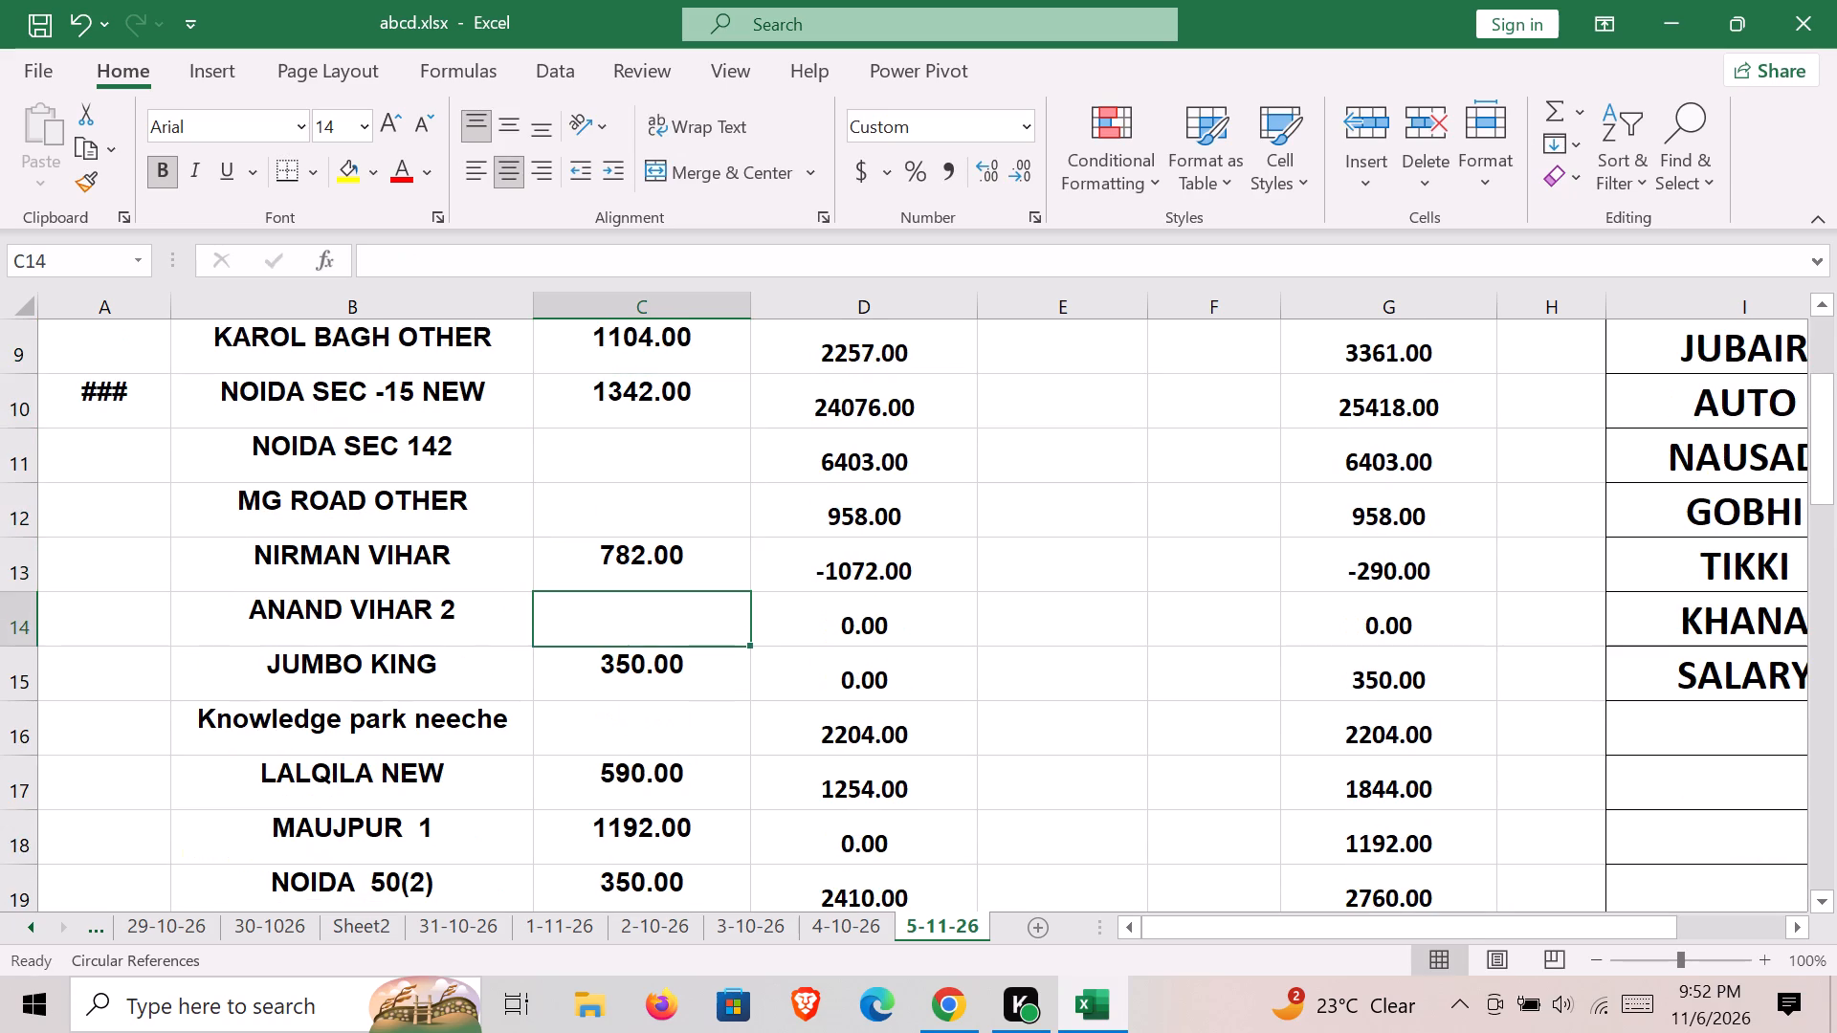
{"action": "key", "text": "1"}
{"action": "type", "text": "753"}
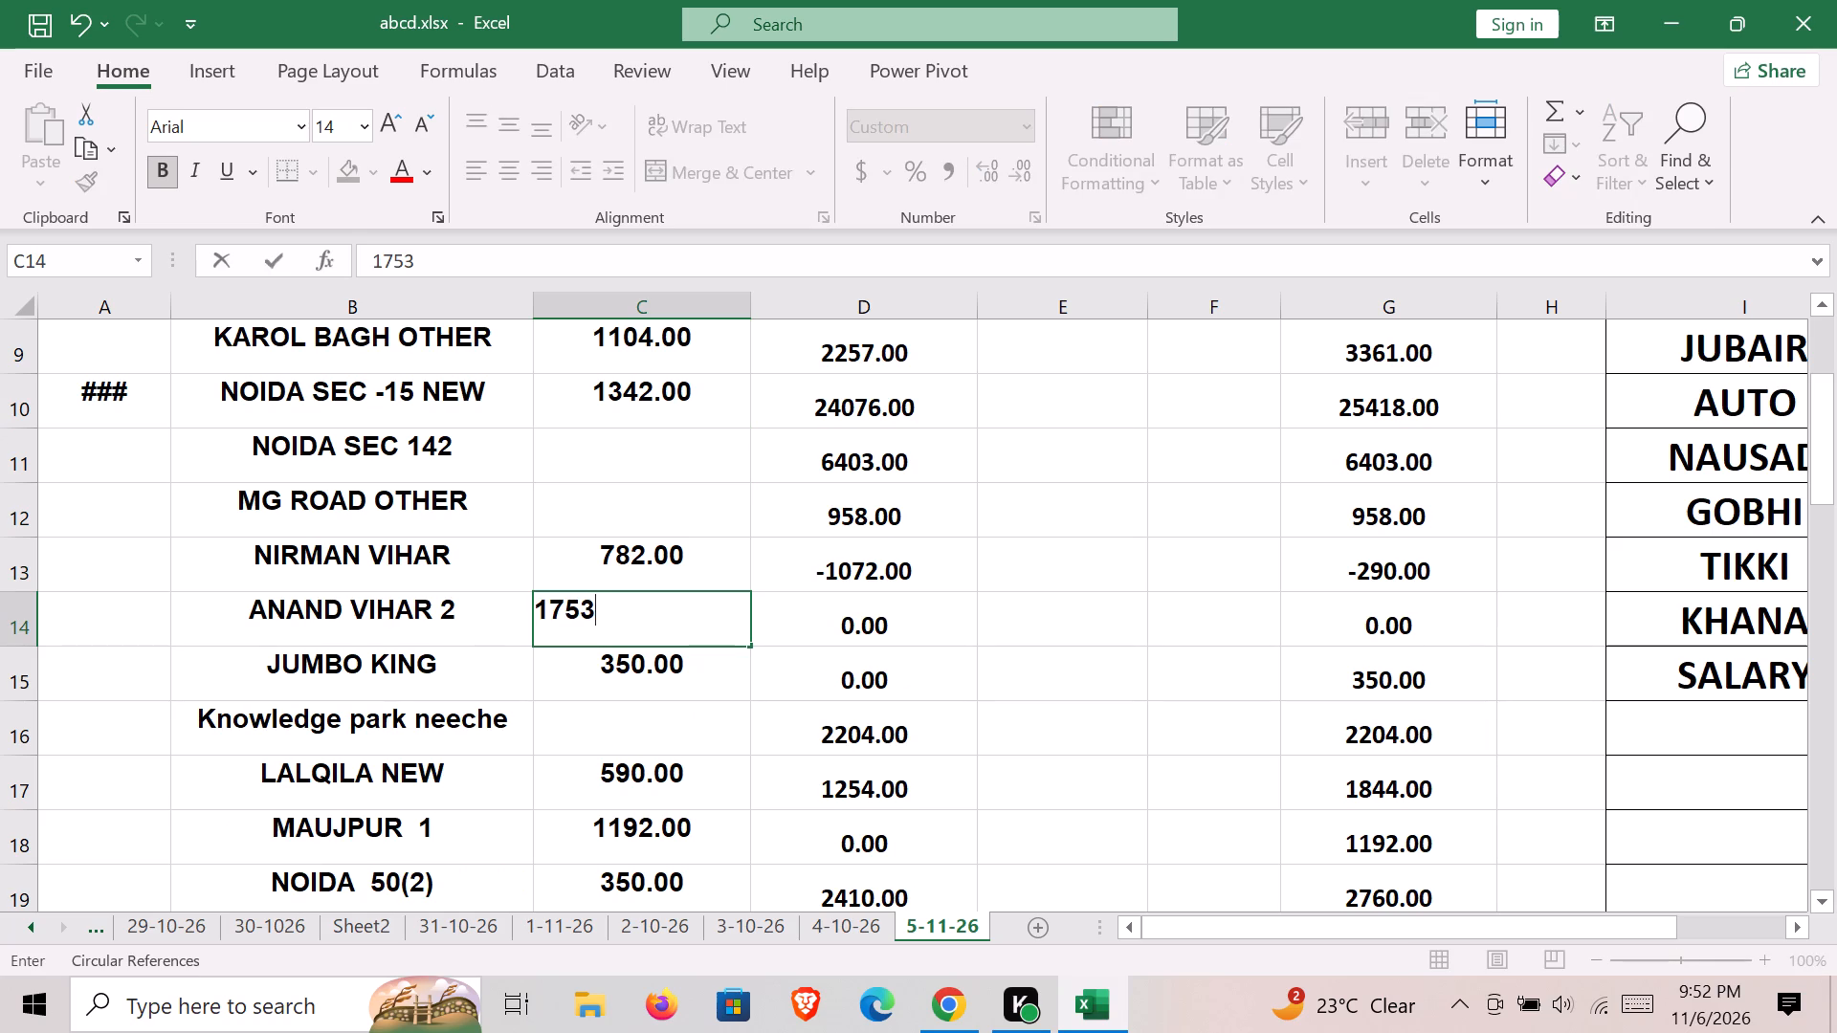
{"action": "key", "text": "Down"}
Enter a Debit Amount of 563 for SUBHASH NAGAR ANDER in cell C28.
{"action": "key", "text": "Down"}
{"action": "key", "text": "Down"}
{"action": "key", "text": "Down"}
{"action": "key", "text": "Down"}
{"action": "key", "text": "Down"}
{"action": "key", "text": "Down"}
{"action": "key", "text": "Down"}
{"action": "key", "text": "Down"}
{"action": "key", "text": "Down"}
{"action": "key", "text": "Down"}
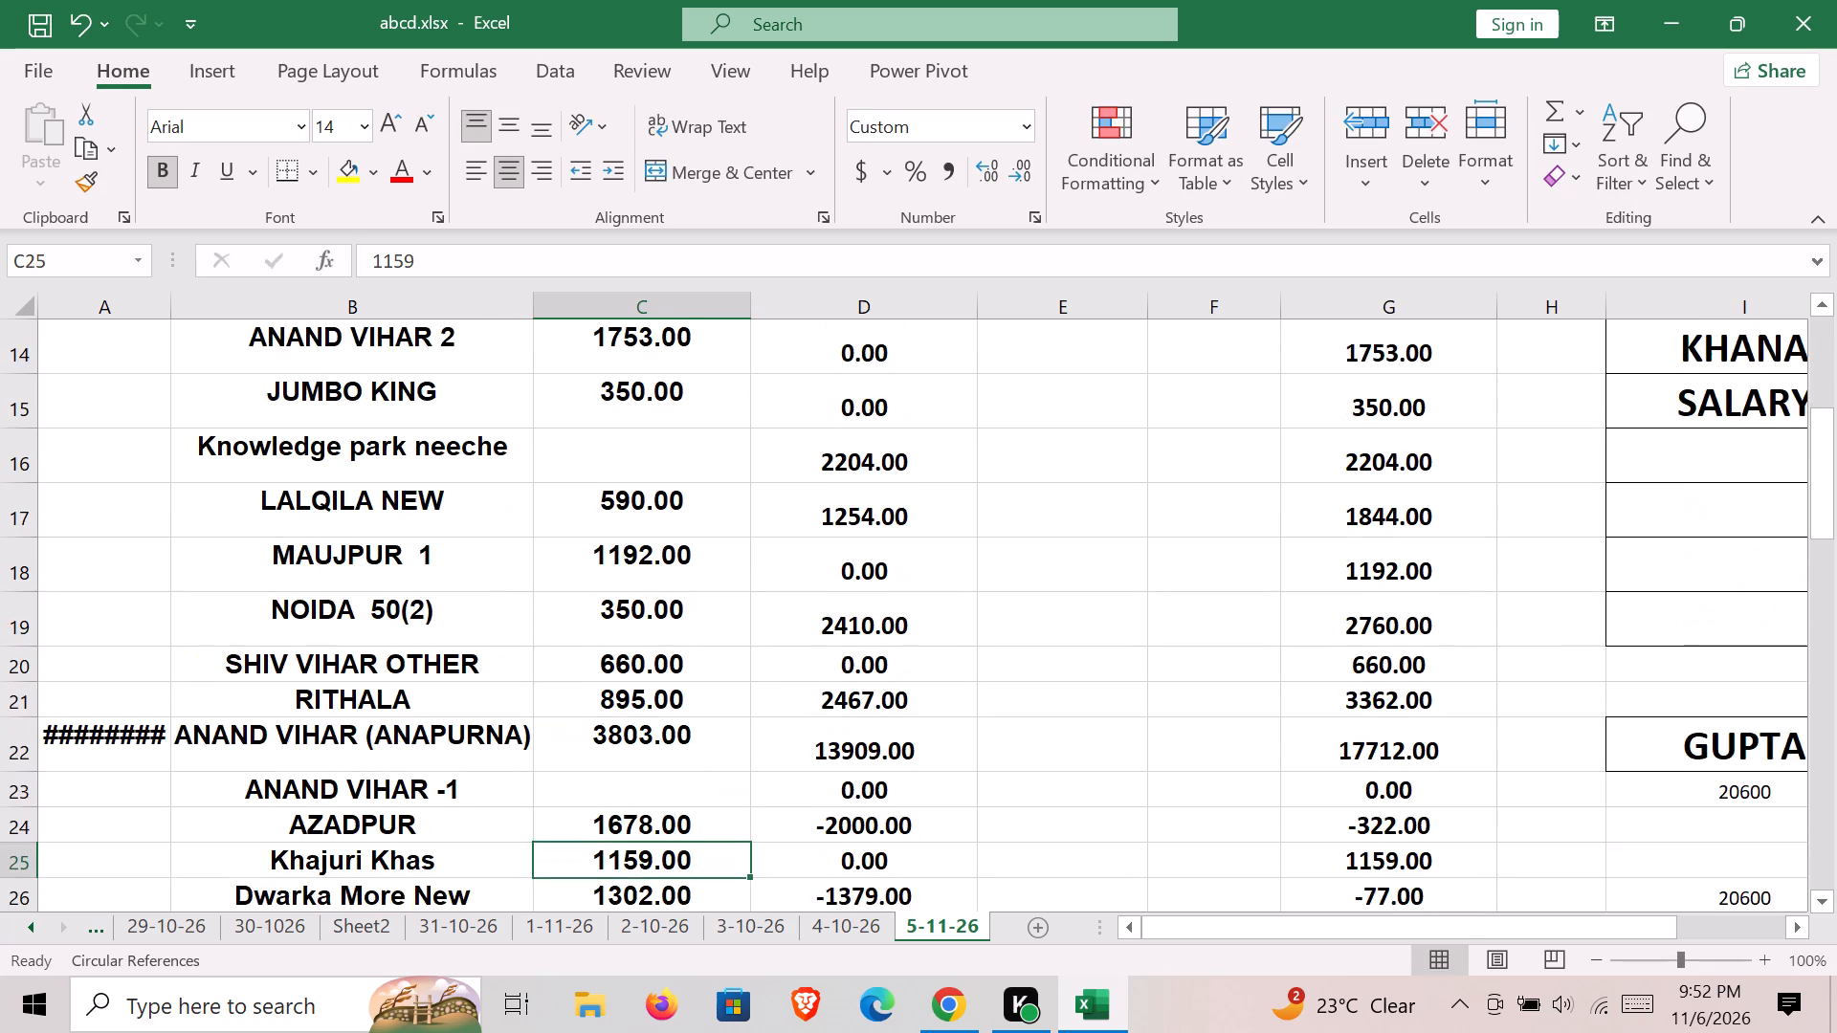
{"action": "key", "text": "Down"}
{"action": "key", "text": "Down"}
{"action": "key", "text": "Down"}
{"action": "type", "text": "563"}
{"action": "key", "text": "Down"}
Enter a Debit Amount of 608 for SAKET in cell C37.
{"action": "key", "text": "Down"}
{"action": "key", "text": "Down"}
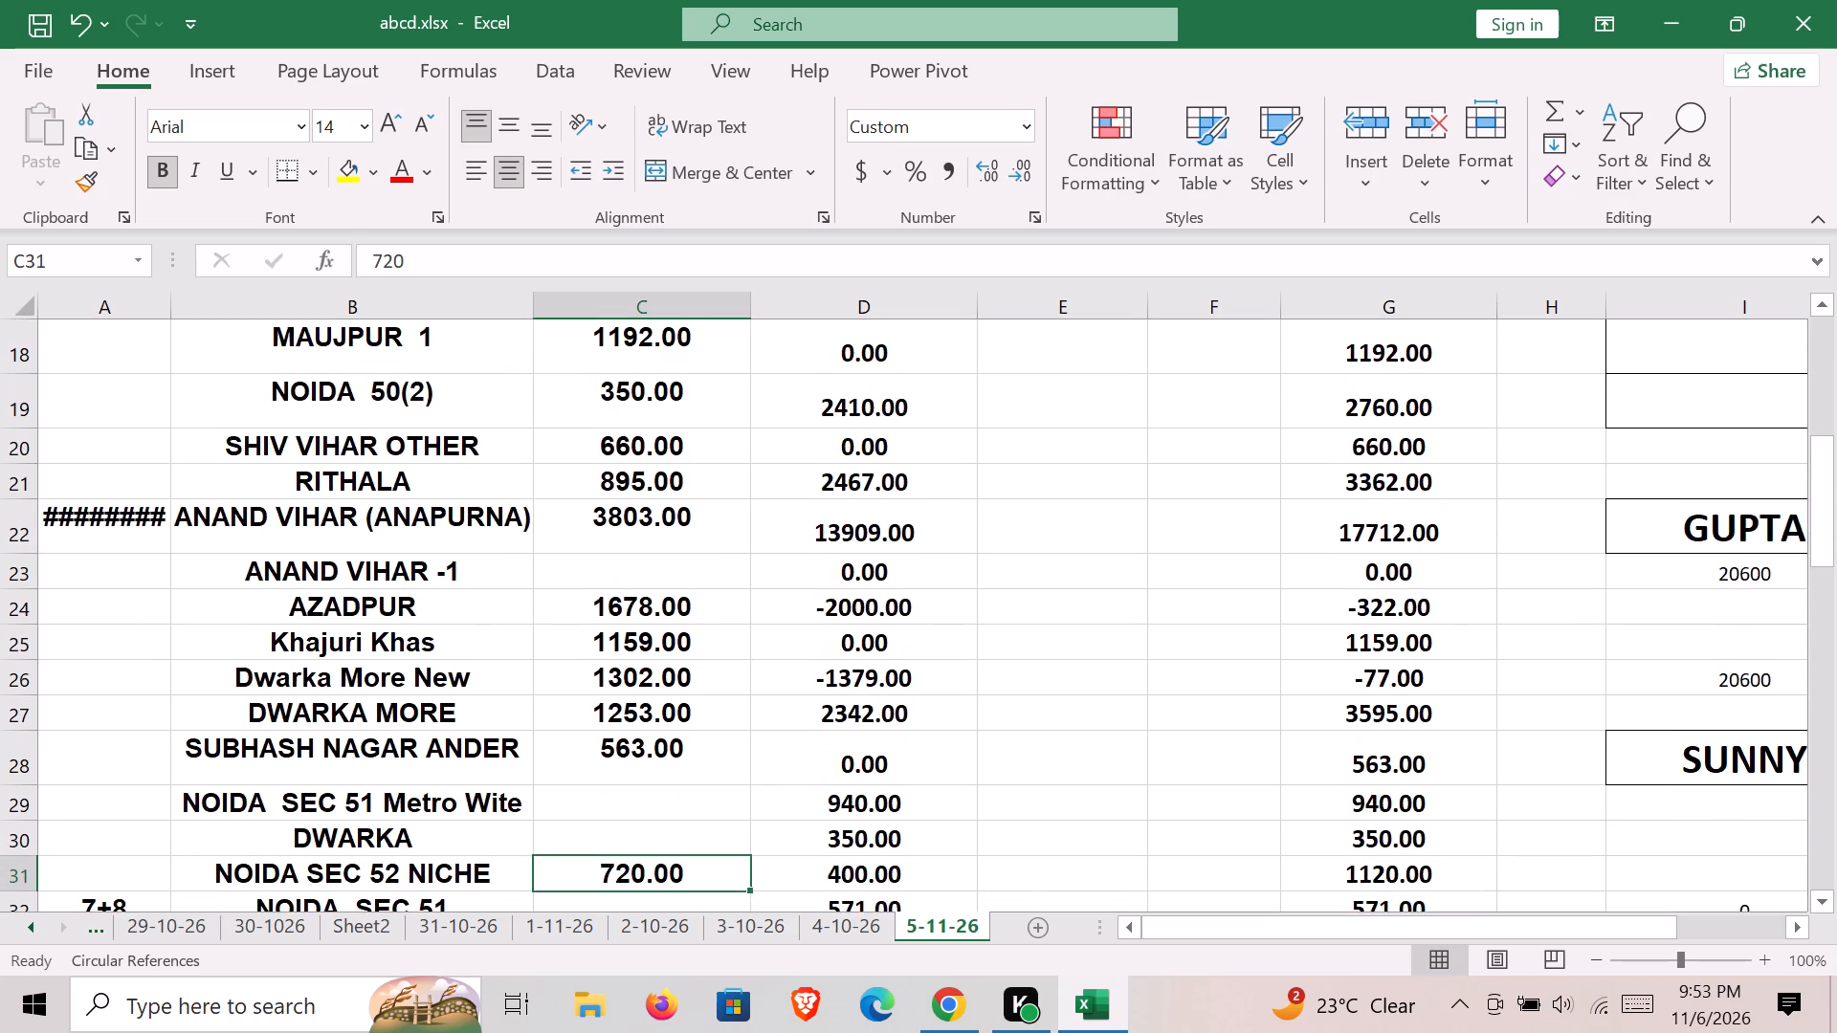
{"action": "key", "text": "Down"}
{"action": "key", "text": "Down"}
{"action": "key", "text": "Down"}
{"action": "key", "text": "Down"}
{"action": "key", "text": "Down"}
{"action": "key", "text": "Down"}
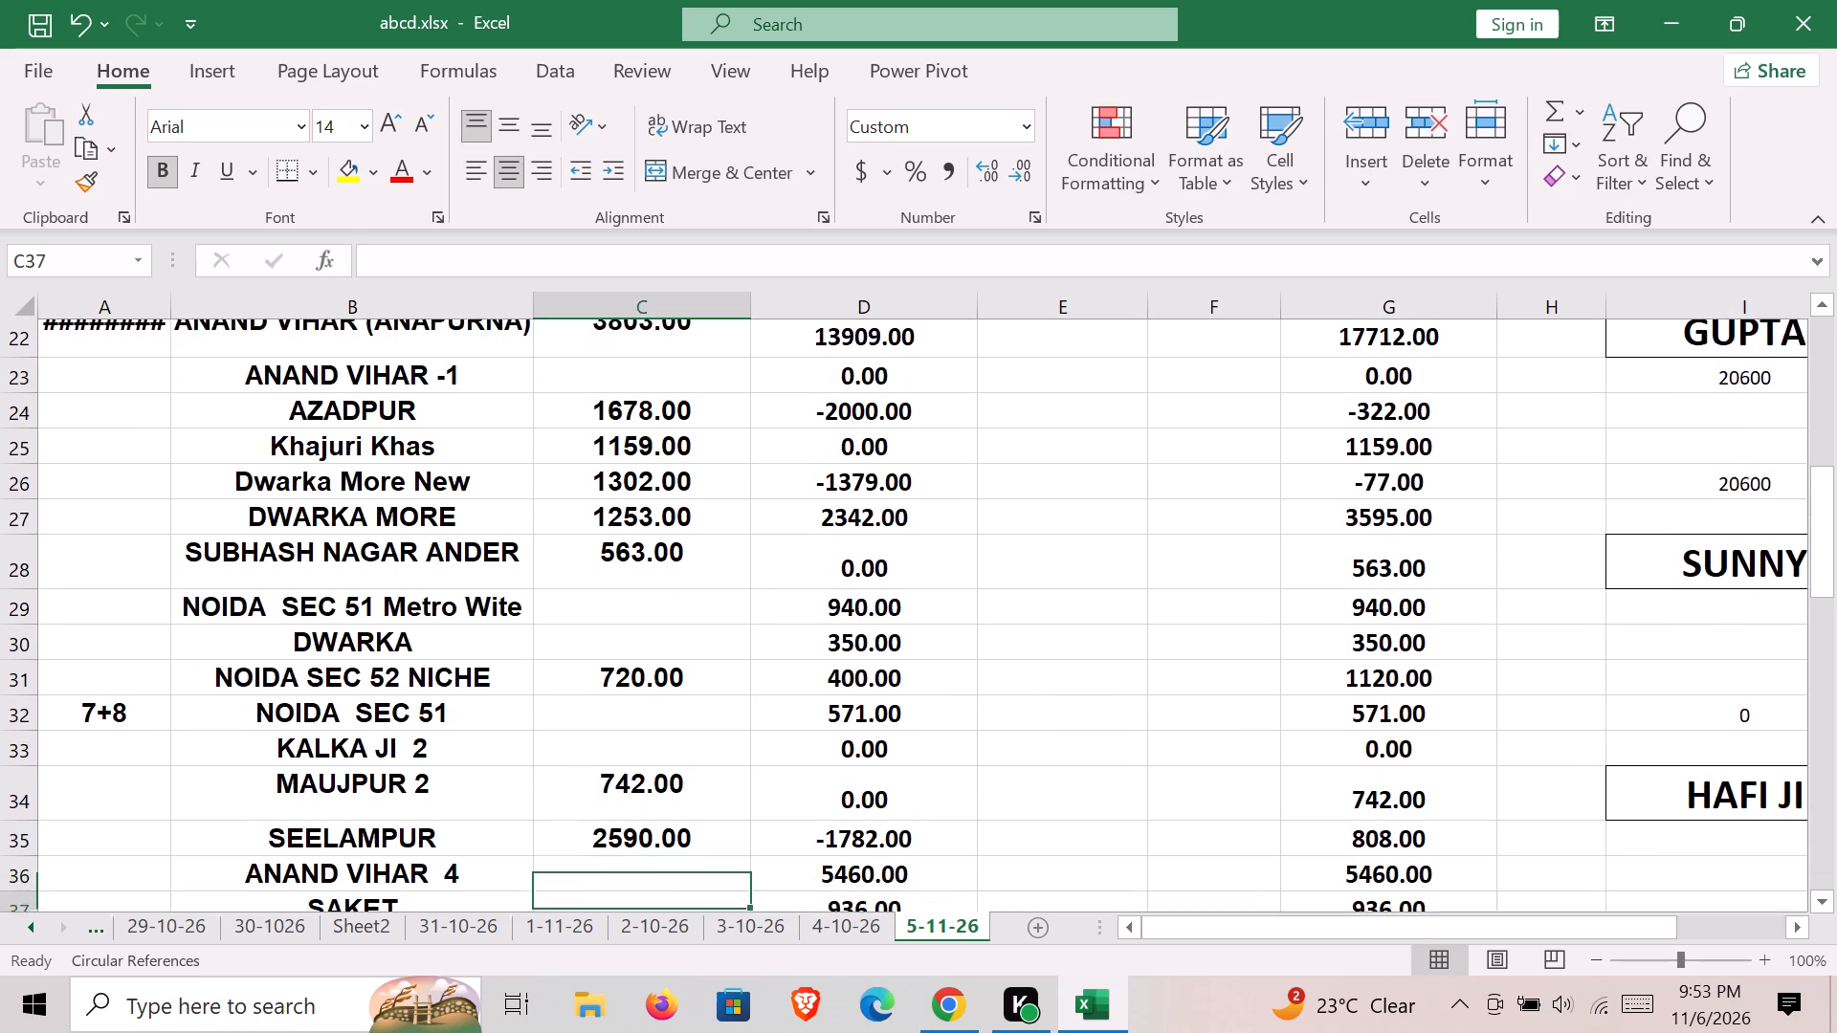
{"action": "key", "text": "Down"}
{"action": "key", "text": "Up"}
{"action": "type", "text": "608"}
{"action": "key", "text": "Up"}
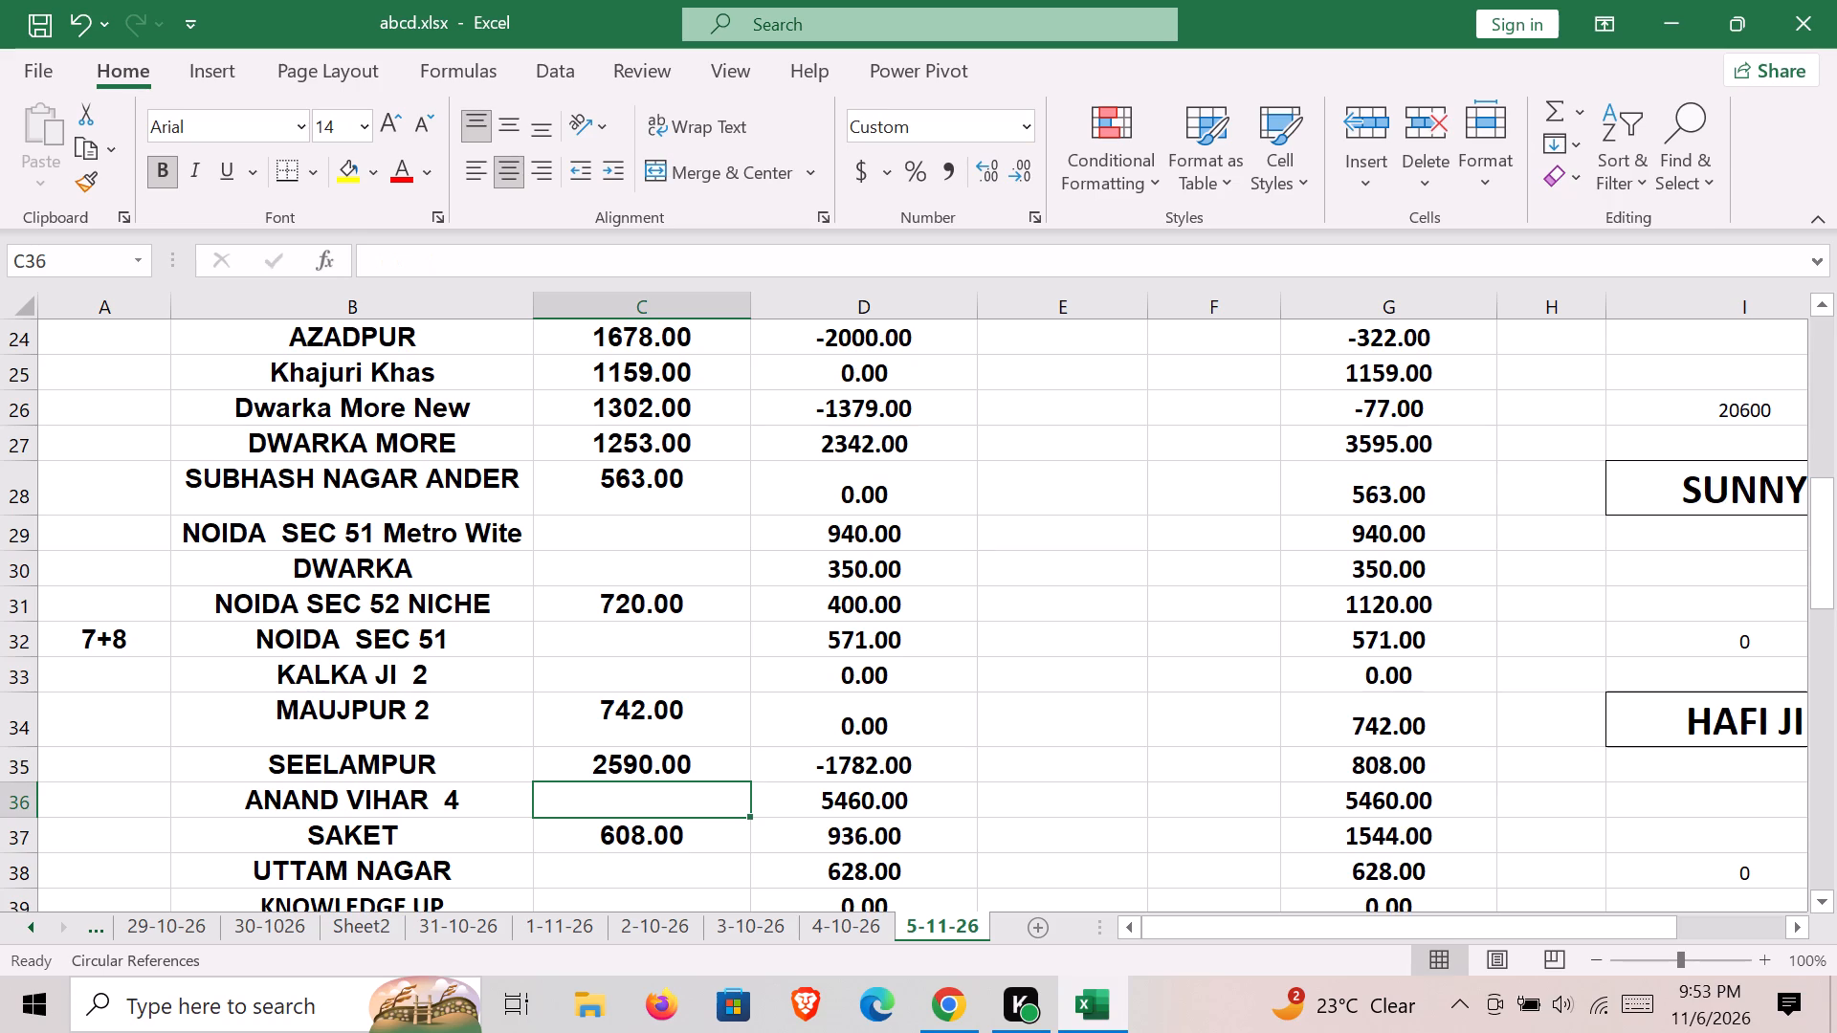
Enter a Debit Amount of 222 for SUBHASH NAGAR NICHE in cell C41.
{"action": "key", "text": "Down"}
{"action": "key", "text": "Down"}
{"action": "key", "text": "Down"}
{"action": "key", "text": "Down"}
{"action": "key", "text": "Down"}
{"action": "key", "text": "Down"}
{"action": "key", "text": "Down"}
{"action": "key", "text": "Down"}
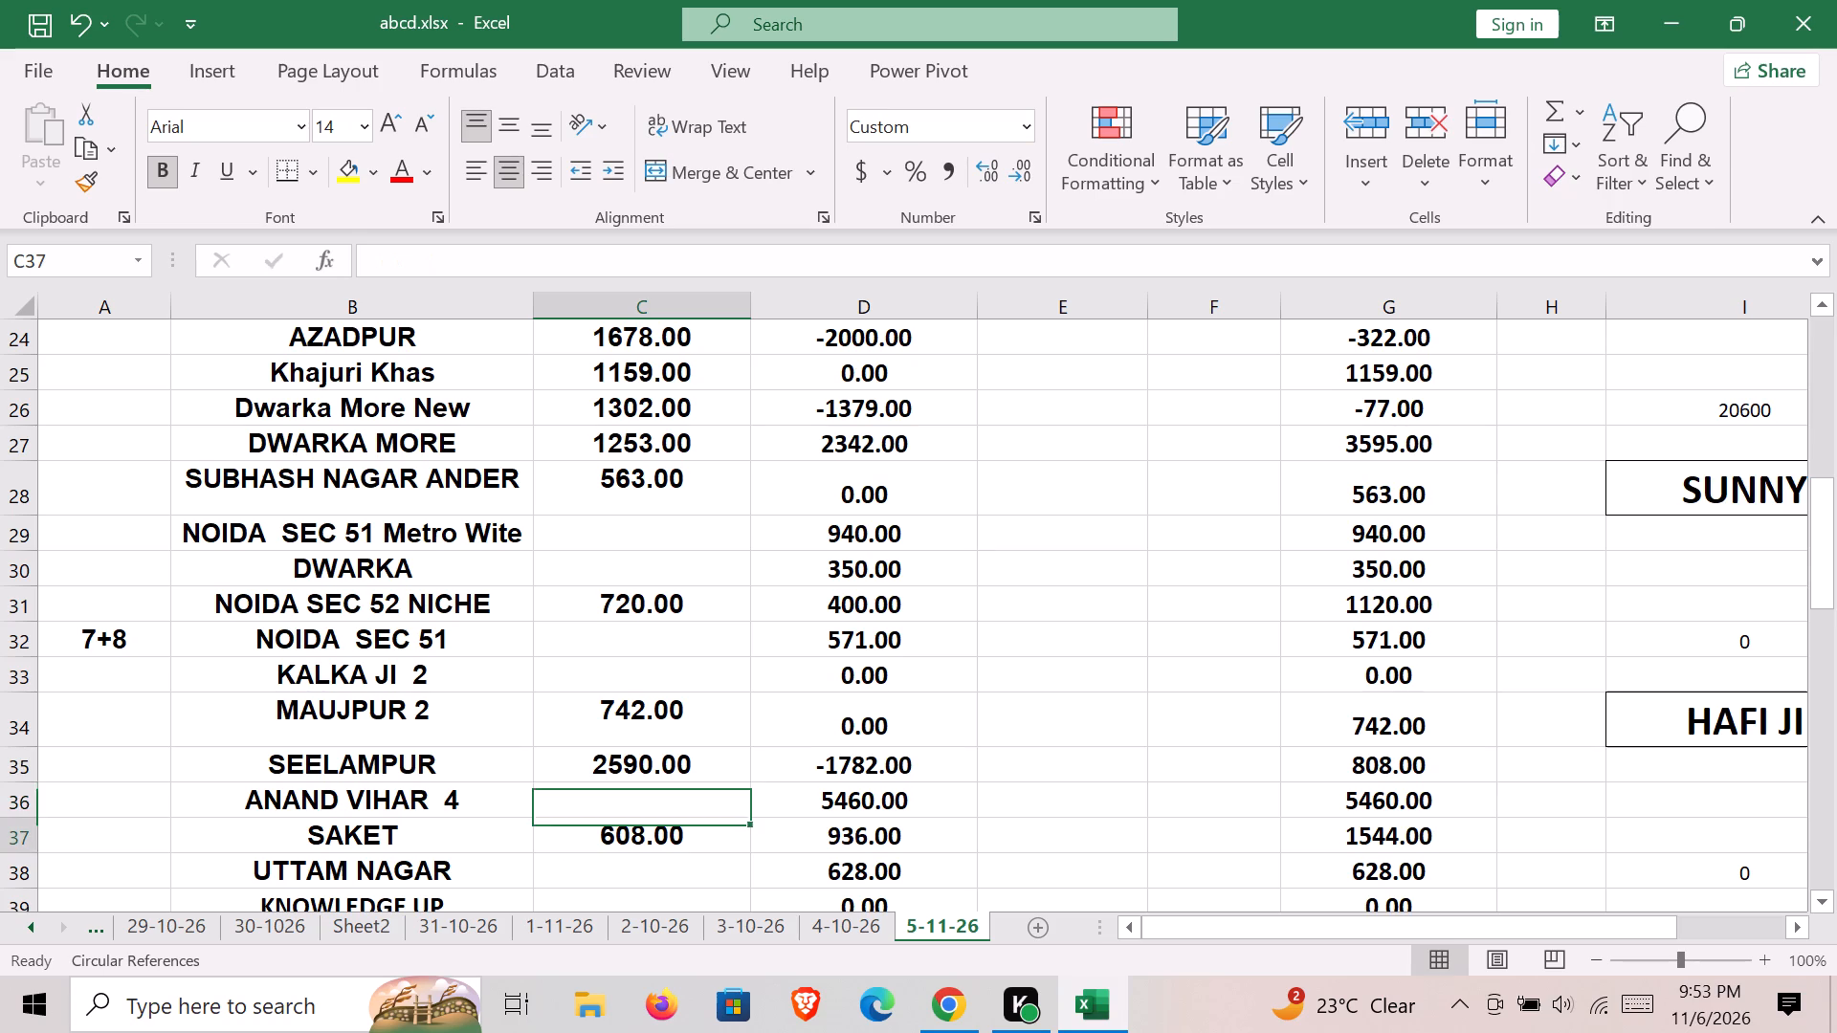
{"action": "key", "text": "Up"}
{"action": "key", "text": "Up"}
{"action": "key", "text": "Up"}
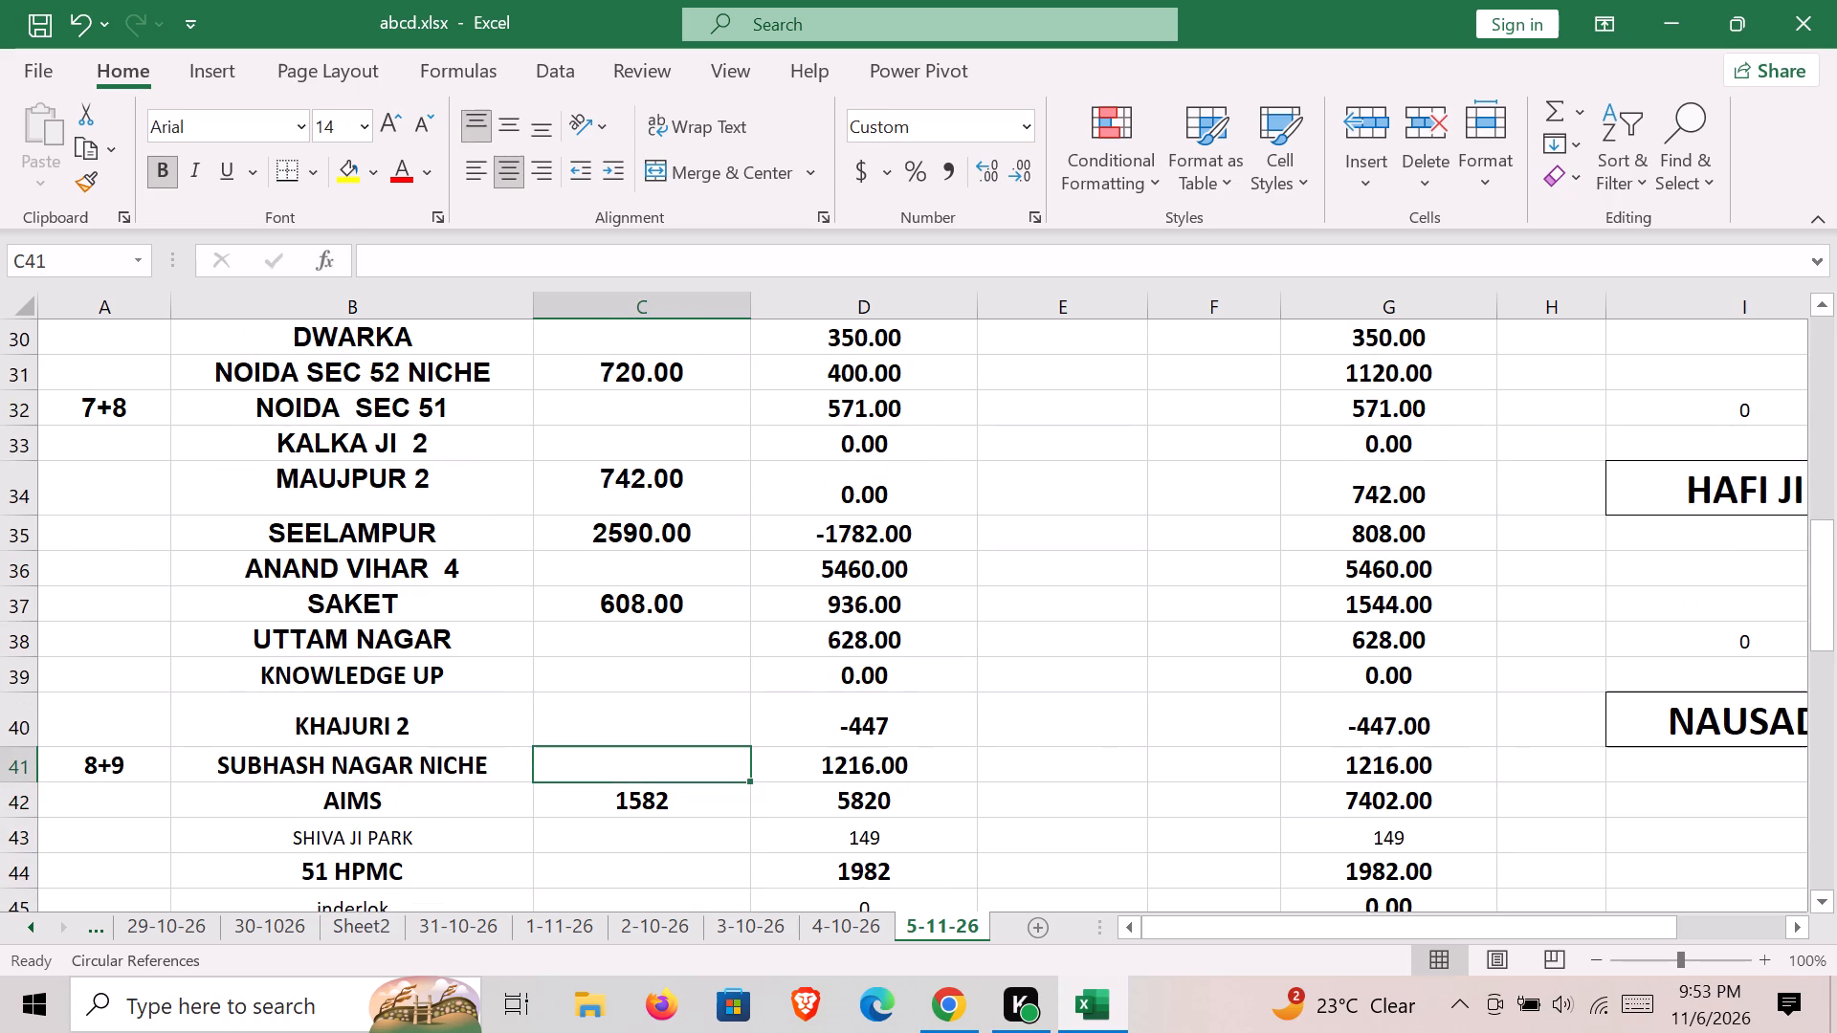
{"action": "type", "text": "222"}
{"action": "key", "text": "Up"}
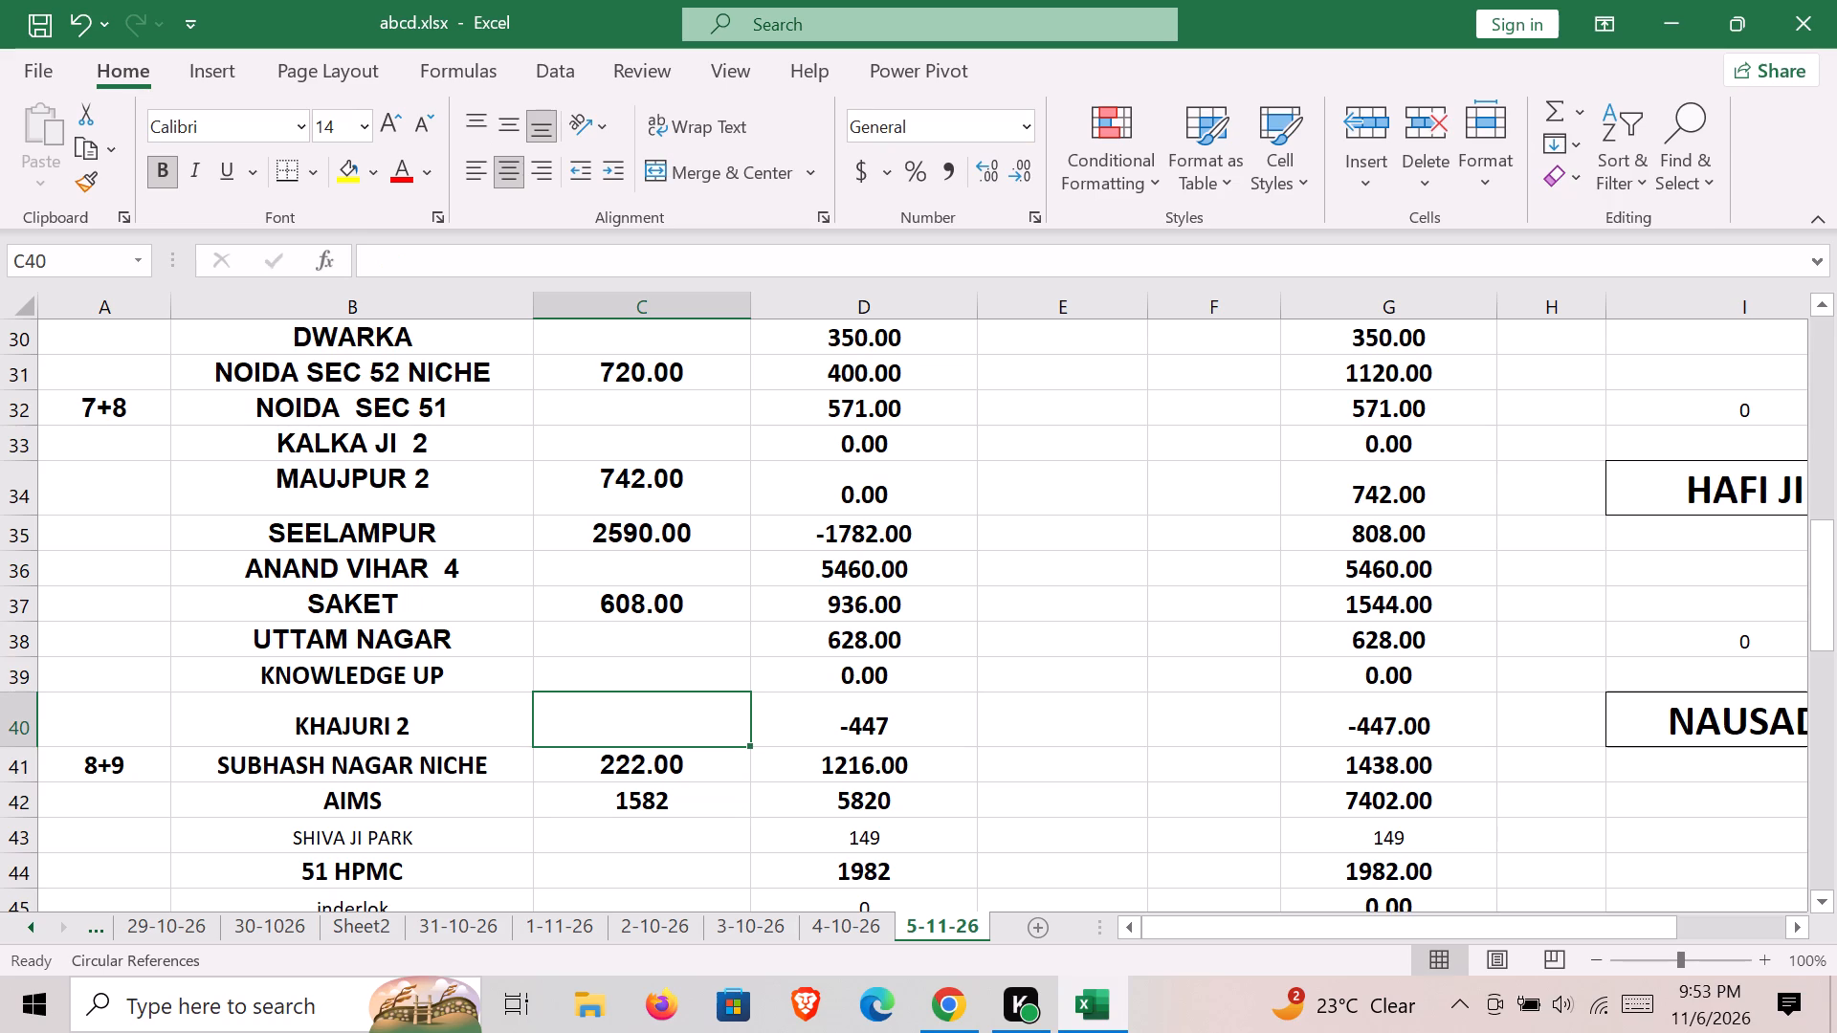
Enter a Debit Amount of 1917 for KALKA JI 2 in cell C33.
{"action": "key", "text": "Up"}
{"action": "key", "text": "Up"}
{"action": "key", "text": "Up"}
{"action": "key", "text": "Up"}
{"action": "key", "text": "Up"}
{"action": "key", "text": "Up"}
{"action": "key", "text": "Up"}
{"action": "key", "text": "Up"}
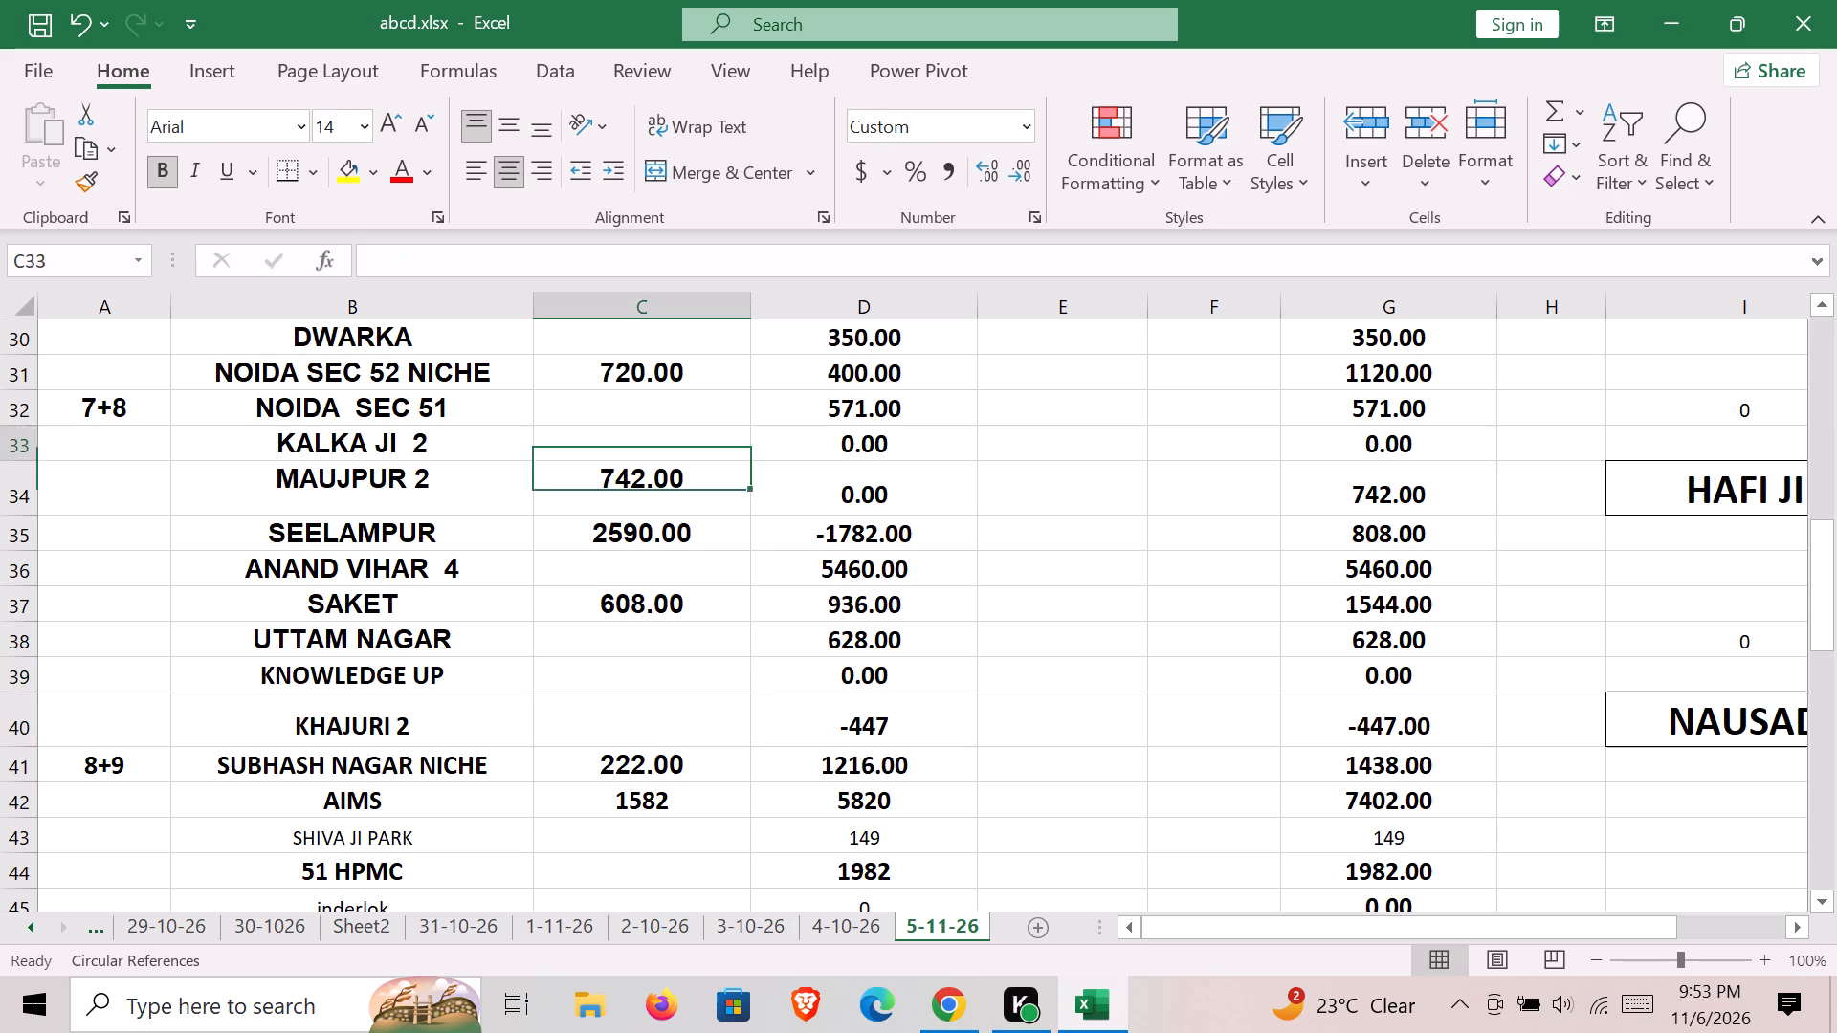
{"action": "key", "text": "Down"}
{"action": "type", "text": "1917"}
{"action": "key", "text": "Up"}
Enter a Debit Amount of 1156 for MG ROAD OTHER in cell C12.
{"action": "key", "text": "Up"}
{"action": "key", "text": "Up"}
{"action": "key", "text": "Up"}
{"action": "key", "text": "Up"}
{"action": "key", "text": "Up"}
{"action": "key", "text": "Up"}
{"action": "key", "text": "Up"}
{"action": "key", "text": "Up"}
{"action": "key", "text": "Up"}
{"action": "key", "text": "Up"}
{"action": "key", "text": "Up"}
{"action": "key", "text": "Up"}
{"action": "key", "text": "Up"}
{"action": "key", "text": "Up"}
{"action": "key", "text": "Up"}
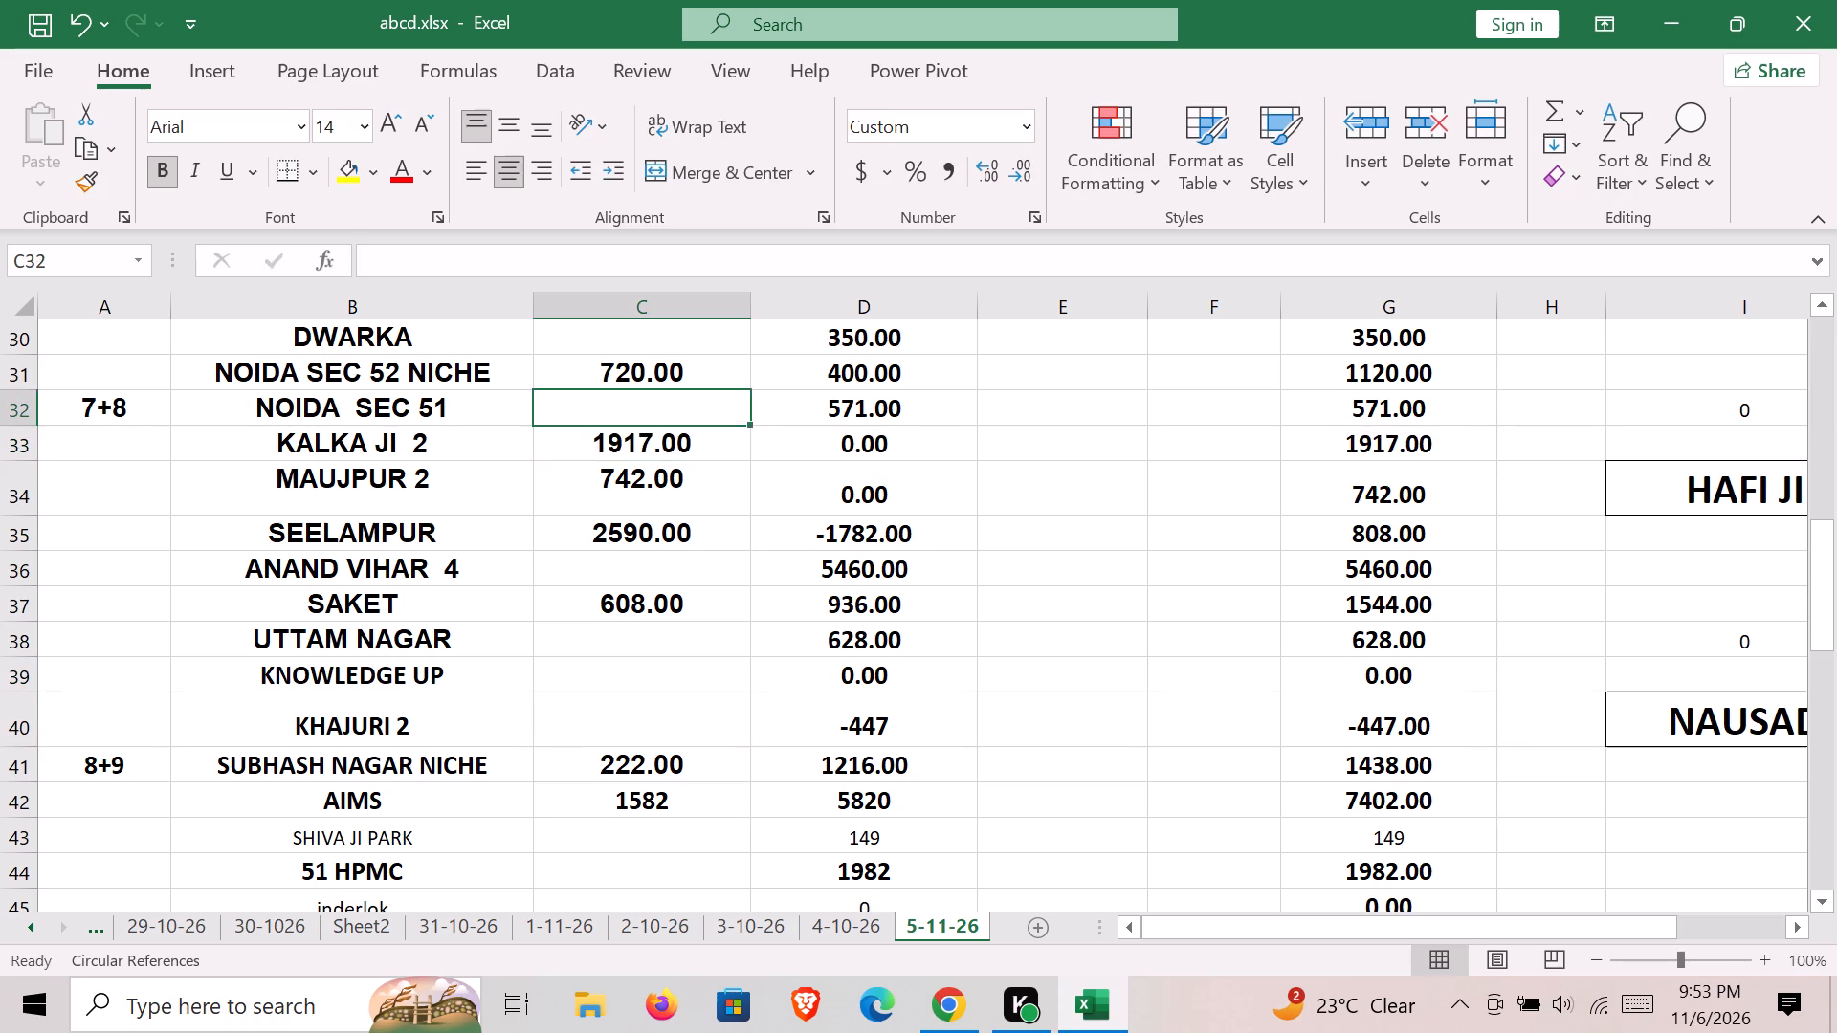
{"action": "key", "text": "Up"}
{"action": "key", "text": "Up"}
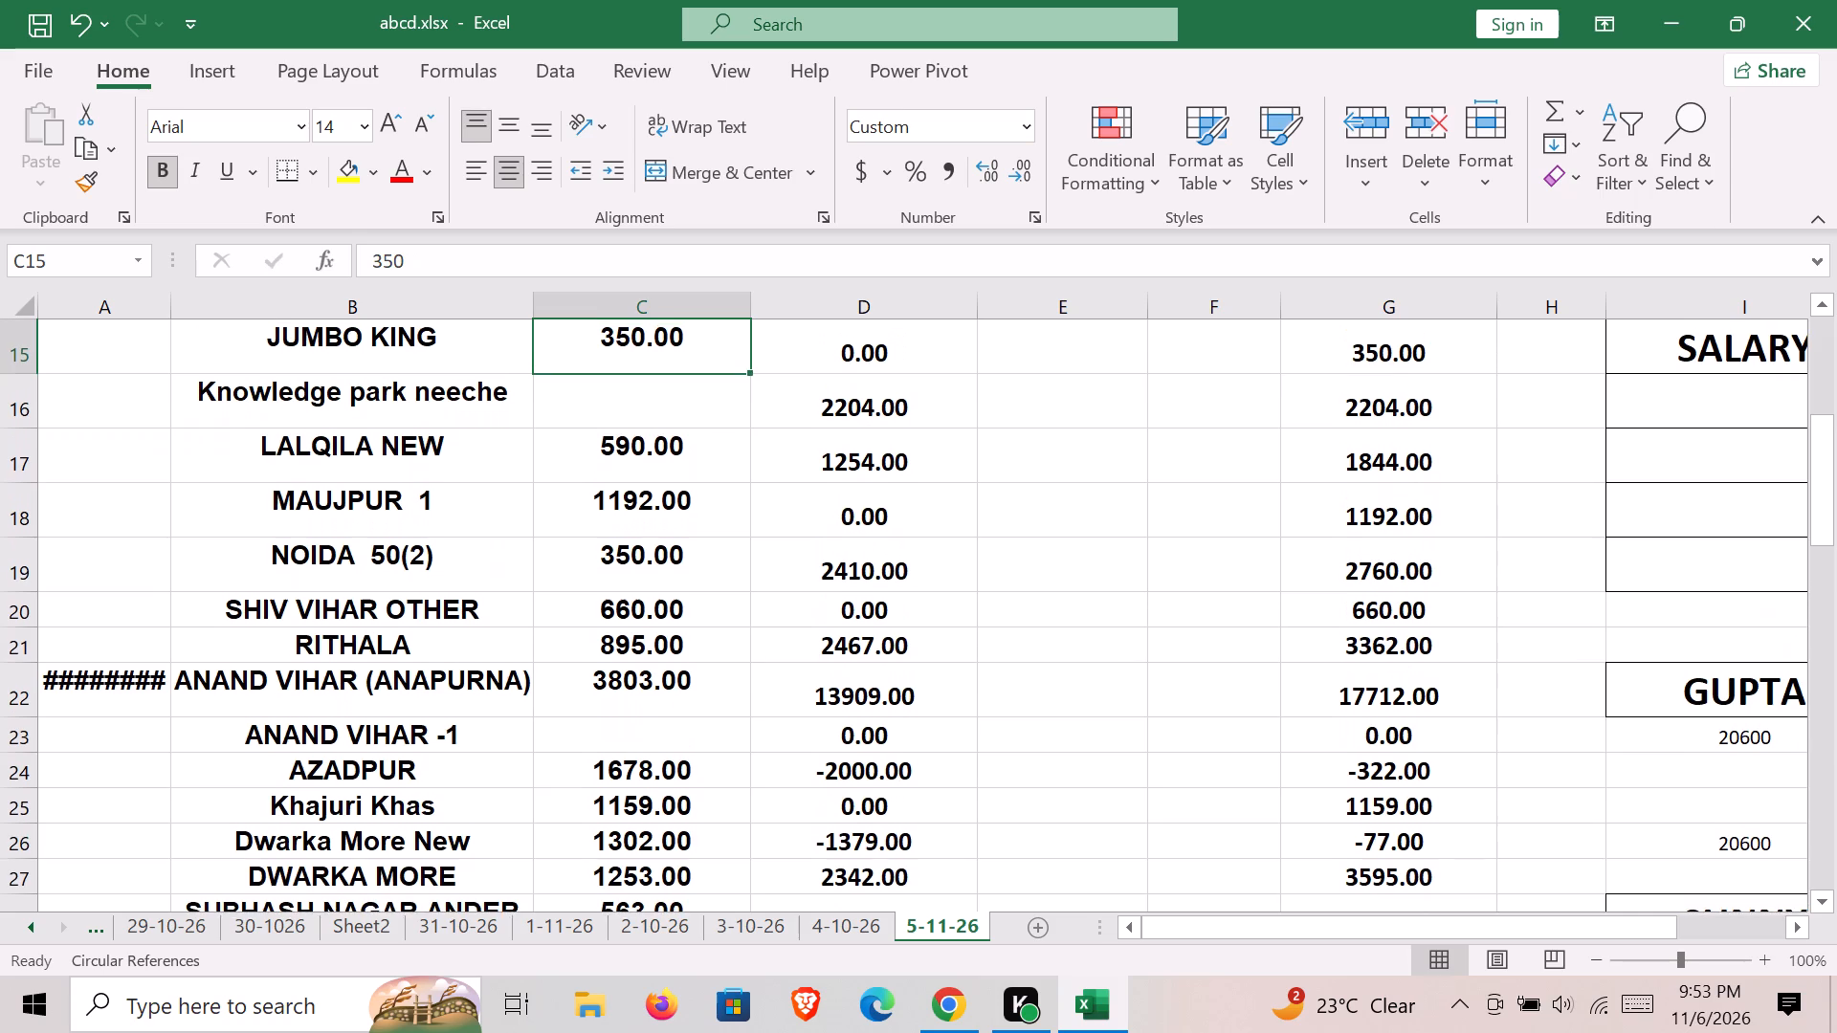
{"action": "key", "text": "Up"}
{"action": "key", "text": "Up"}
{"action": "key", "text": "Up"}
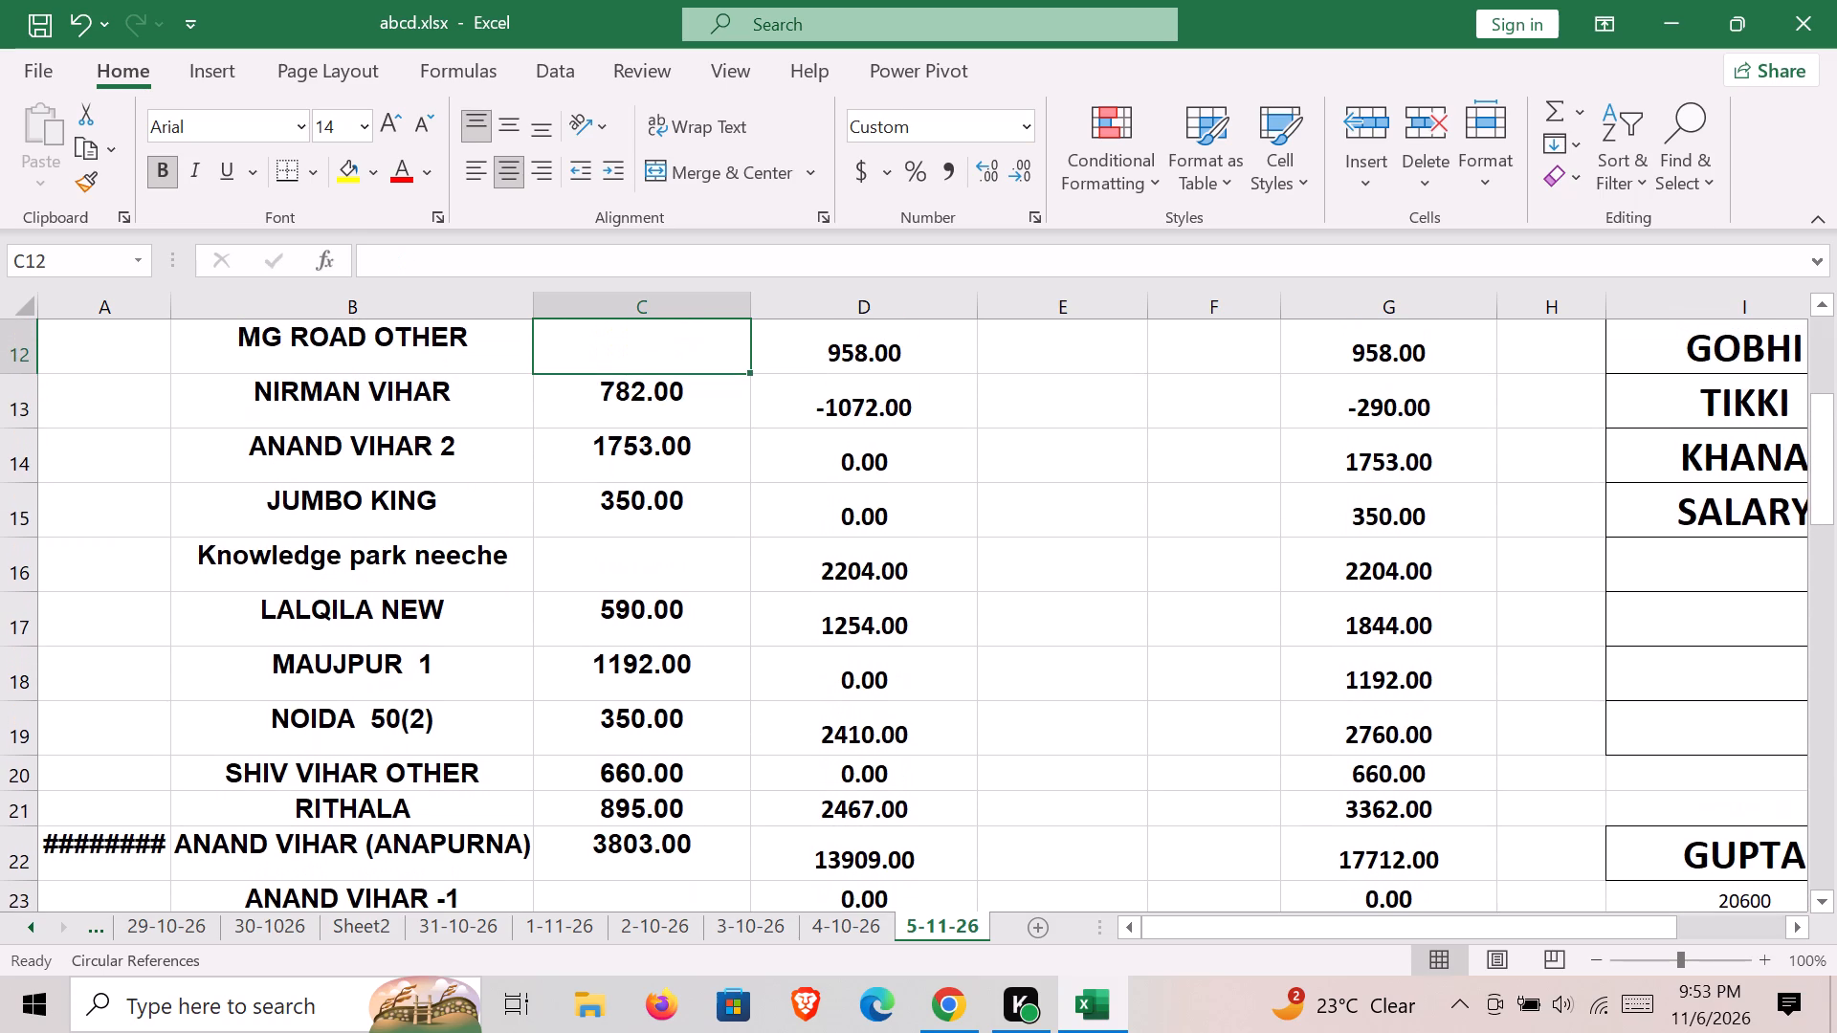
{"action": "type", "text": "1156"}
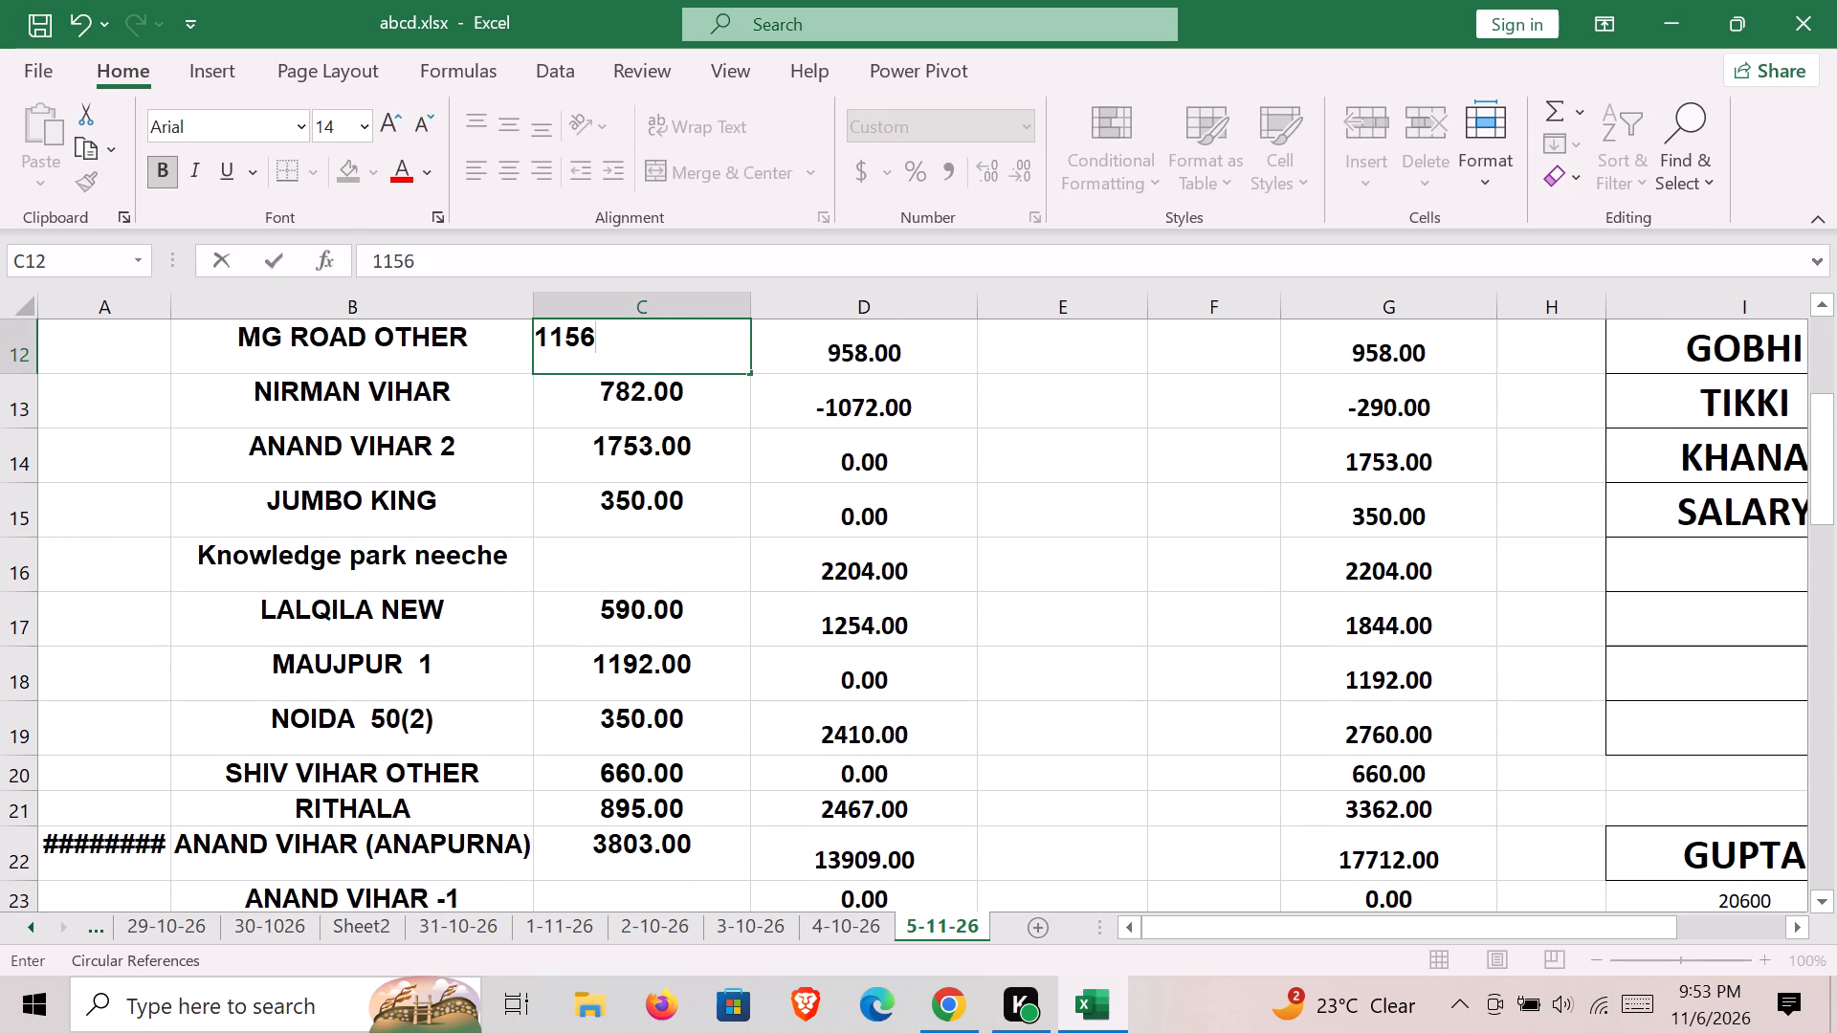
{"action": "key", "text": "Down"}
Enter a Debit Amount of 519 for NOIDA SEC 51 in cell C32.
{"action": "key", "text": "Down"}
{"action": "key", "text": "Down"}
{"action": "key", "text": "Down"}
{"action": "key", "text": "Down"}
{"action": "key", "text": "Down"}
{"action": "key", "text": "Down"}
{"action": "key", "text": "Down"}
{"action": "key", "text": "Down"}
{"action": "key", "text": "Down"}
{"action": "key", "text": "Down"}
{"action": "key", "text": "Down"}
{"action": "key", "text": "Down"}
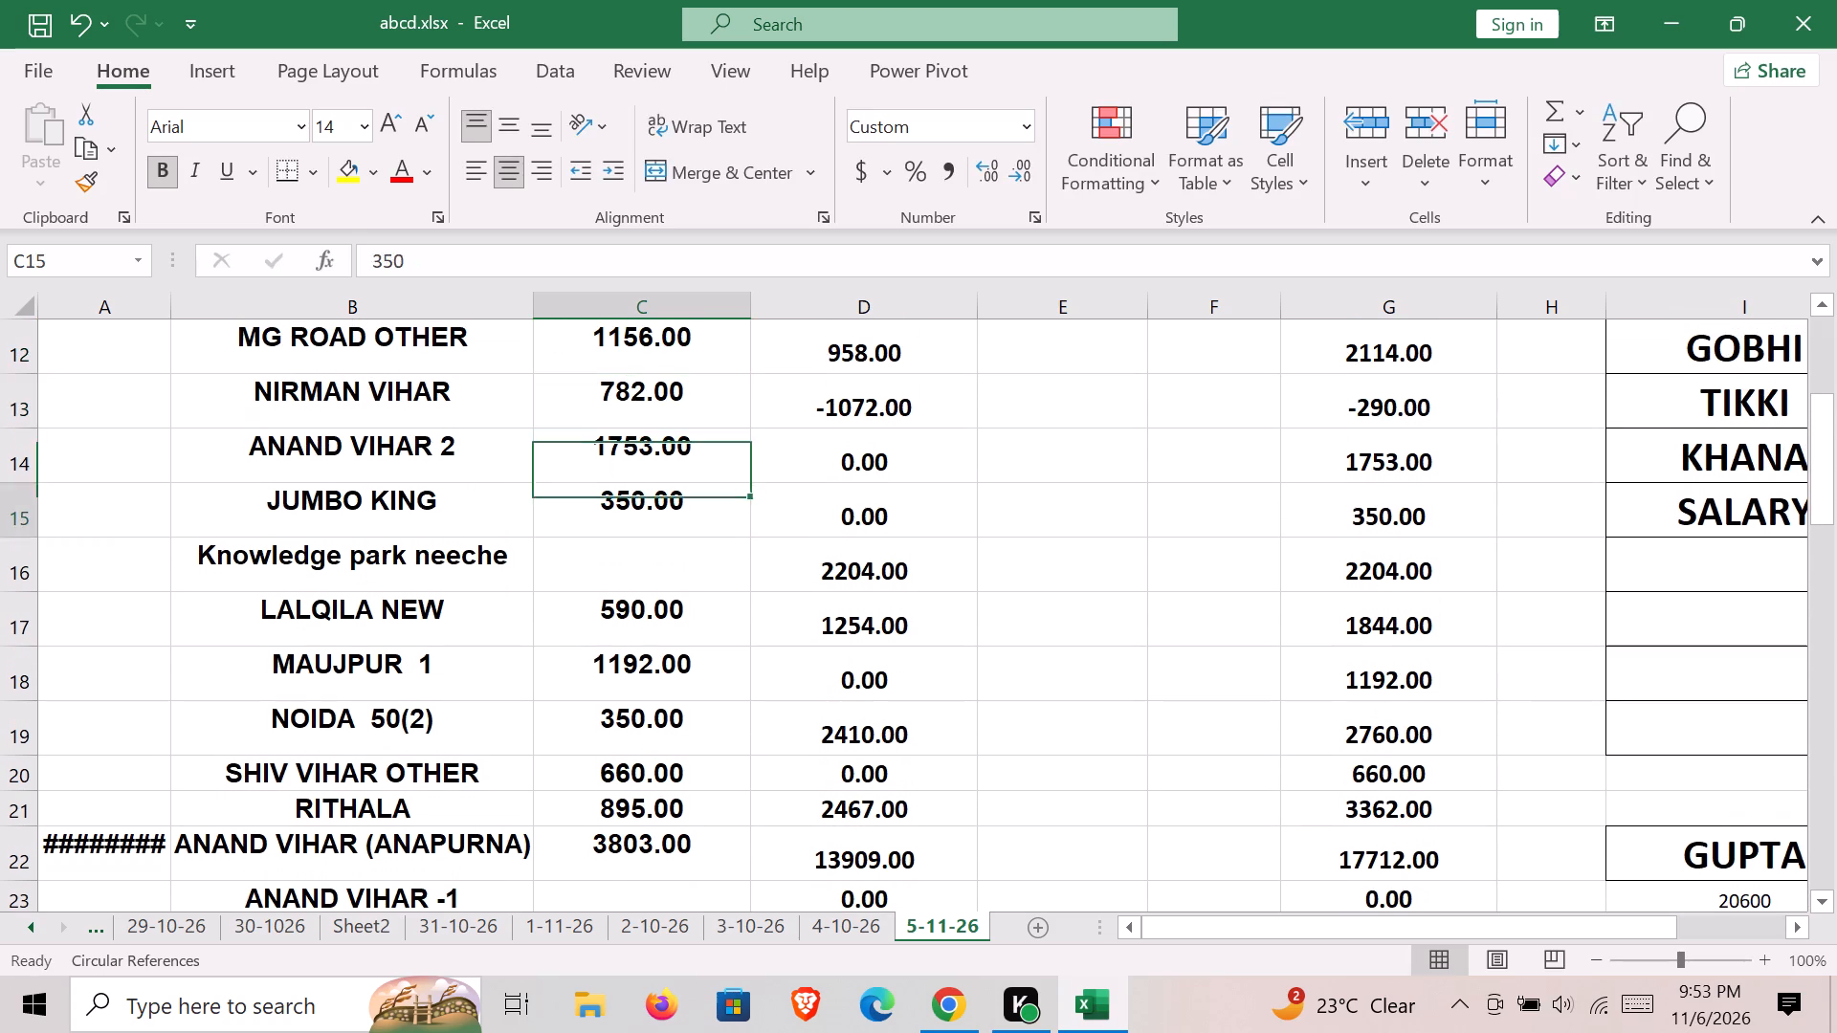
{"action": "key", "text": "Down"}
{"action": "key", "text": "Down"}
{"action": "key", "text": "Down"}
{"action": "key", "text": "Down"}
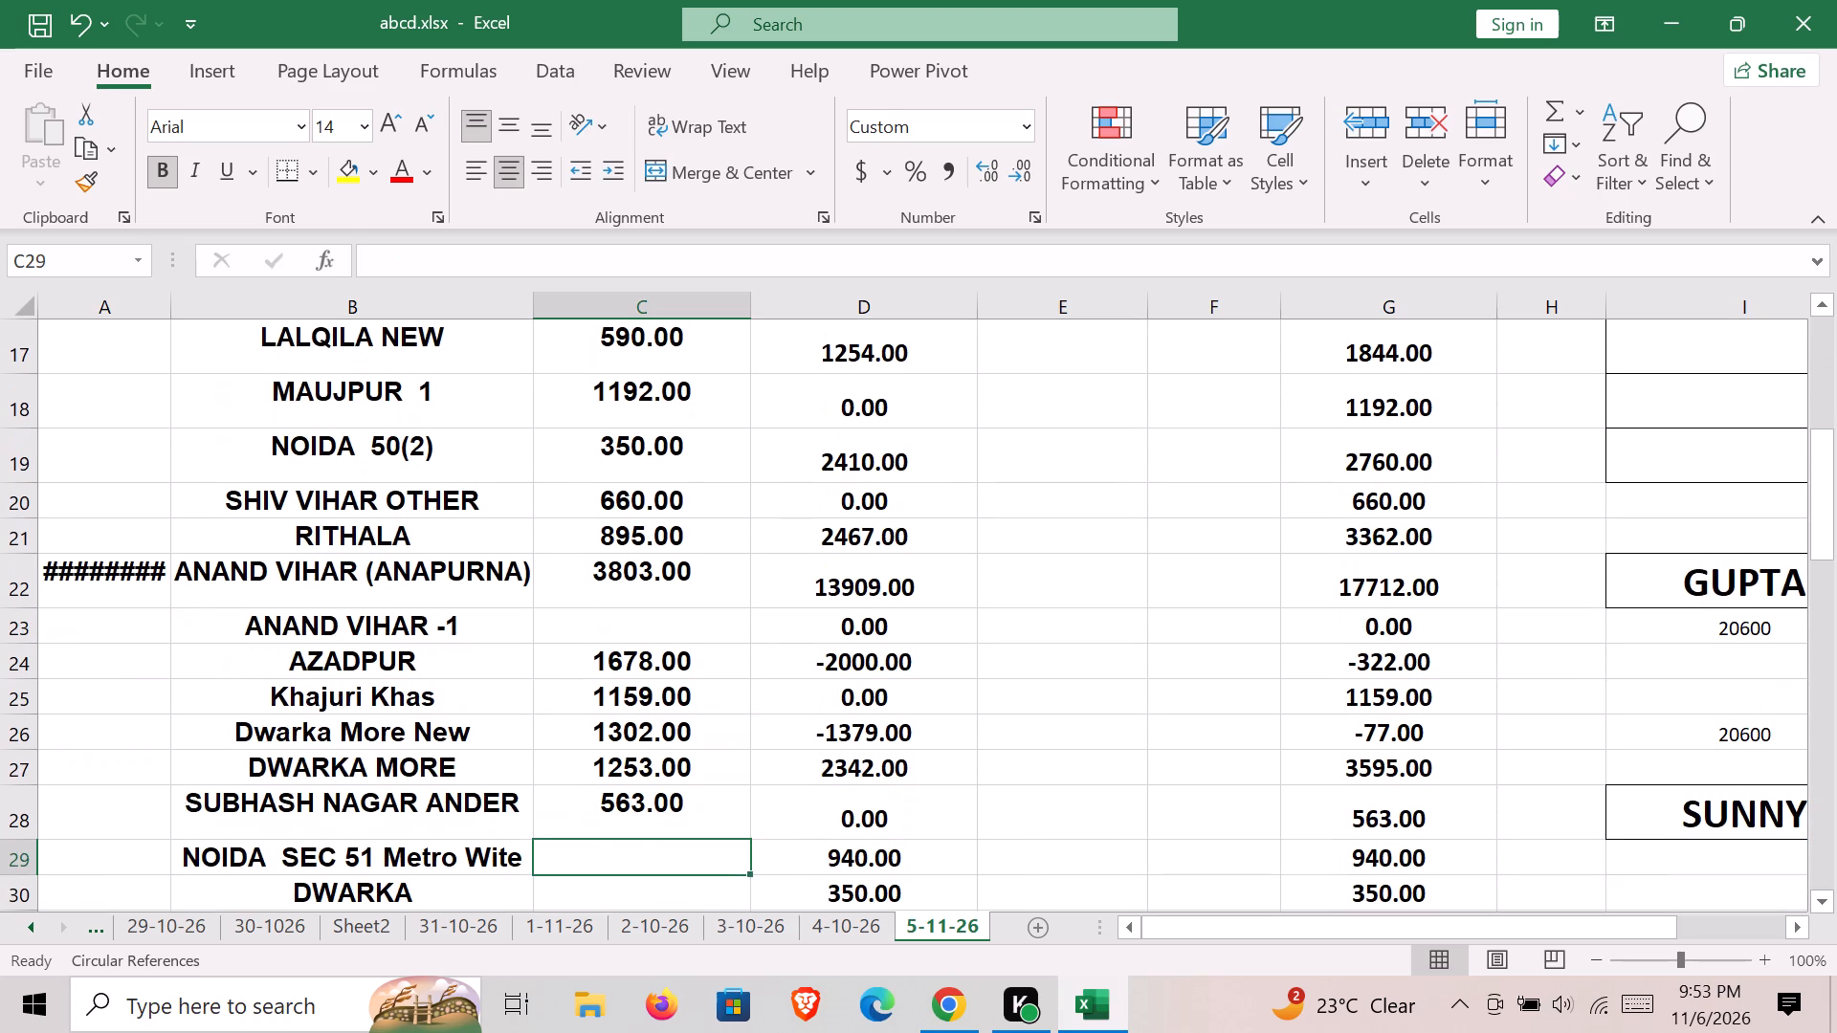
{"action": "key", "text": "Down"}
{"action": "key", "text": "Down"}
{"action": "key", "text": "Right"}
{"action": "key", "text": "Down"}
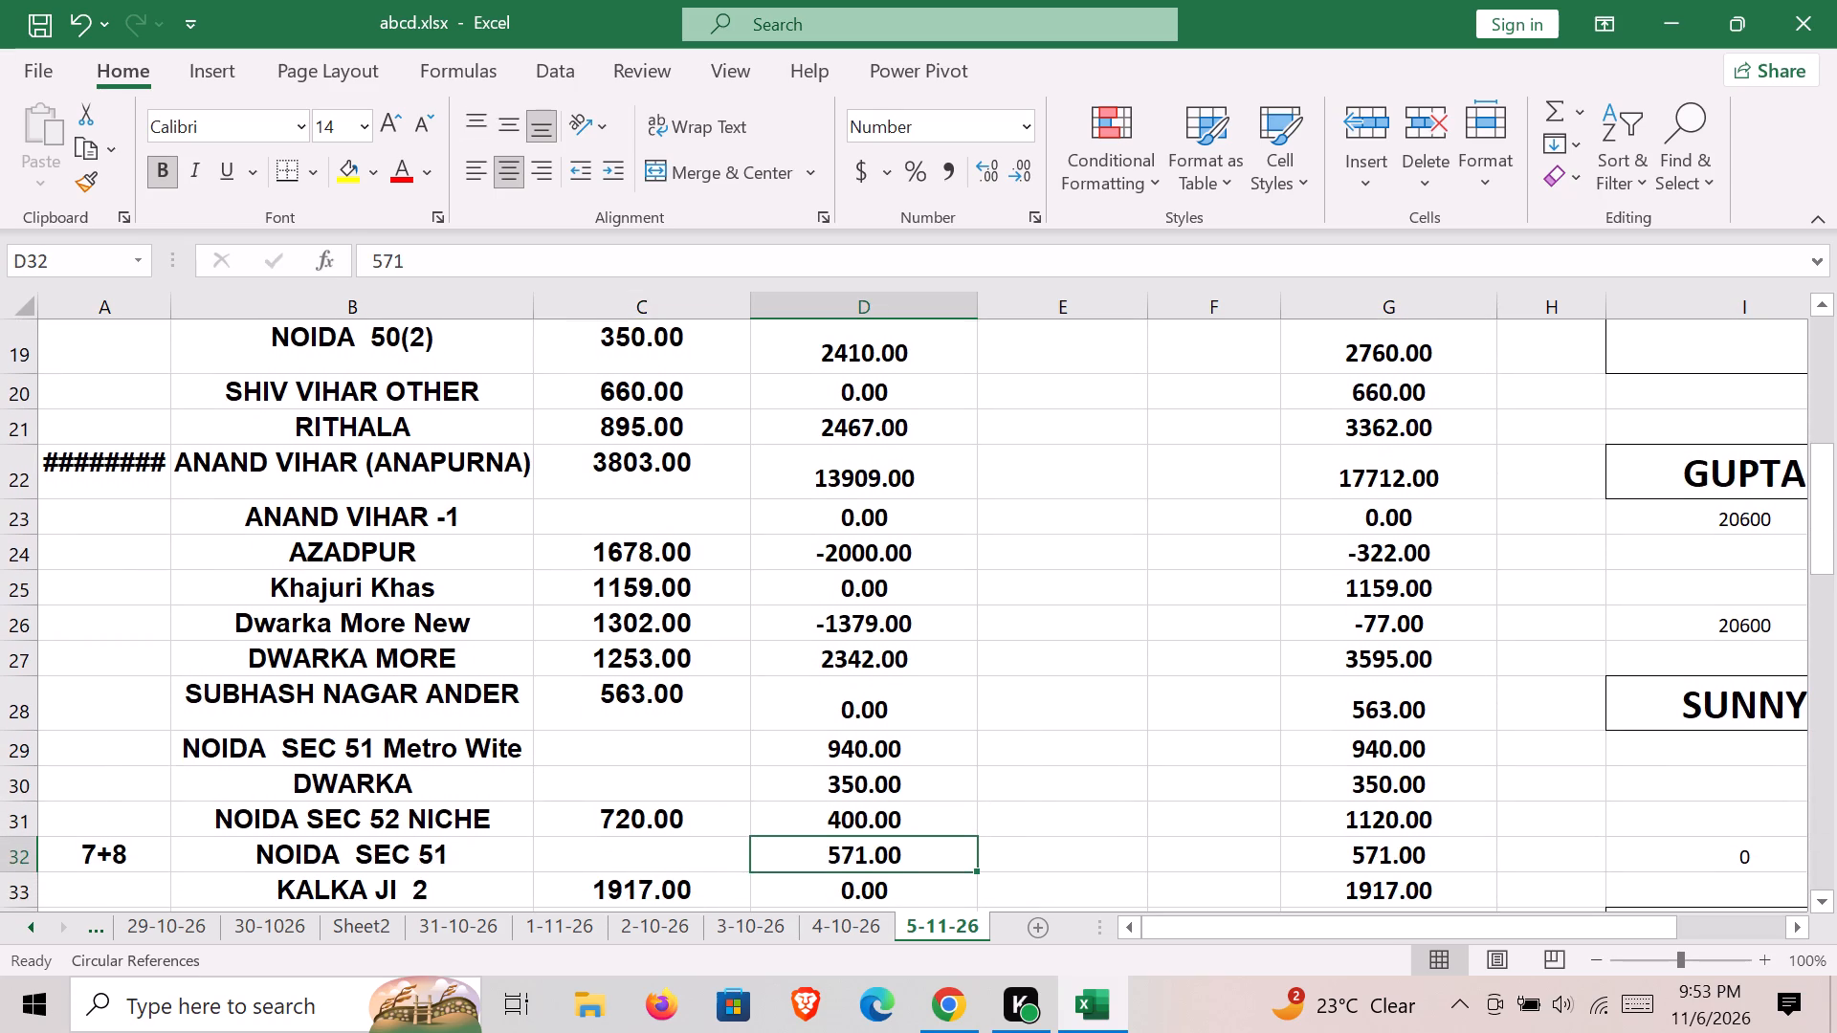
{"action": "key", "text": "Down"}
{"action": "key", "text": "Left"}
{"action": "key", "text": "Up"}
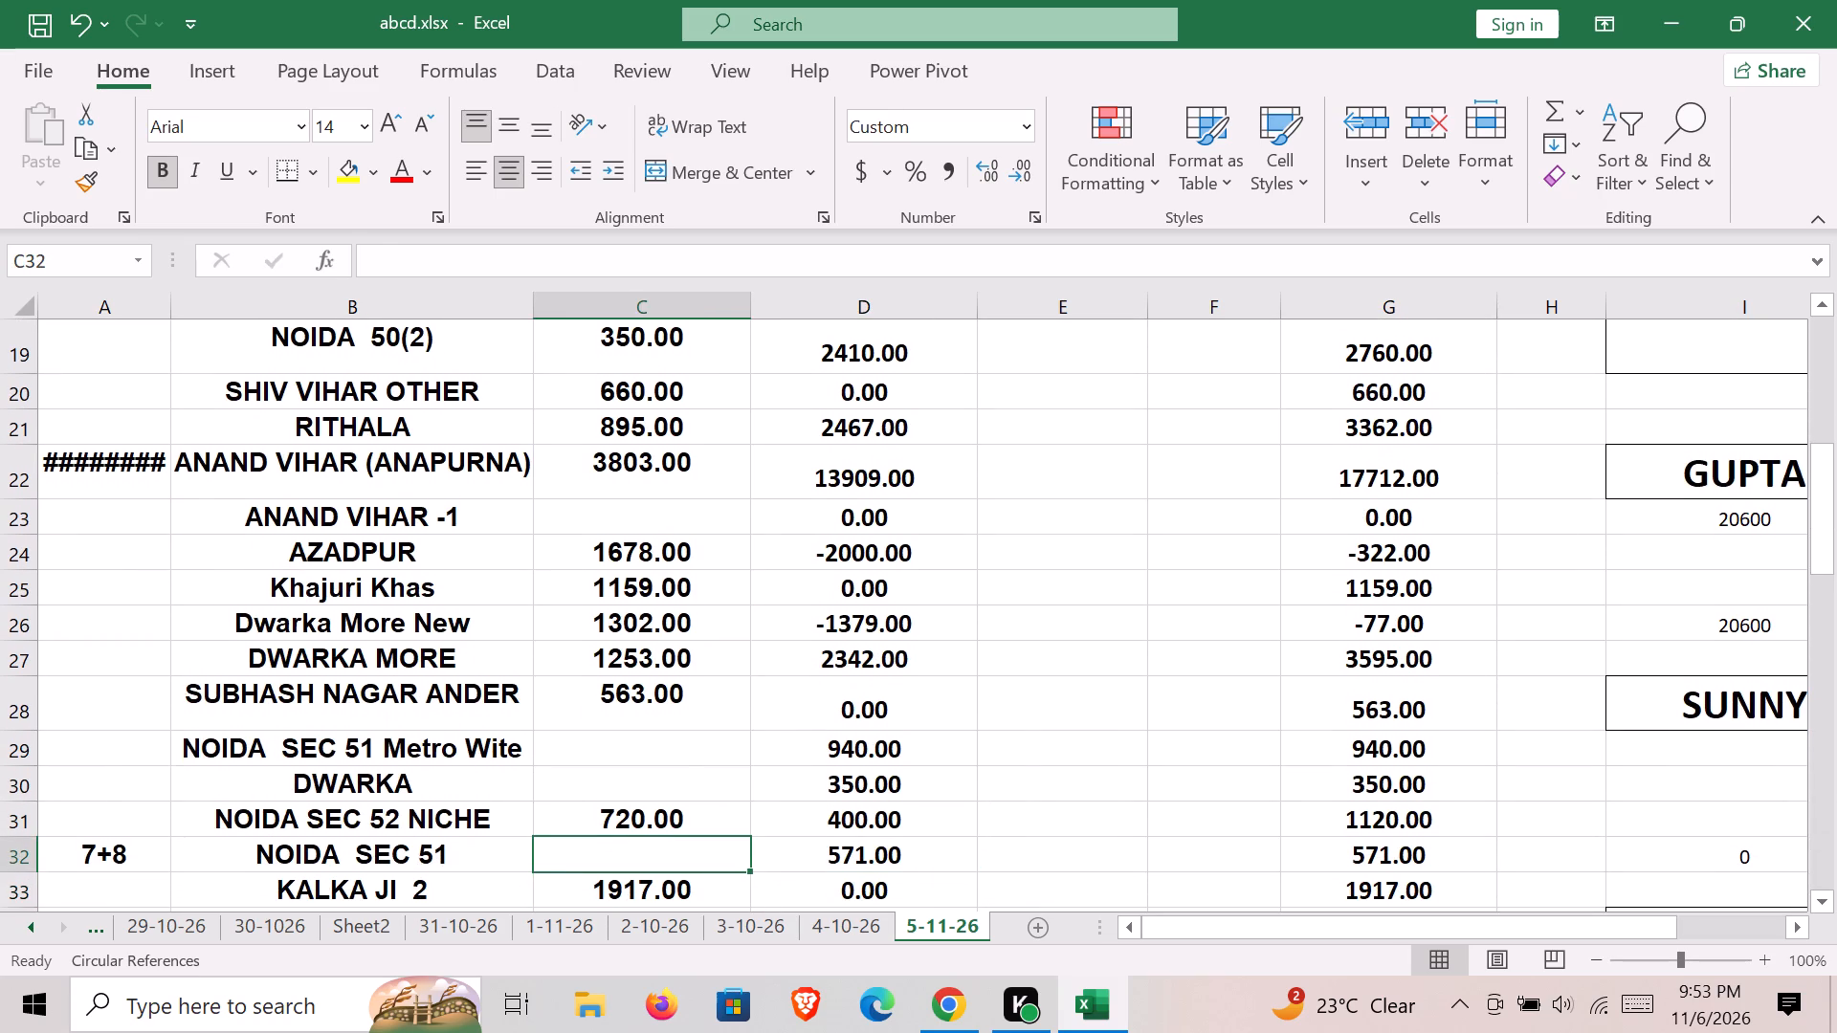
{"action": "type", "text": "519"}
{"action": "key", "text": "Down"}
Enter a Debit Amount of 350 for UTTAM NAGAR in cell C38.
{"action": "key", "text": "Down"}
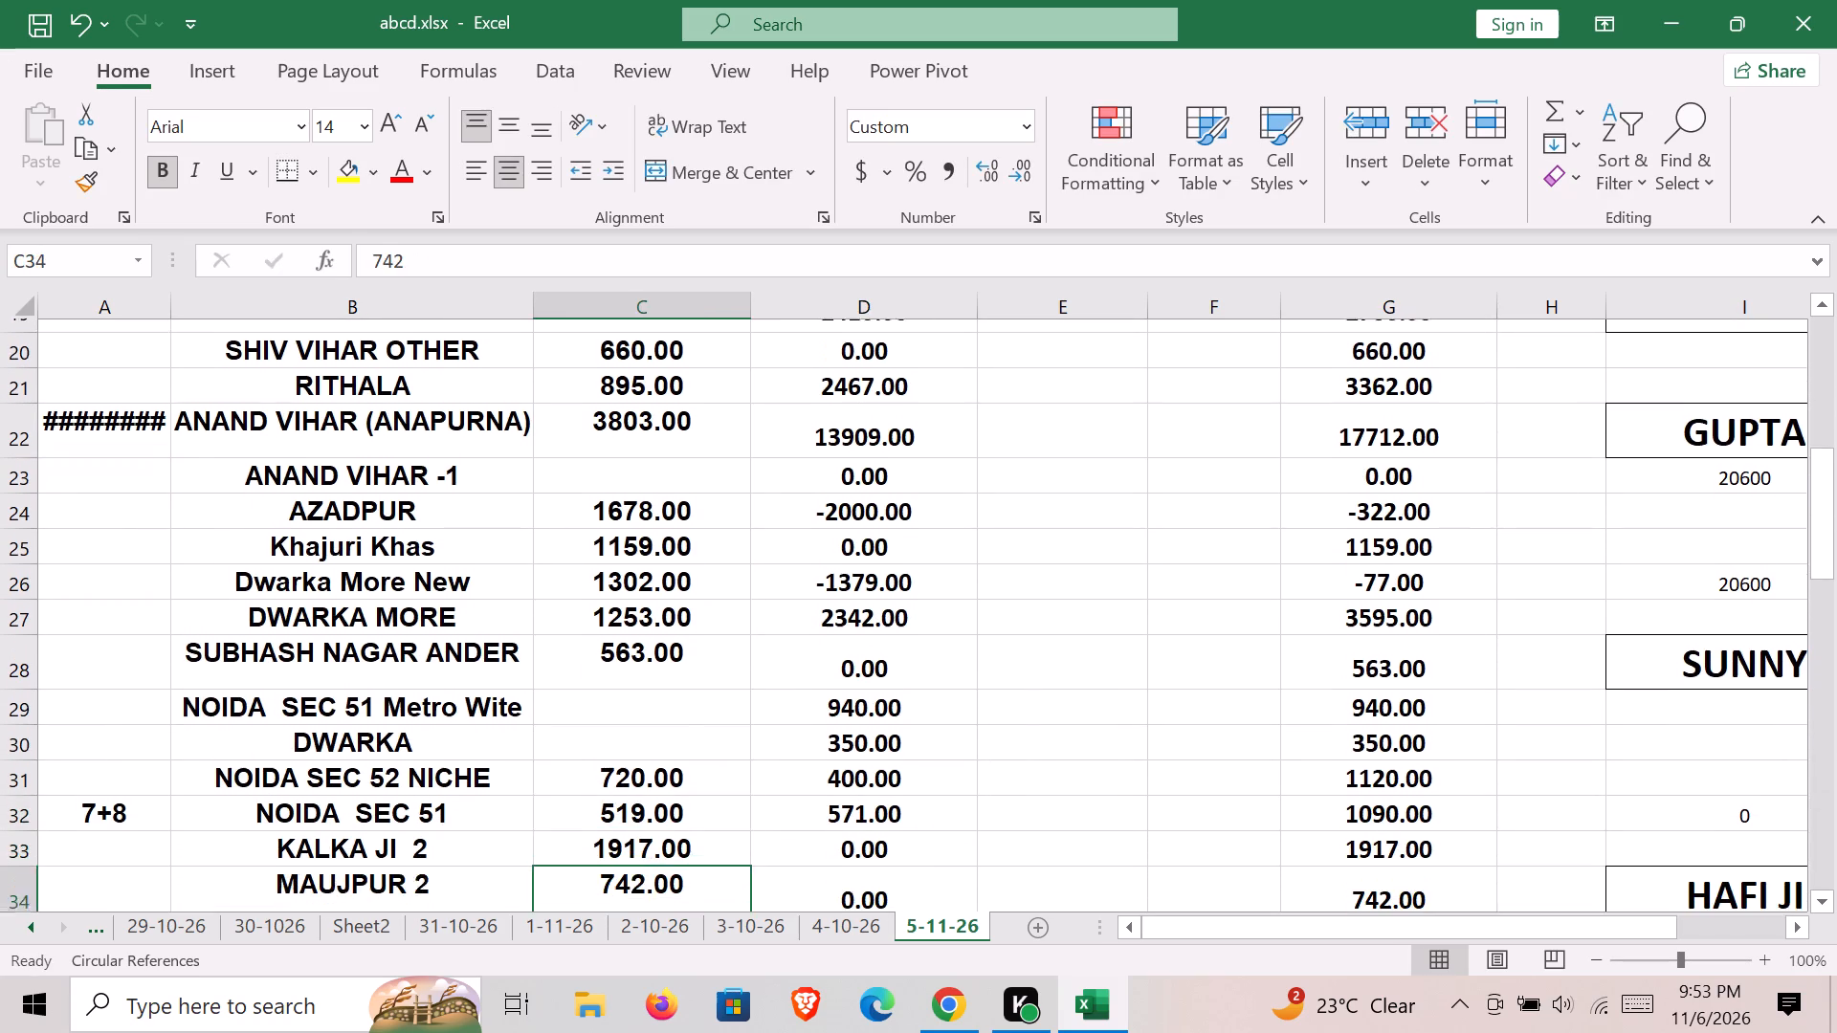
{"action": "key", "text": "Down"}
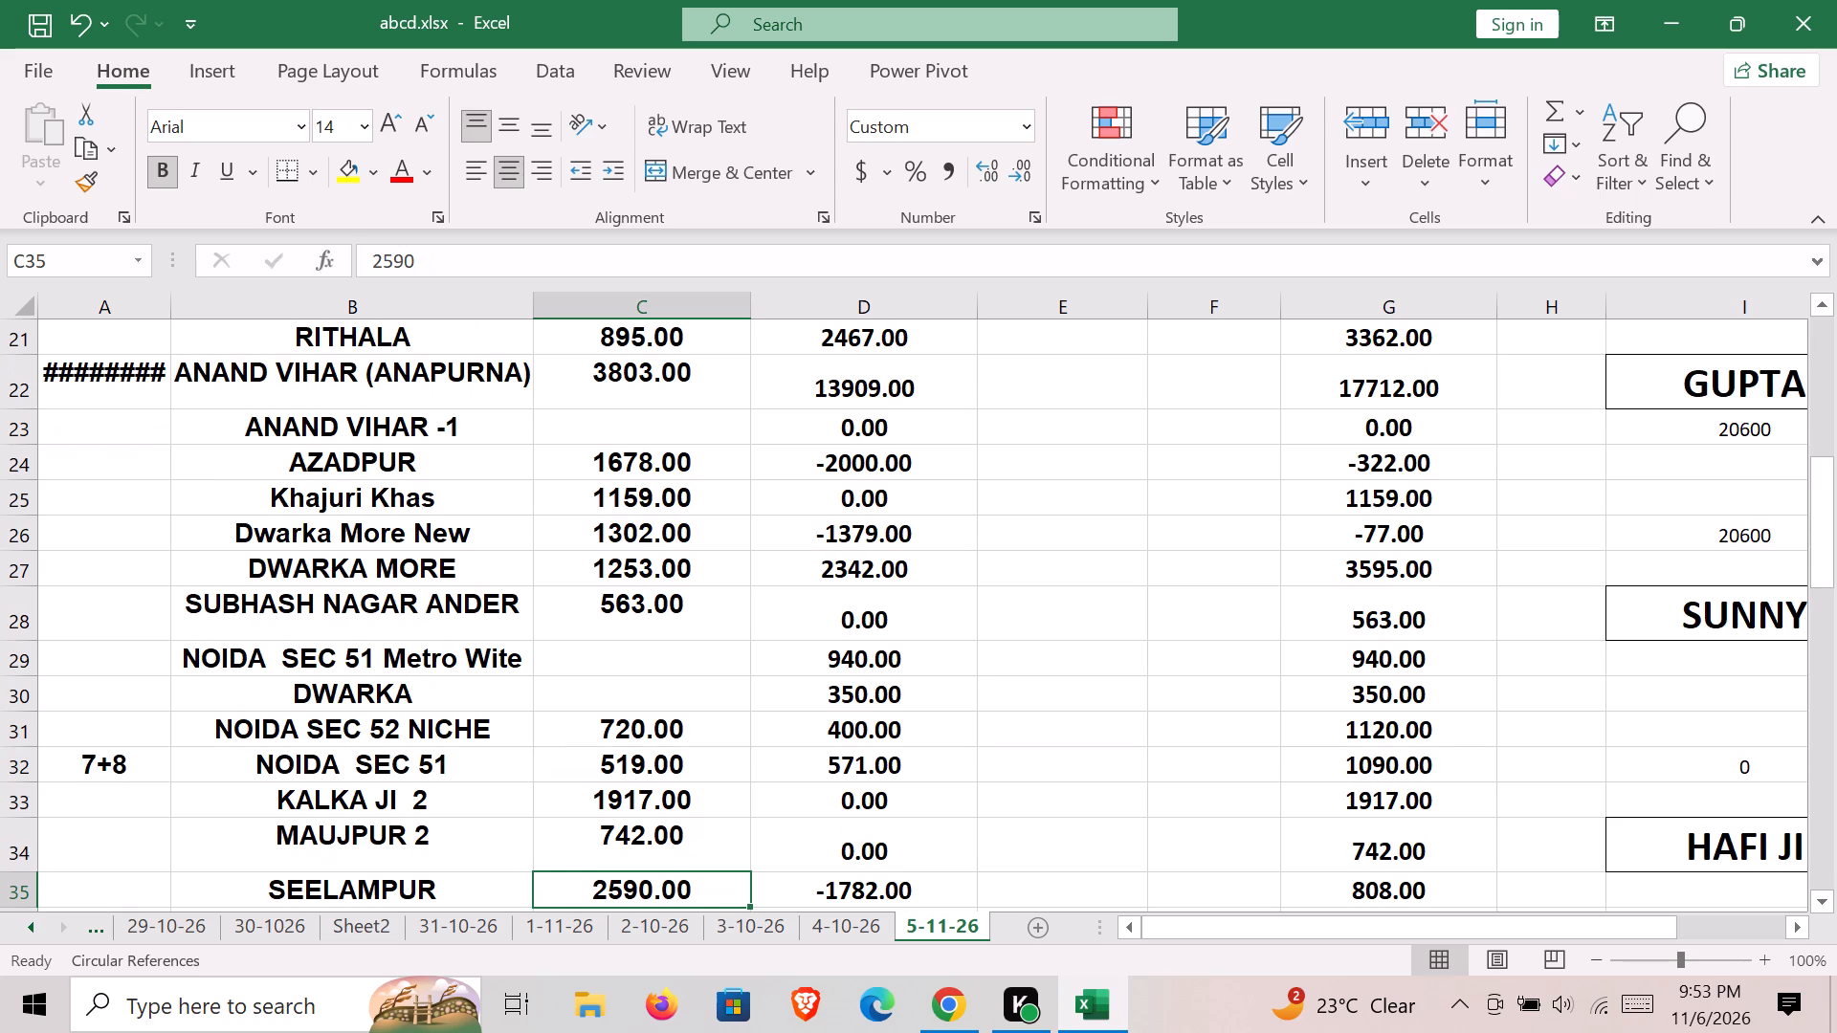
{"action": "key", "text": "Down"}
{"action": "key", "text": "Down"}
{"action": "key", "text": "Down"}
{"action": "key", "text": "Down"}
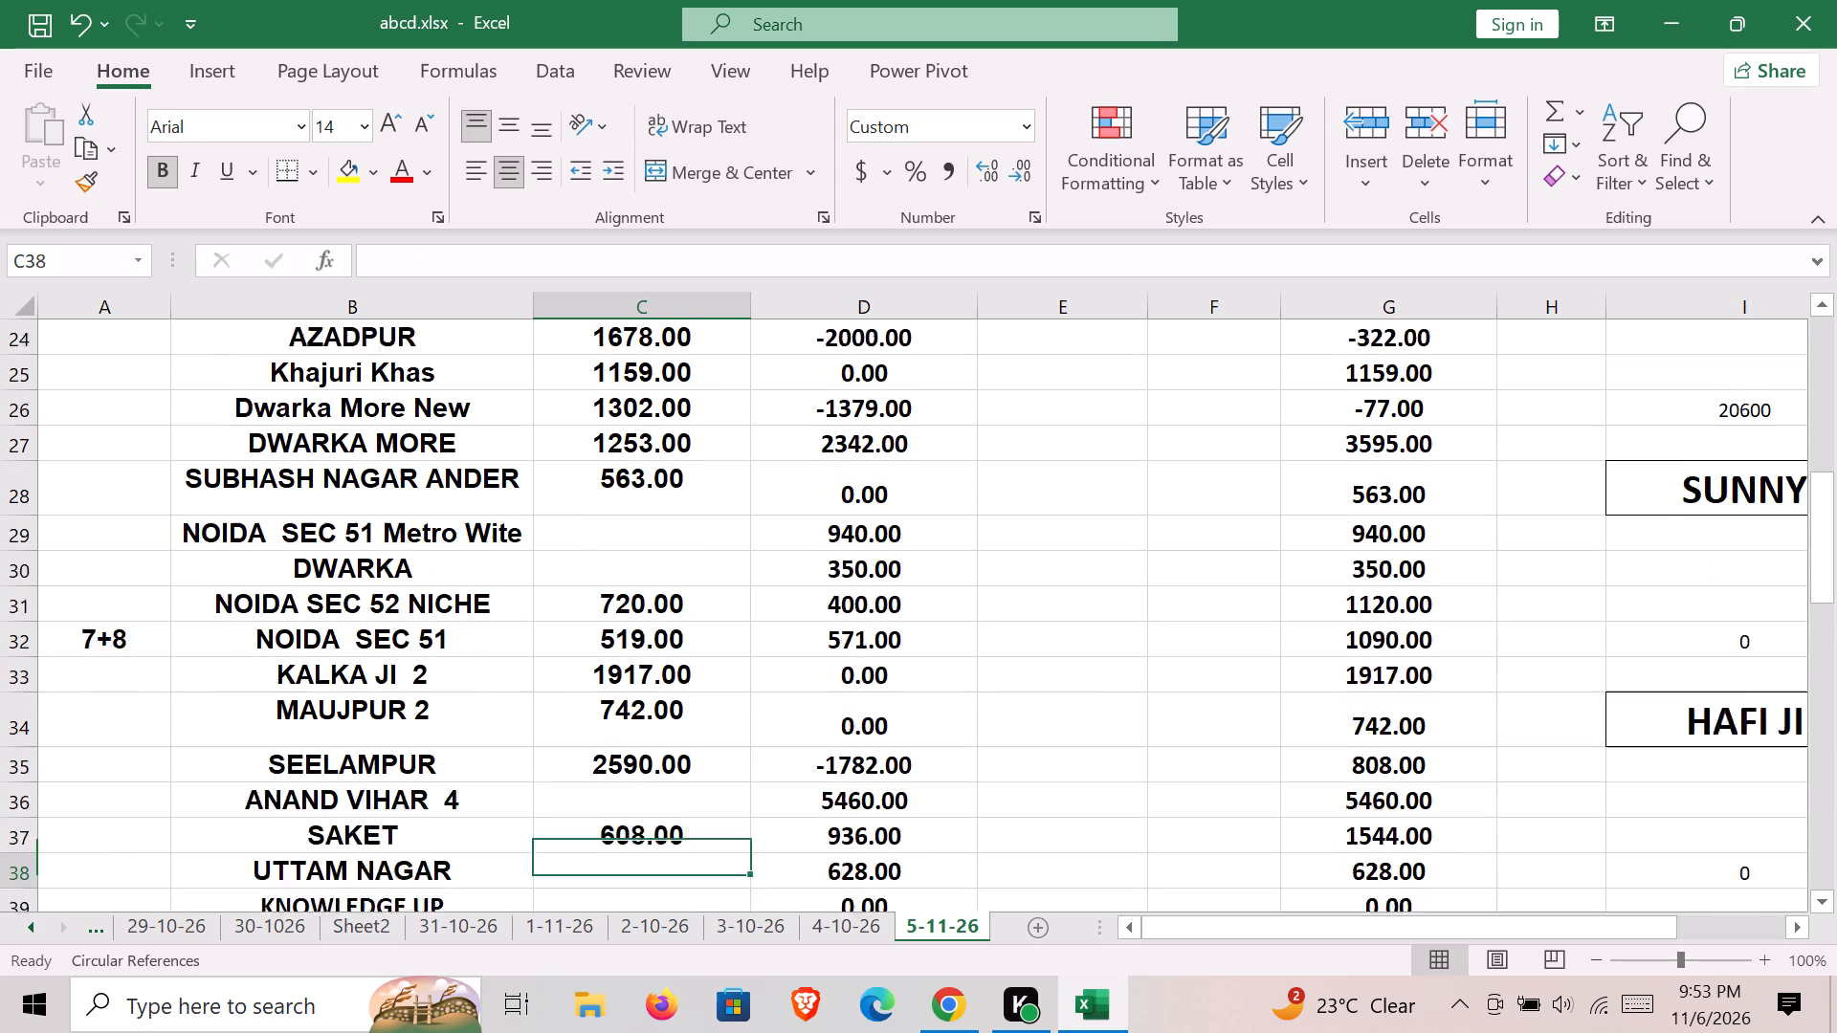
{"action": "key", "text": "Up"}
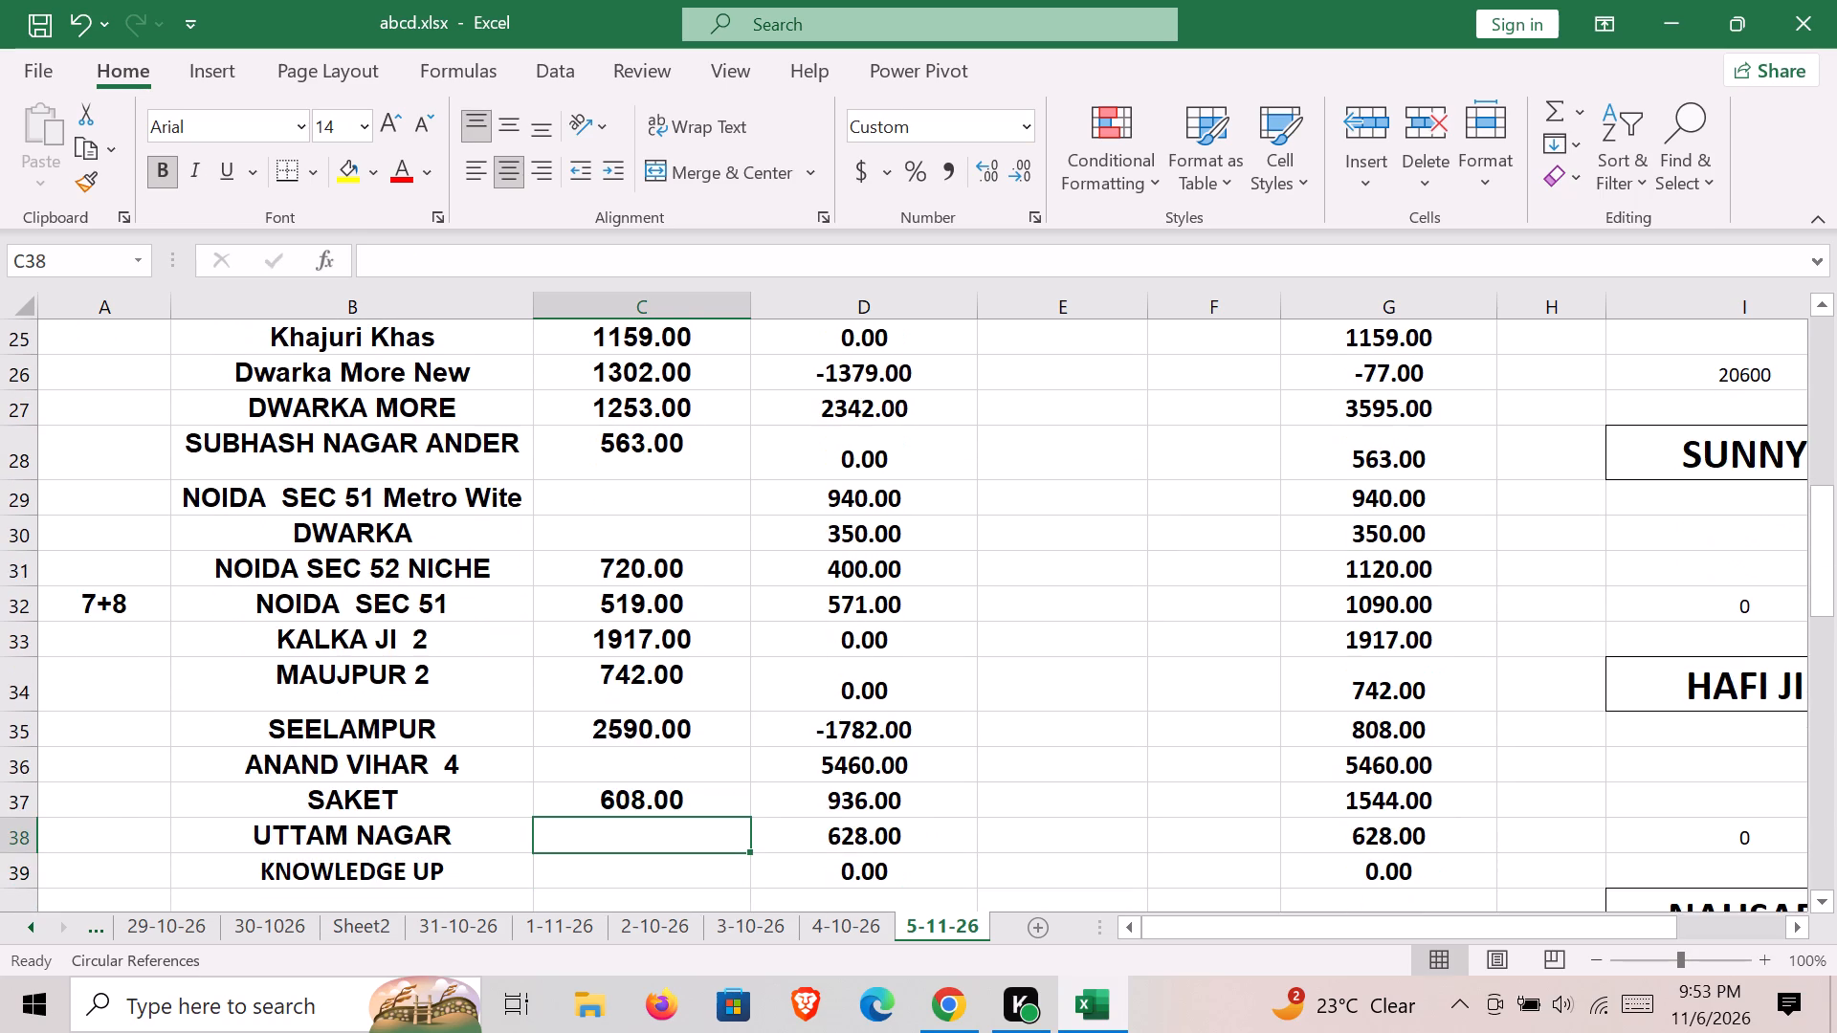
{"action": "type", "text": "350"}
{"action": "key", "text": "Down"}
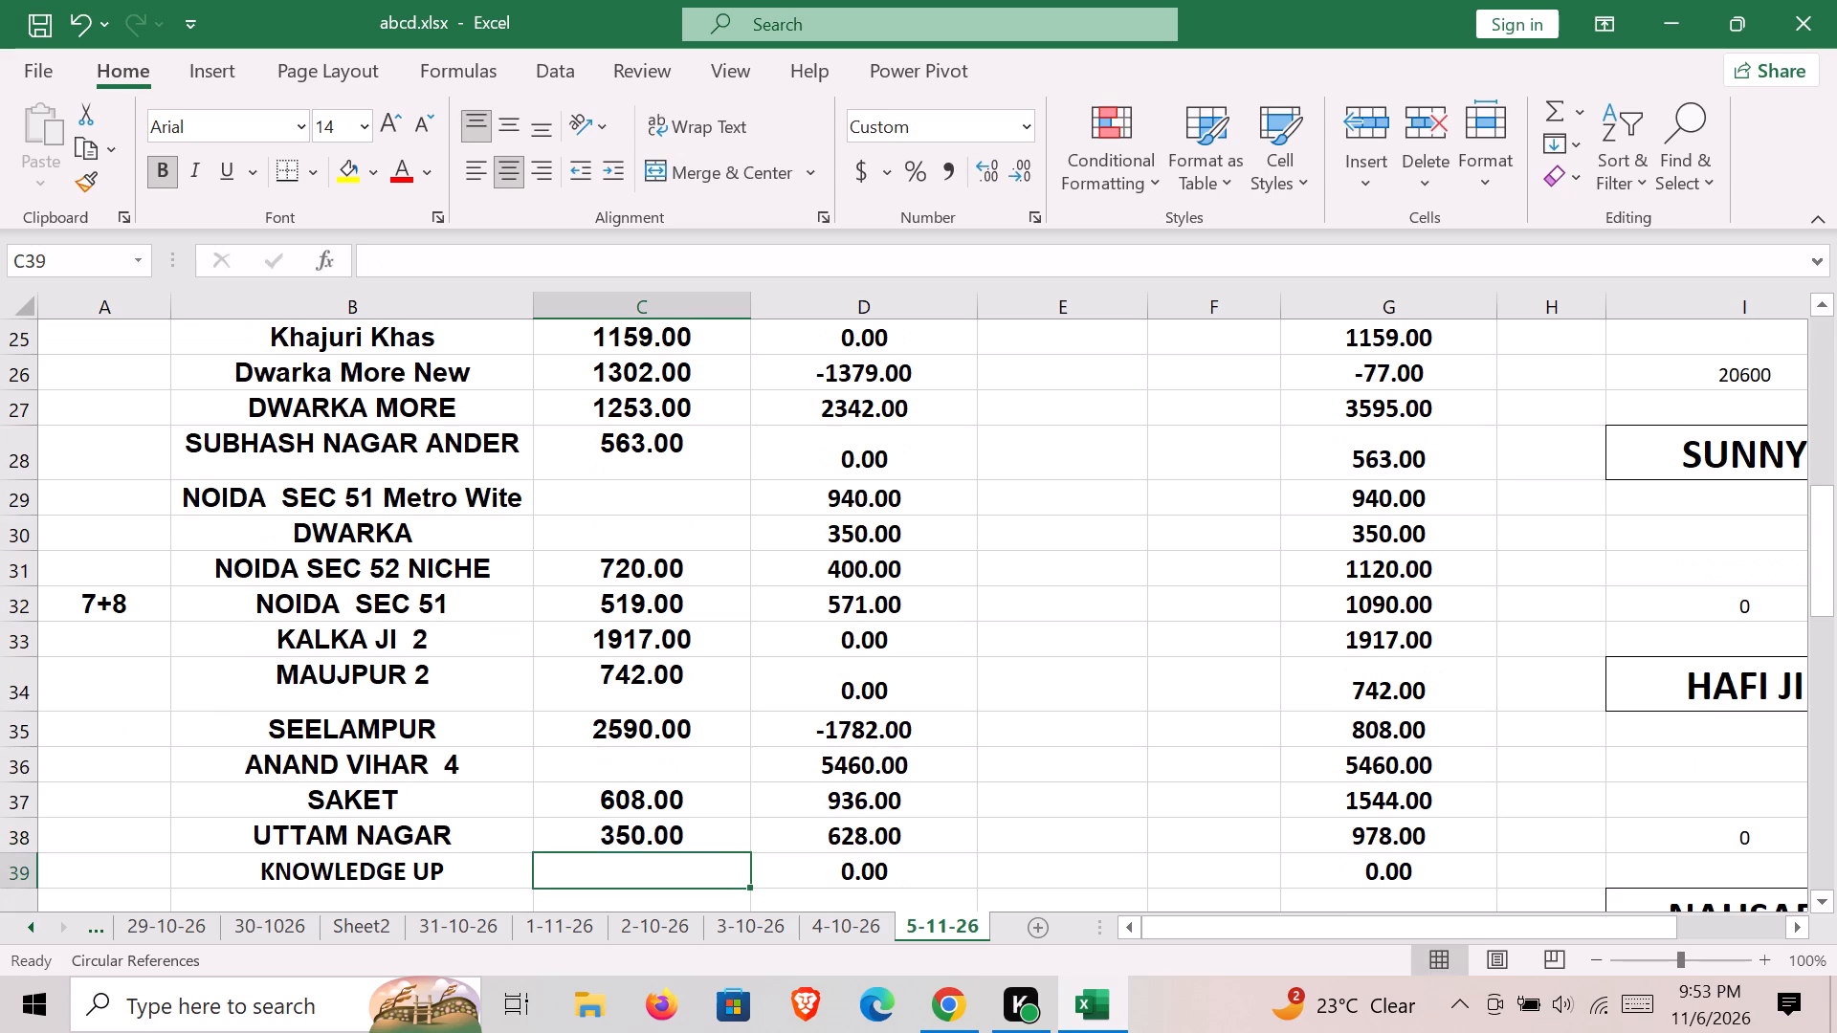
Enter a Debit Amount of 1574 for NOIDA SEC 142 in cell C11.
{"action": "key", "text": "Down"}
{"action": "key", "text": "Down"}
{"action": "key", "text": "Down"}
{"action": "key", "text": "Down"}
{"action": "key", "text": "Down"}
{"action": "key", "text": "Down"}
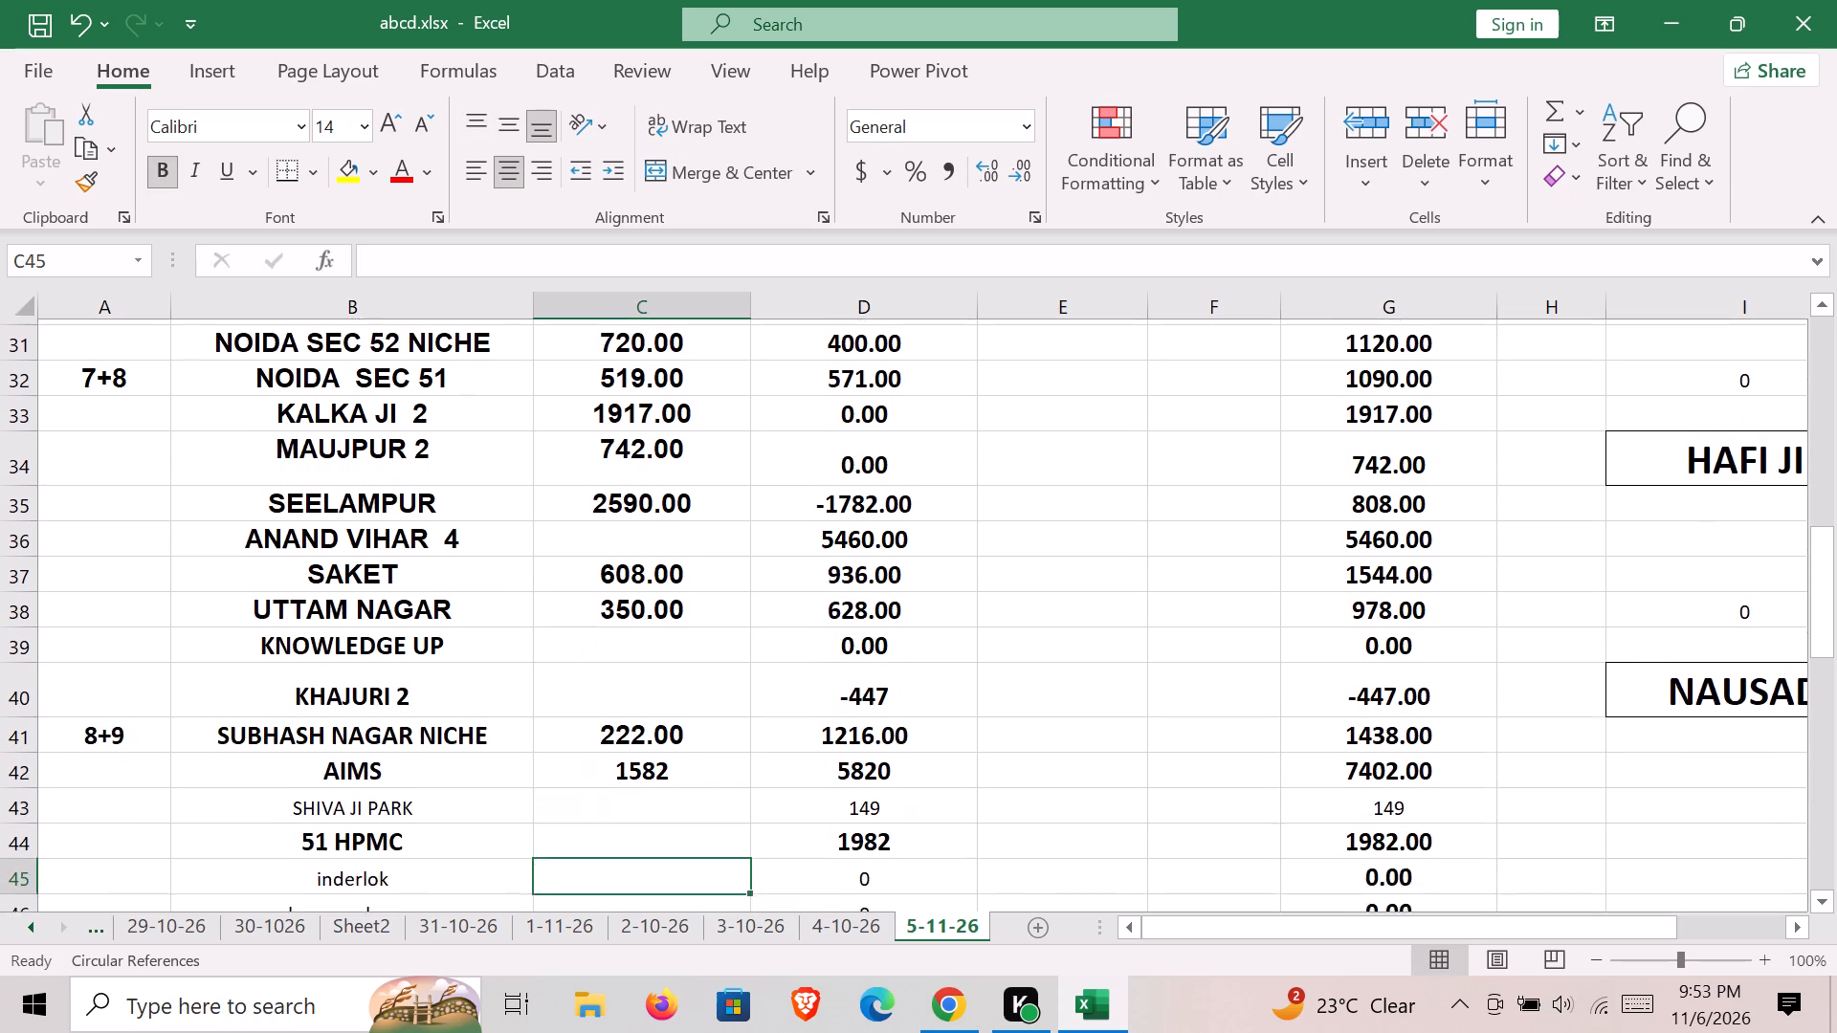
{"action": "key", "text": "Down"}
{"action": "key", "text": "Up"}
{"action": "key", "text": "Up"}
{"action": "key", "text": "Up"}
{"action": "key", "text": "Up"}
{"action": "key", "text": "Up"}
{"action": "key", "text": "Up"}
{"action": "key", "text": "Up"}
{"action": "key", "text": "Up"}
{"action": "key", "text": "Up"}
{"action": "key", "text": "Up"}
{"action": "key", "text": "Up"}
{"action": "key", "text": "Up"}
{"action": "key", "text": "Up"}
{"action": "key", "text": "Up"}
{"action": "key", "text": "Up"}
{"action": "key", "text": "Up"}
{"action": "key", "text": "Up"}
{"action": "key", "text": "Up"}
{"action": "key", "text": "Up"}
{"action": "key", "text": "Up"}
{"action": "key", "text": "Up"}
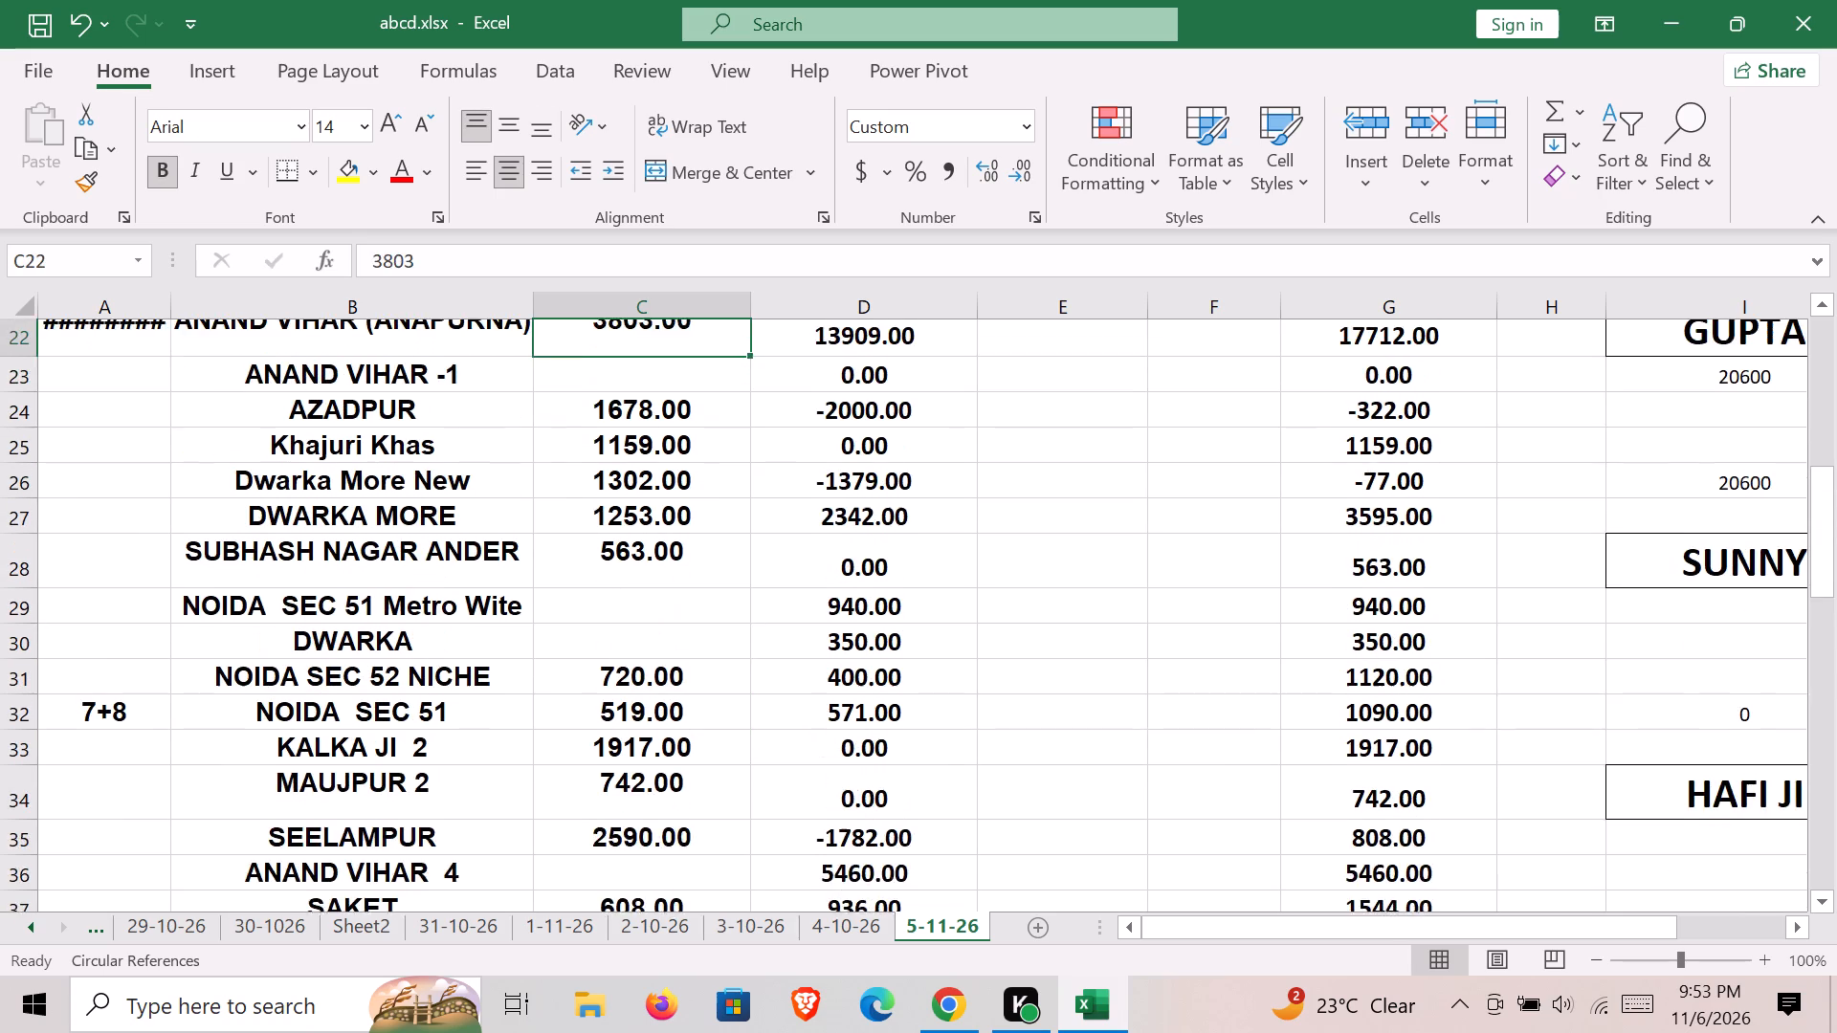
{"action": "key", "text": "Up"}
{"action": "key", "text": "Up"}
{"action": "key", "text": "Up"}
{"action": "key", "text": "Up"}
{"action": "key", "text": "Up"}
{"action": "key", "text": "Up"}
{"action": "key", "text": "Up"}
{"action": "key", "text": "Up"}
{"action": "key", "text": "Up"}
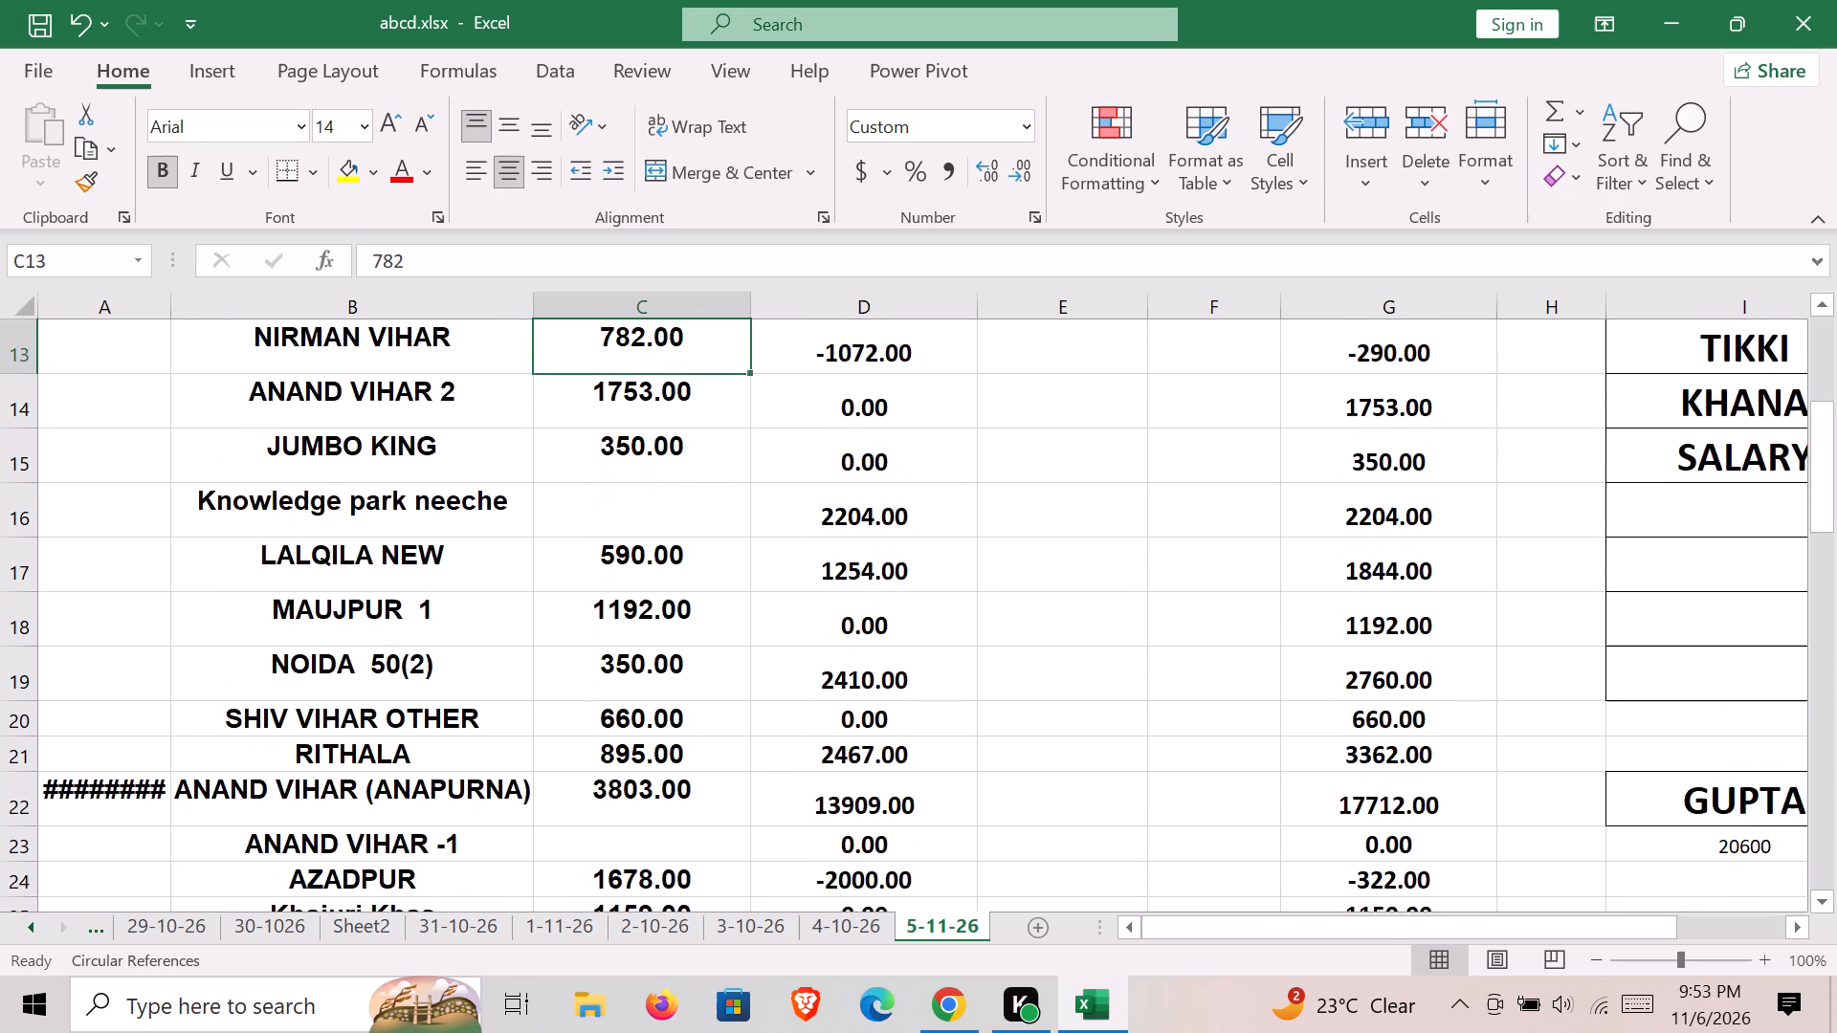
{"action": "key", "text": "Down"}
{"action": "key", "text": "Up"}
{"action": "key", "text": "Up"}
{"action": "key", "text": "Up"}
{"action": "key", "text": "Up"}
{"action": "key", "text": "Up"}
{"action": "key", "text": "Up"}
{"action": "key", "text": "Up"}
{"action": "key", "text": "Up"}
{"action": "key", "text": "Down"}
{"action": "key", "text": "Down"}
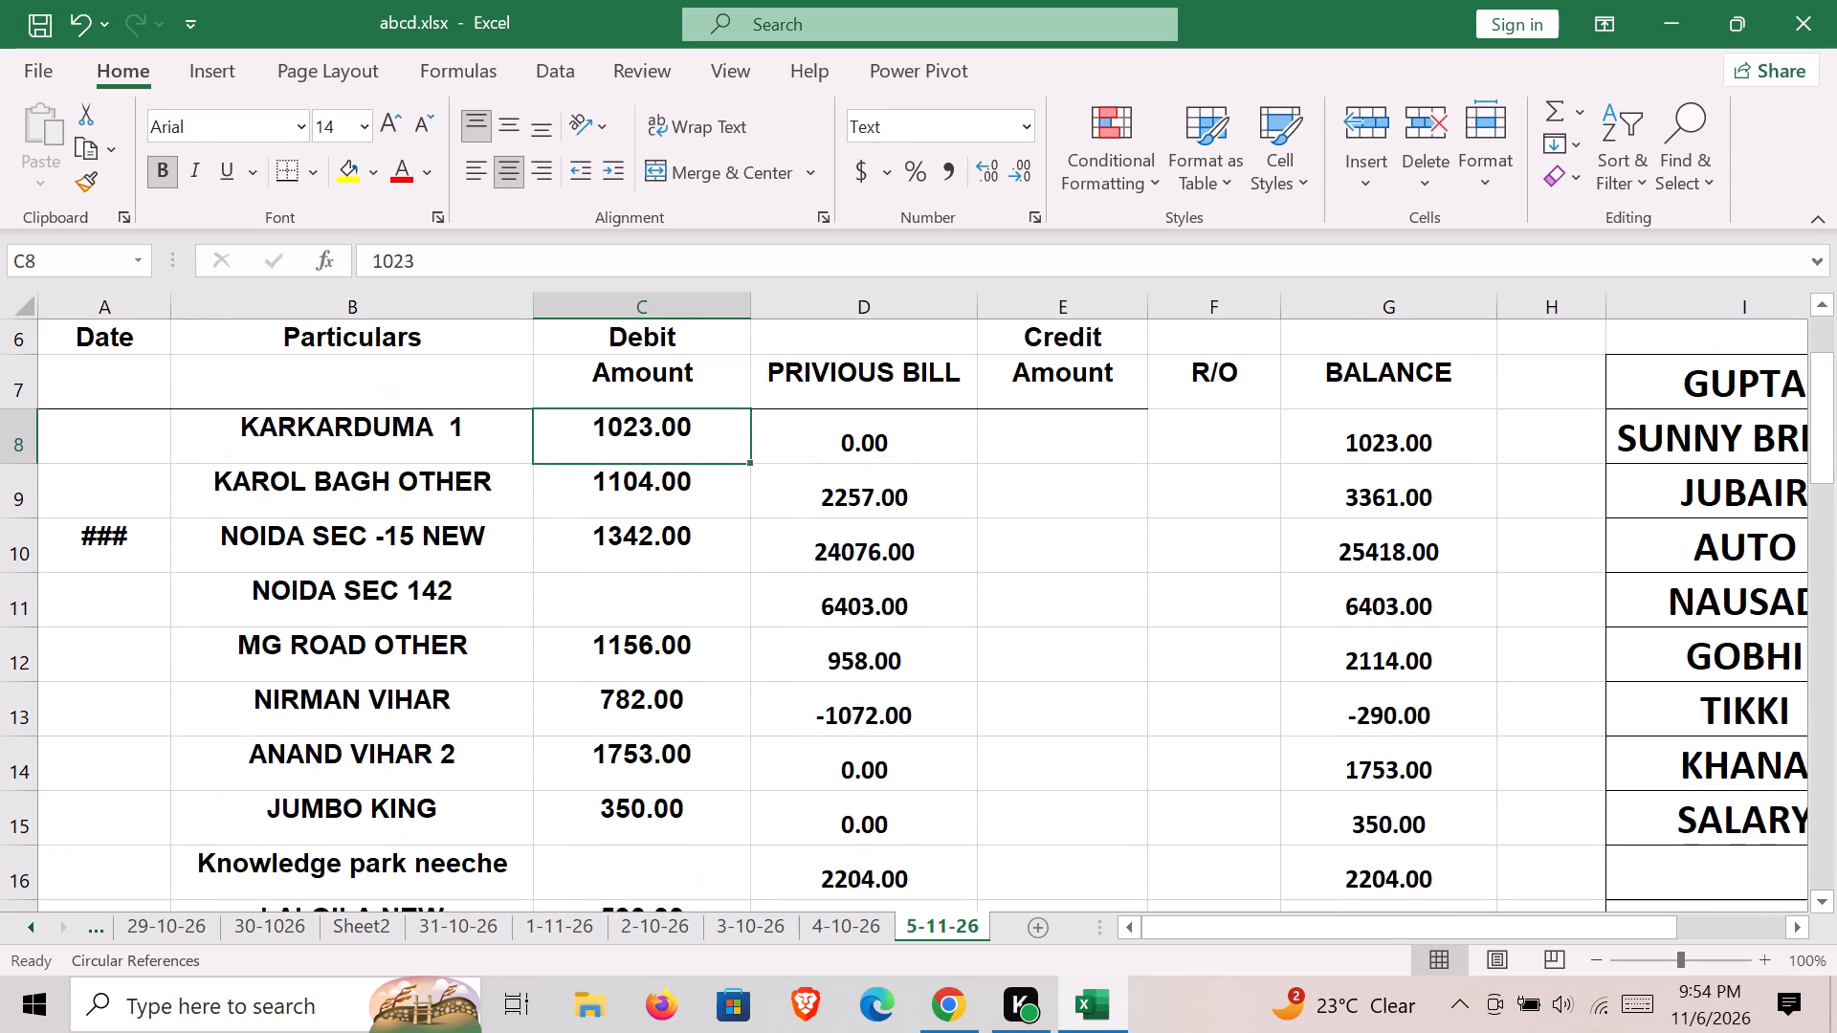
{"action": "key", "text": "Down"}
{"action": "key", "text": "Down"}
{"action": "key", "text": "Down"}
{"action": "type", "text": "1574"}
{"action": "key", "text": "Down"}
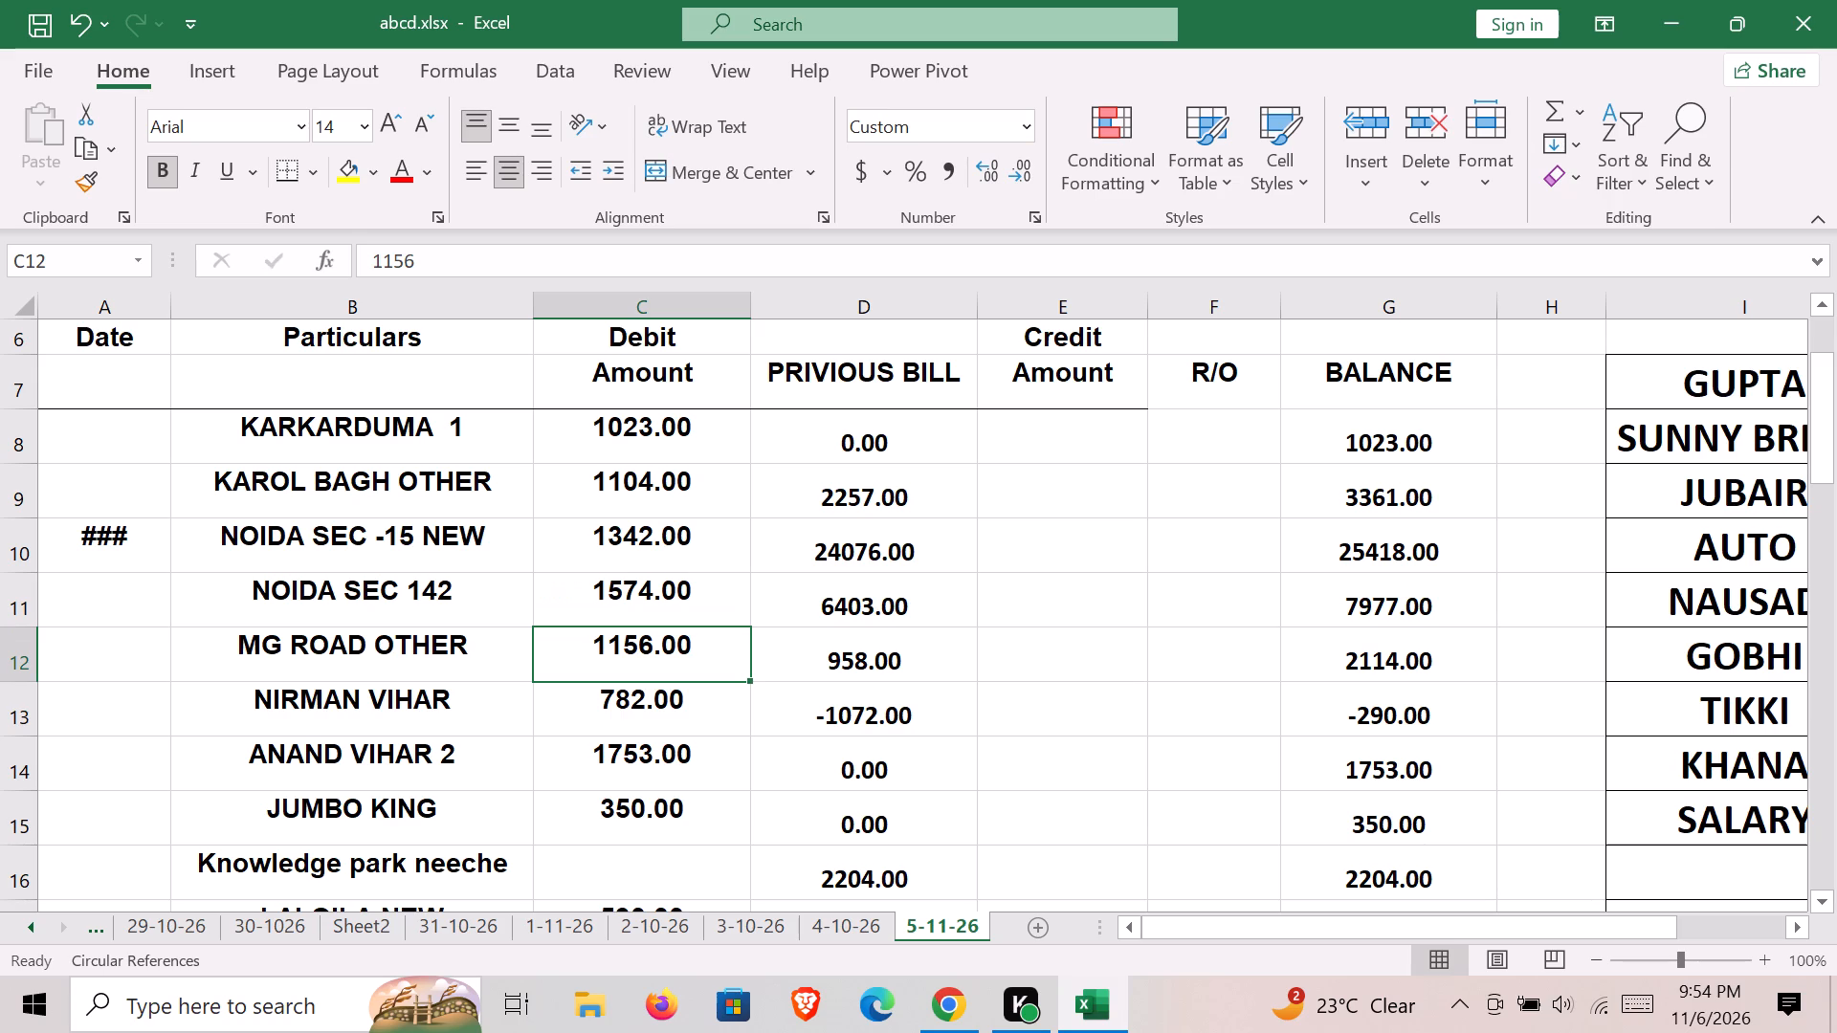
Enter a Debit Amount of 2256 for ANAND VIHAR -1 in cell C23.
{"action": "key", "text": "Down"}
{"action": "key", "text": "Down"}
{"action": "key", "text": "Down"}
{"action": "key", "text": "Down"}
{"action": "key", "text": "Down"}
{"action": "key", "text": "Down"}
{"action": "key", "text": "Down"}
{"action": "key", "text": "Down"}
{"action": "key", "text": "Down"}
{"action": "key", "text": "Down"}
{"action": "key", "text": "Down"}
{"action": "key", "text": "Down"}
{"action": "key", "text": "Down"}
{"action": "key", "text": "Down"}
{"action": "key", "text": "Down"}
{"action": "key", "text": "Down"}
{"action": "key", "text": "Down"}
{"action": "key", "text": "Down"}
{"action": "key", "text": "Down"}
{"action": "key", "text": "Down"}
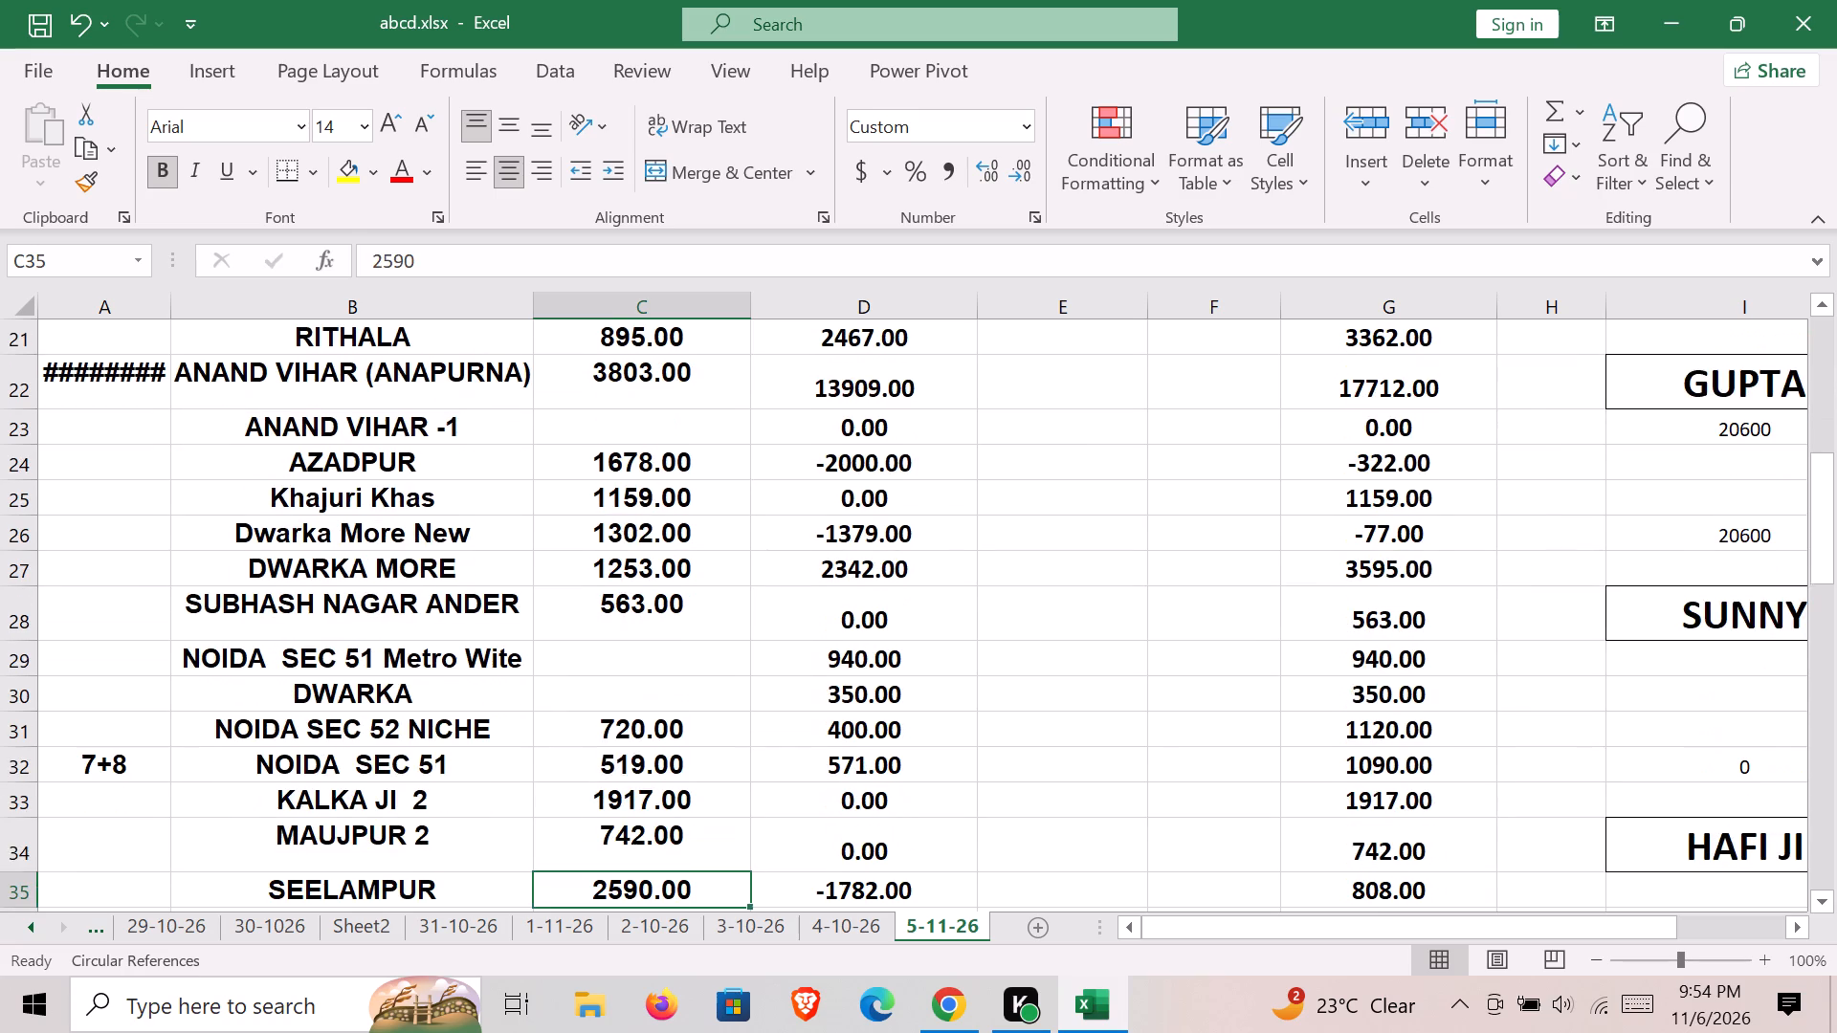
{"action": "key", "text": "Up"}
{"action": "key", "text": "Up"}
{"action": "key", "text": "Up"}
{"action": "key", "text": "Up"}
{"action": "key", "text": "Up"}
{"action": "key", "text": "Up"}
{"action": "key", "text": "Up"}
{"action": "key", "text": "Up"}
{"action": "key", "text": "Up"}
{"action": "key", "text": "Up"}
{"action": "key", "text": "Up"}
{"action": "key", "text": "Up"}
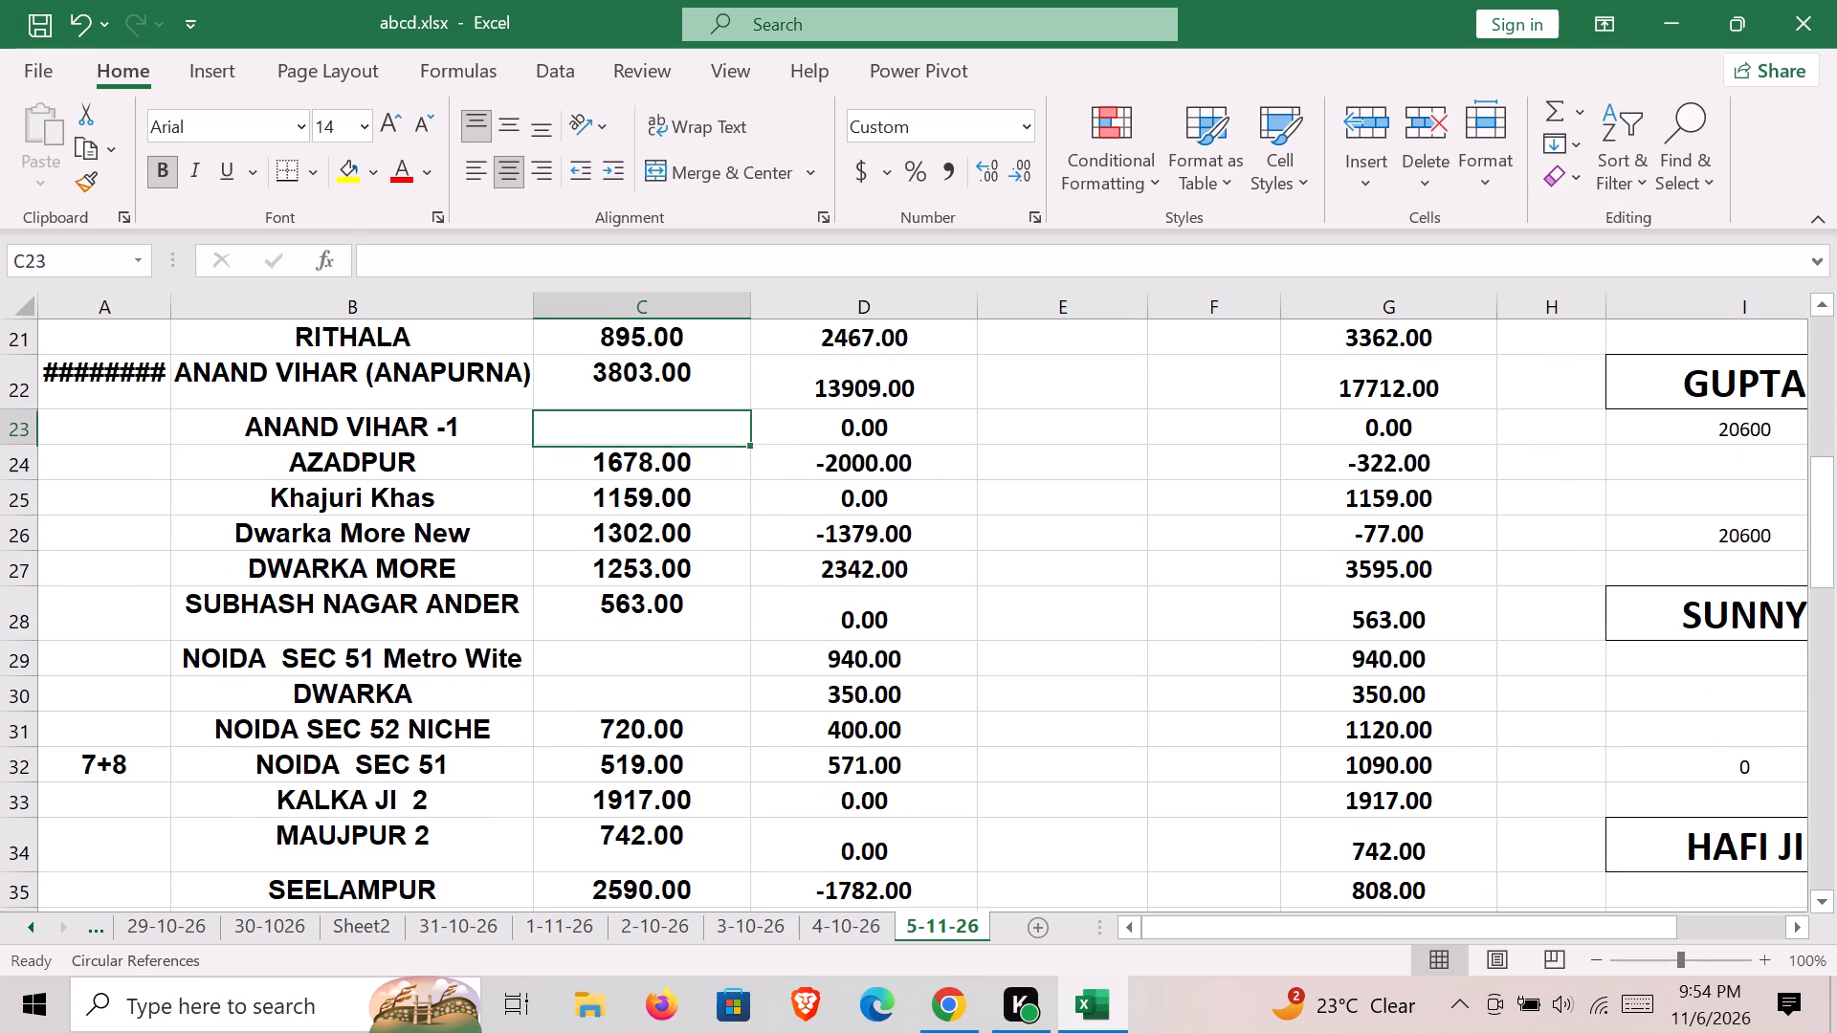
{"action": "type", "text": "2256"}
{"action": "key", "text": "Down"}
Enter a Debit Amount of 390 for ANAND VIHAR 4 in cell C36.
{"action": "key", "text": "Down"}
{"action": "key", "text": "Down"}
{"action": "key", "text": "Down"}
{"action": "key", "text": "Down"}
{"action": "key", "text": "Down"}
{"action": "key", "text": "Down"}
{"action": "key", "text": "Down"}
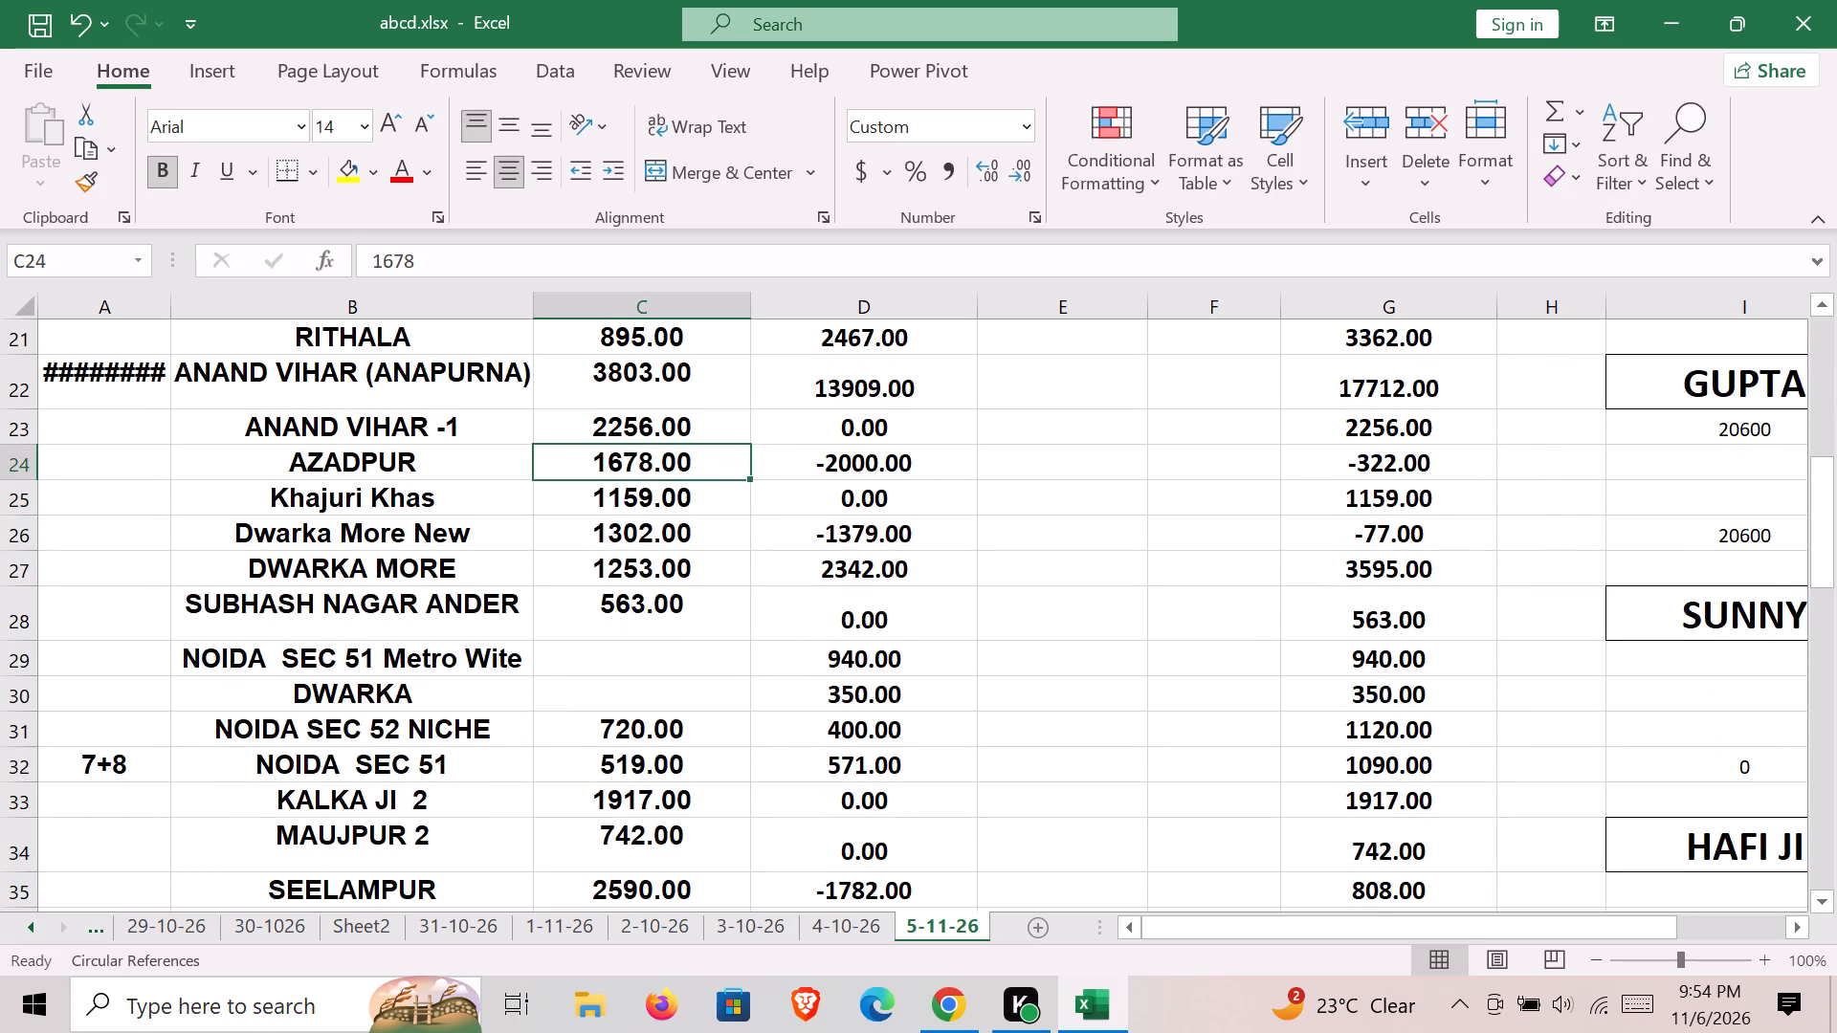
{"action": "key", "text": "Down"}
{"action": "key", "text": "Down"}
{"action": "key", "text": "Down"}
{"action": "key", "text": "Down"}
{"action": "key", "text": "Down"}
{"action": "key", "text": "Down"}
{"action": "key", "text": "Down"}
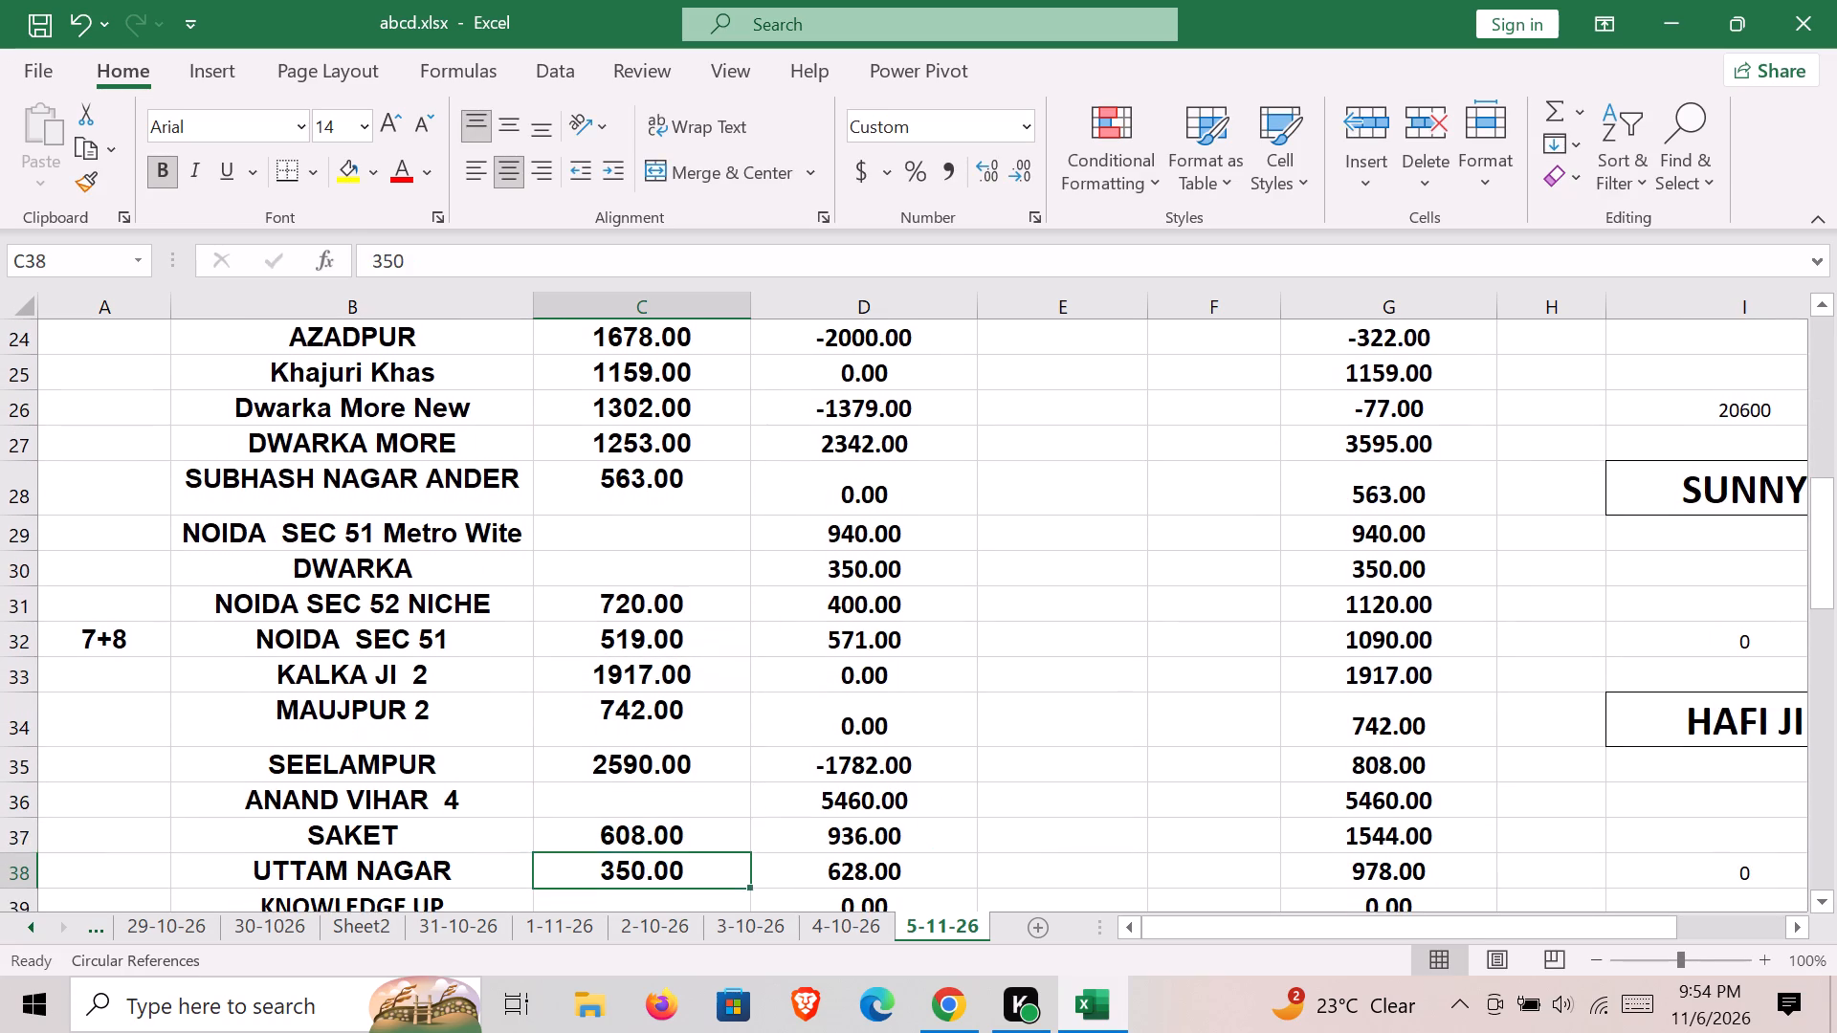
{"action": "key", "text": "Up"}
{"action": "key", "text": "Up"}
{"action": "type", "text": "390"}
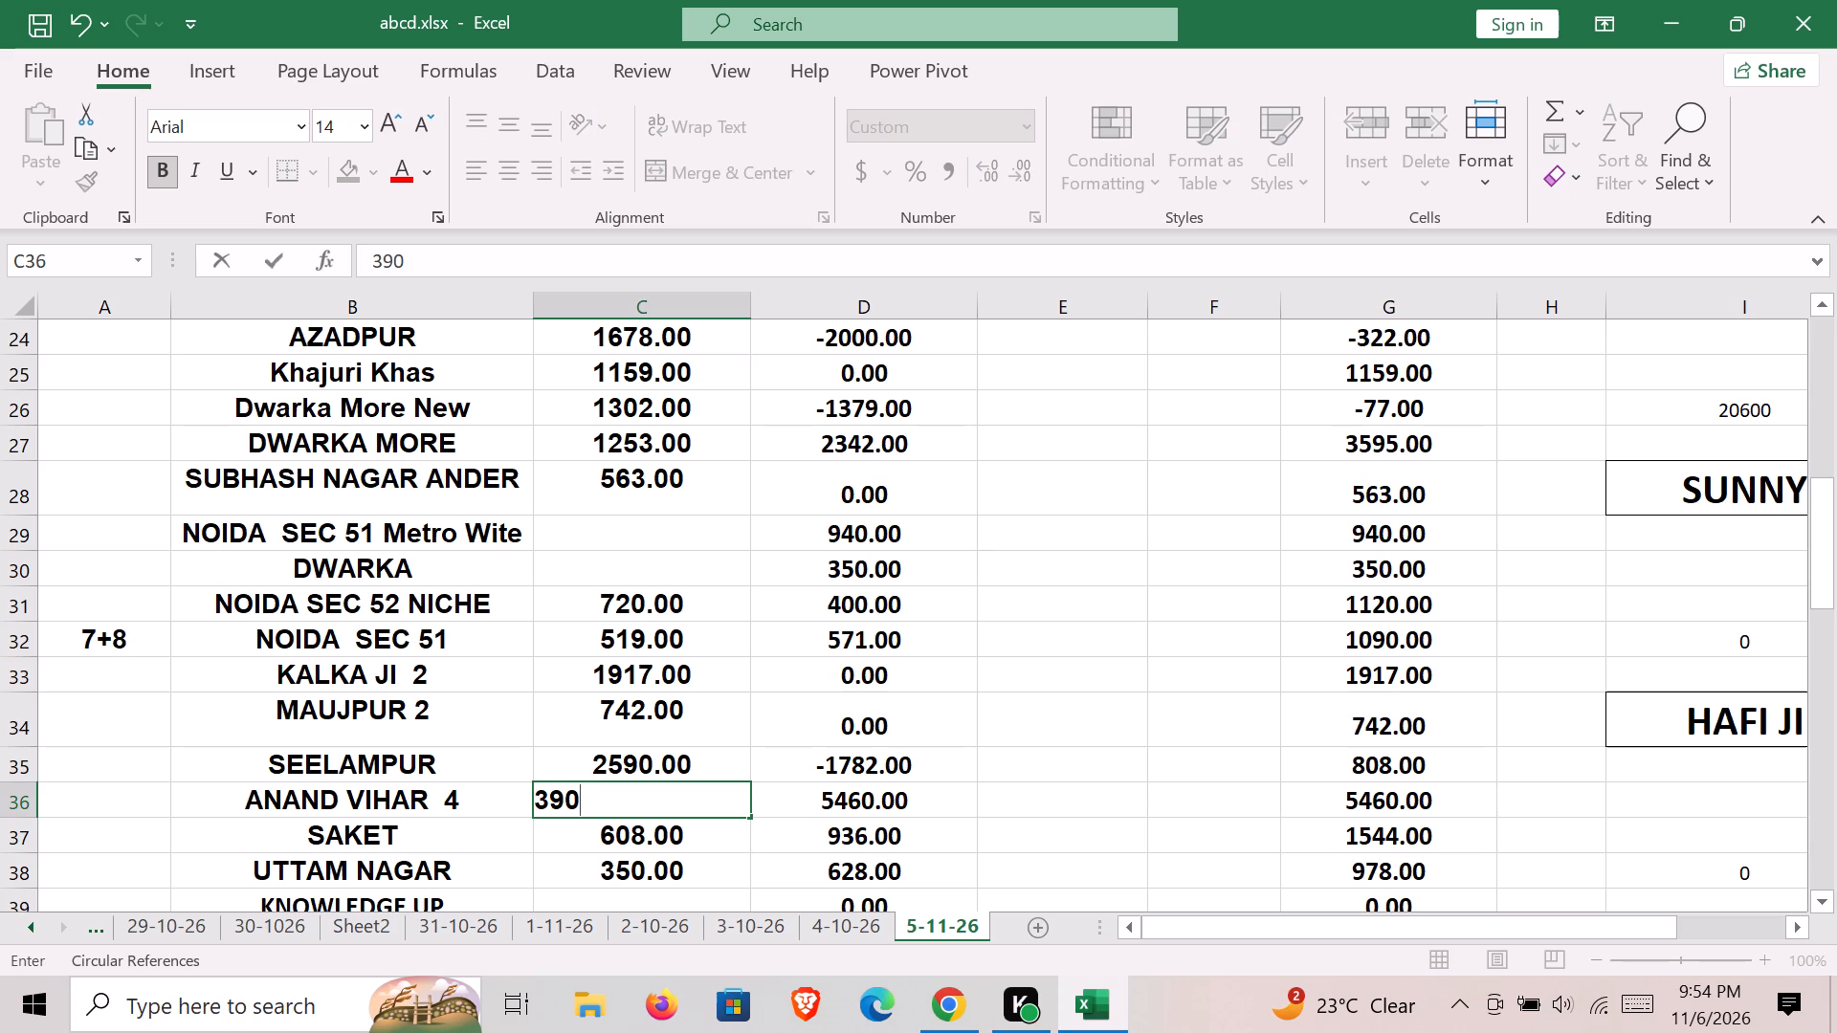
{"action": "key", "text": "Up"}
Enter a Debit Amount of 765 for DWARKA in cell C30.
{"action": "key", "text": "Up"}
{"action": "key", "text": "Up"}
{"action": "key", "text": "Up"}
{"action": "key", "text": "Up"}
{"action": "key", "text": "Up"}
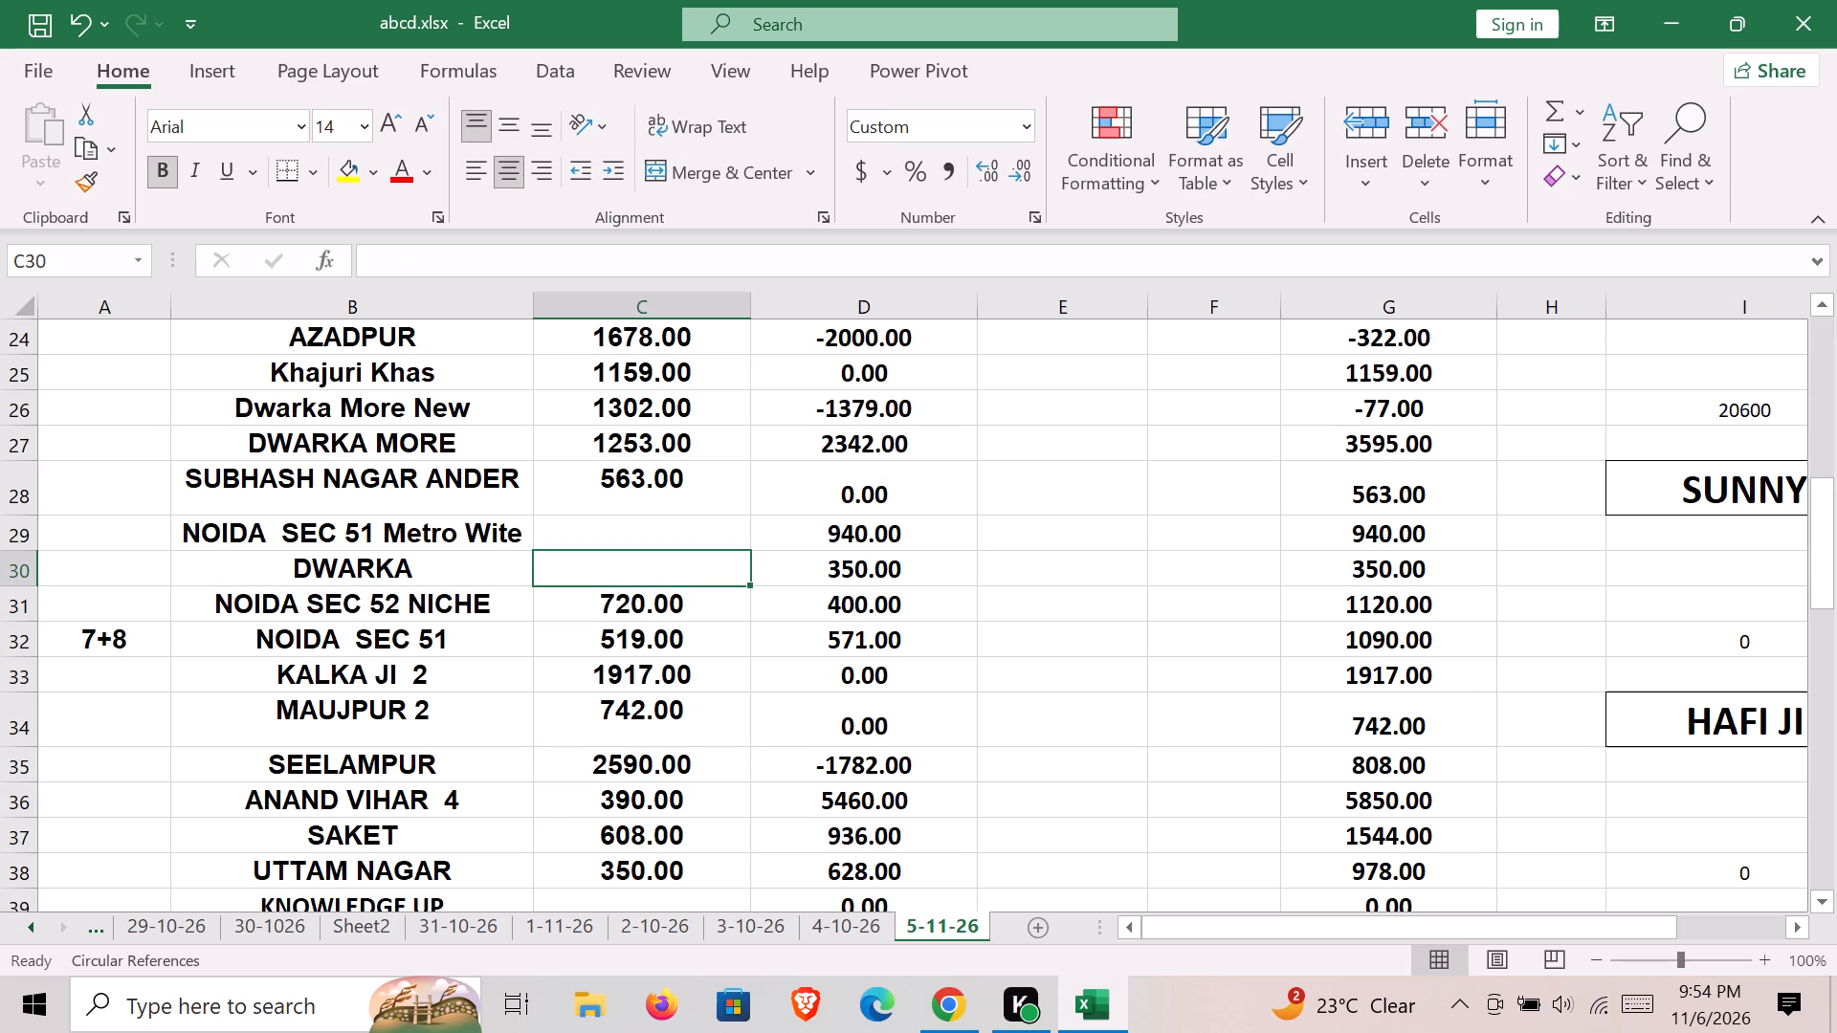
{"action": "type", "text": "765"}
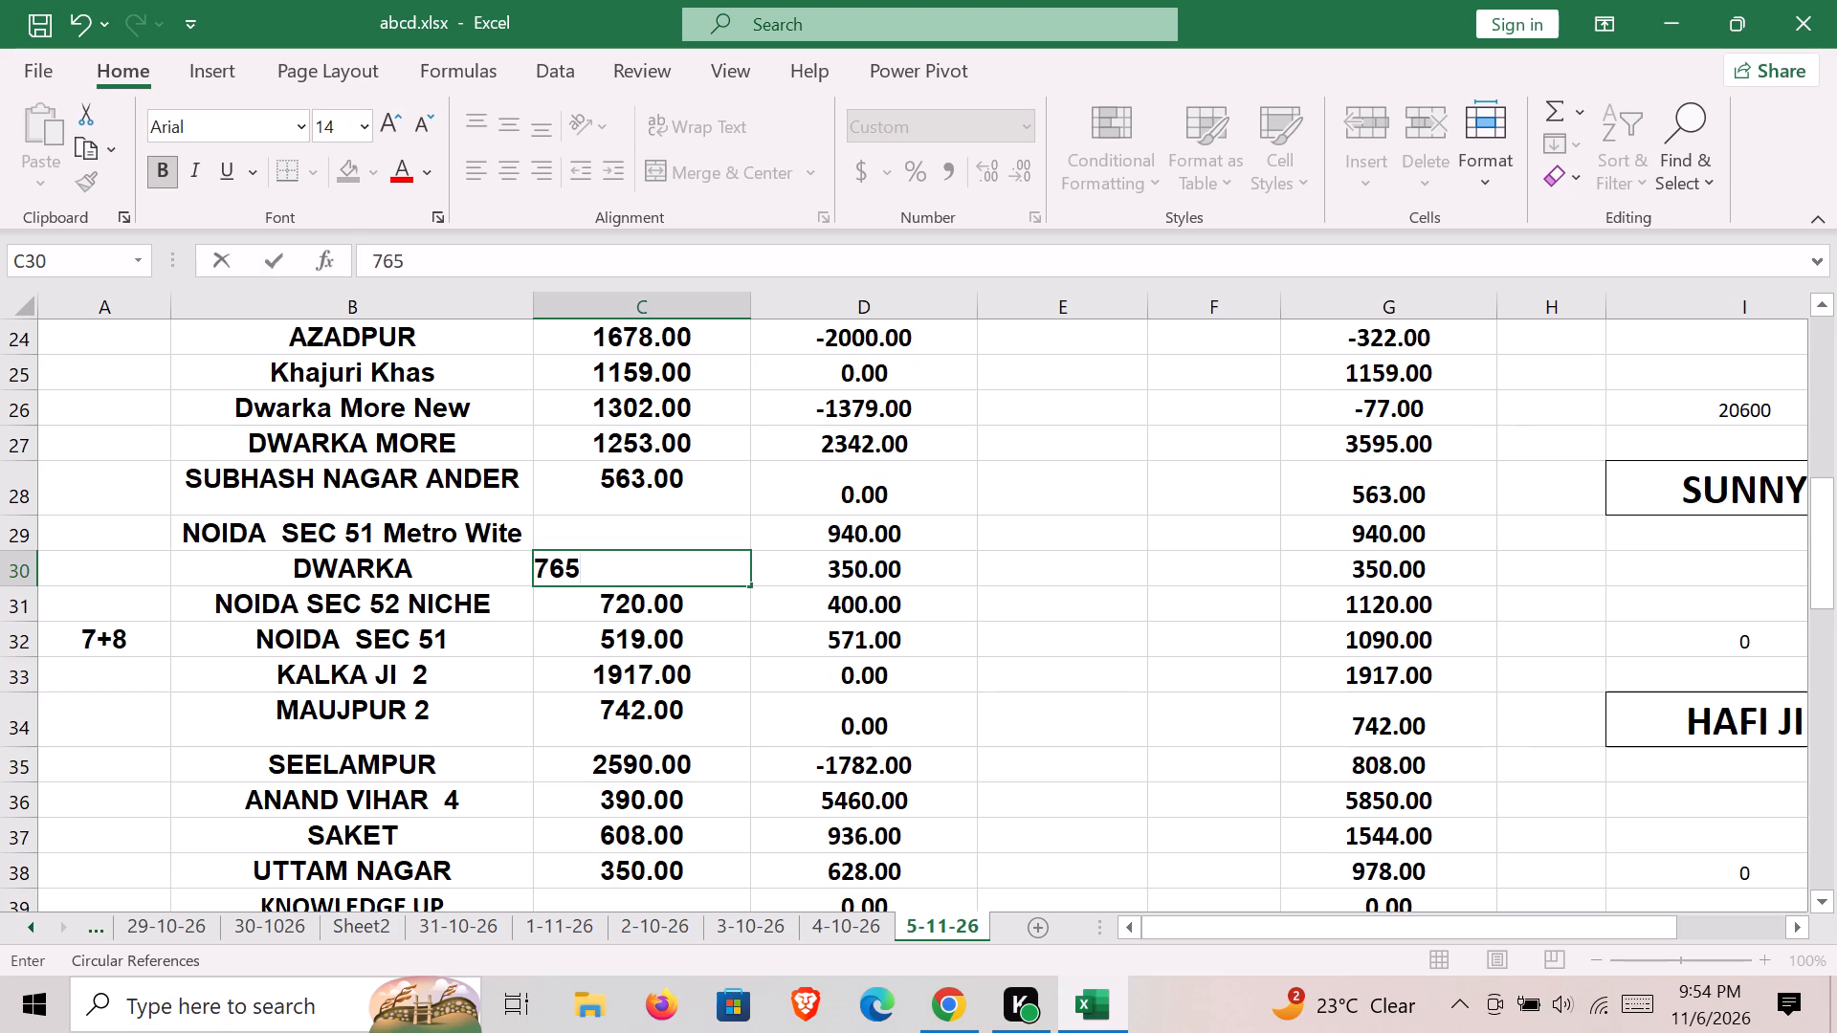
{"action": "key", "text": "Down"}
Enter a Debit Amount of 718 for SHIVA JI PARK in cell C43.
{"action": "key", "text": "Down"}
{"action": "key", "text": "Down"}
{"action": "key", "text": "Down"}
{"action": "key", "text": "Down"}
{"action": "key", "text": "Down"}
{"action": "key", "text": "Down"}
{"action": "key", "text": "Down"}
{"action": "key", "text": "Down"}
{"action": "key", "text": "Down"}
{"action": "key", "text": "Down"}
{"action": "key", "text": "Down"}
{"action": "key", "text": "Down"}
{"action": "key", "text": "Down"}
{"action": "key", "text": "Down"}
{"action": "key", "text": "Down"}
{"action": "key", "text": "Down"}
{"action": "key", "text": "Down"}
{"action": "key", "text": "Down"}
{"action": "key", "text": "Down"}
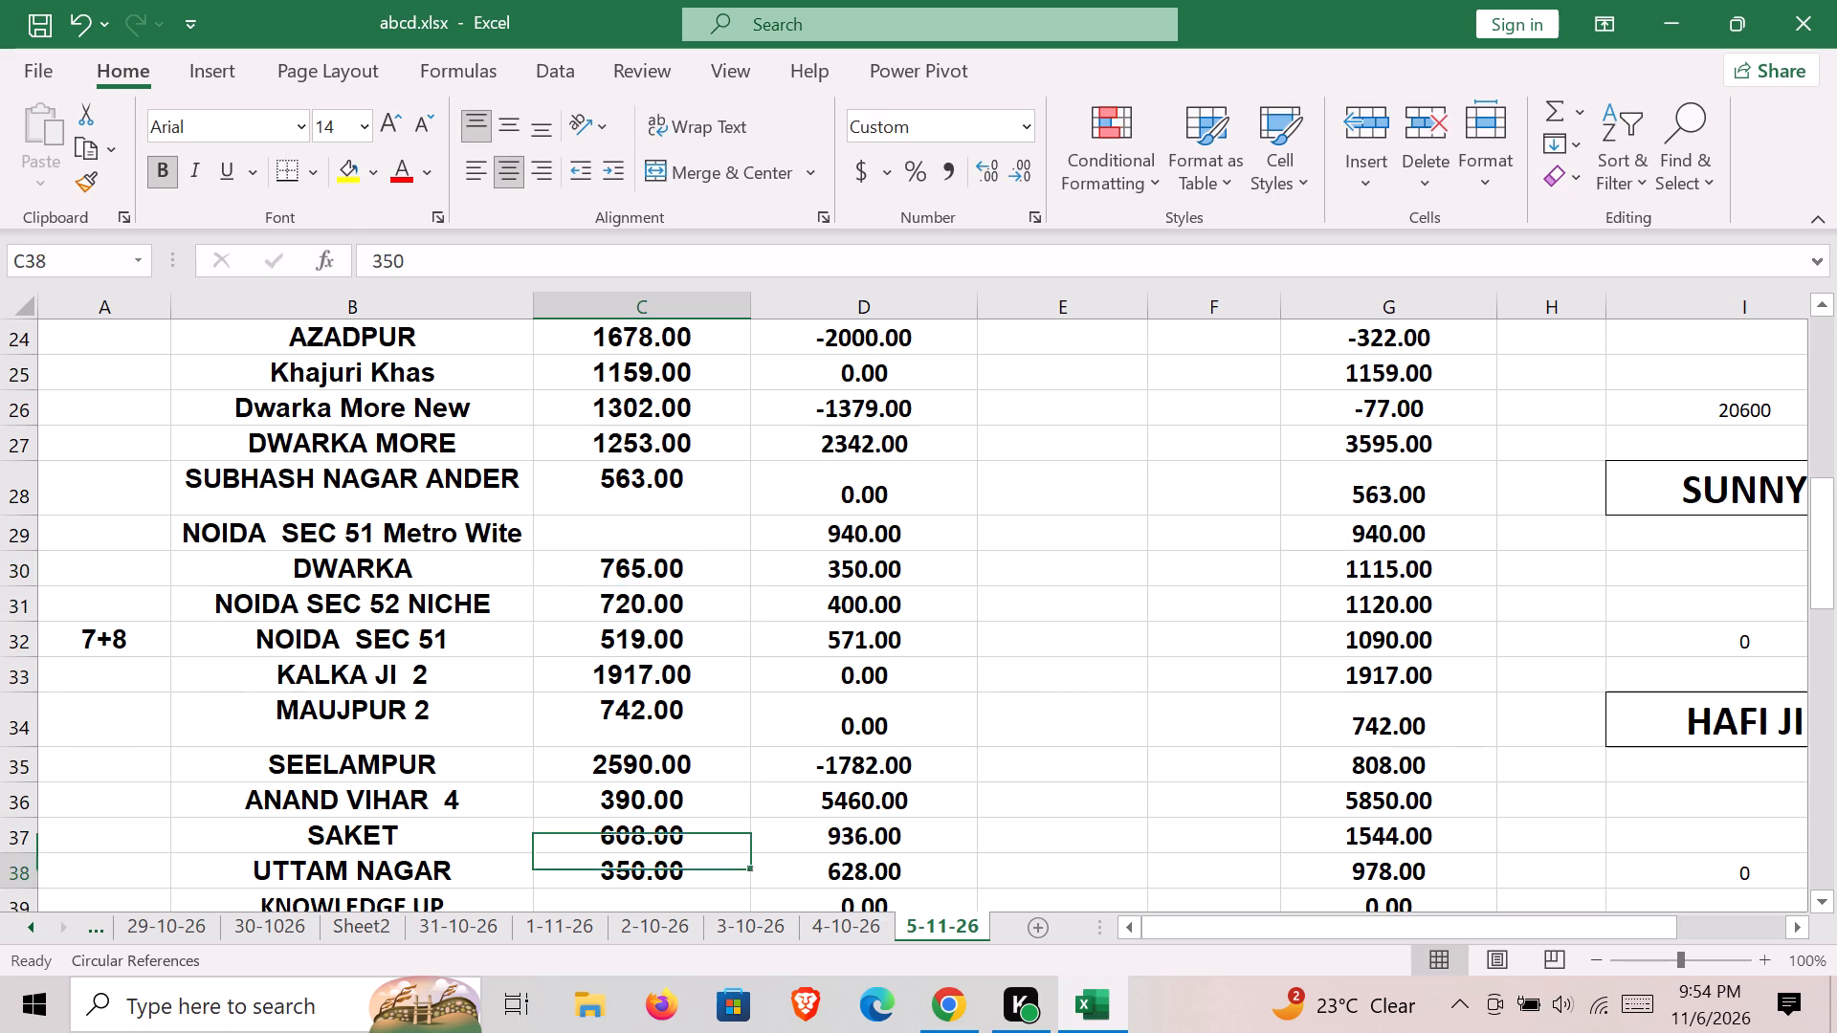
{"action": "key", "text": "Up"}
{"action": "key", "text": "Up"}
{"action": "key", "text": "Up"}
{"action": "key", "text": "Up"}
{"action": "key", "text": "Up"}
{"action": "key", "text": "Up"}
{"action": "key", "text": "Up"}
{"action": "key", "text": "Up"}
{"action": "key", "text": "Up"}
{"action": "key", "text": "Up"}
{"action": "key", "text": "Up"}
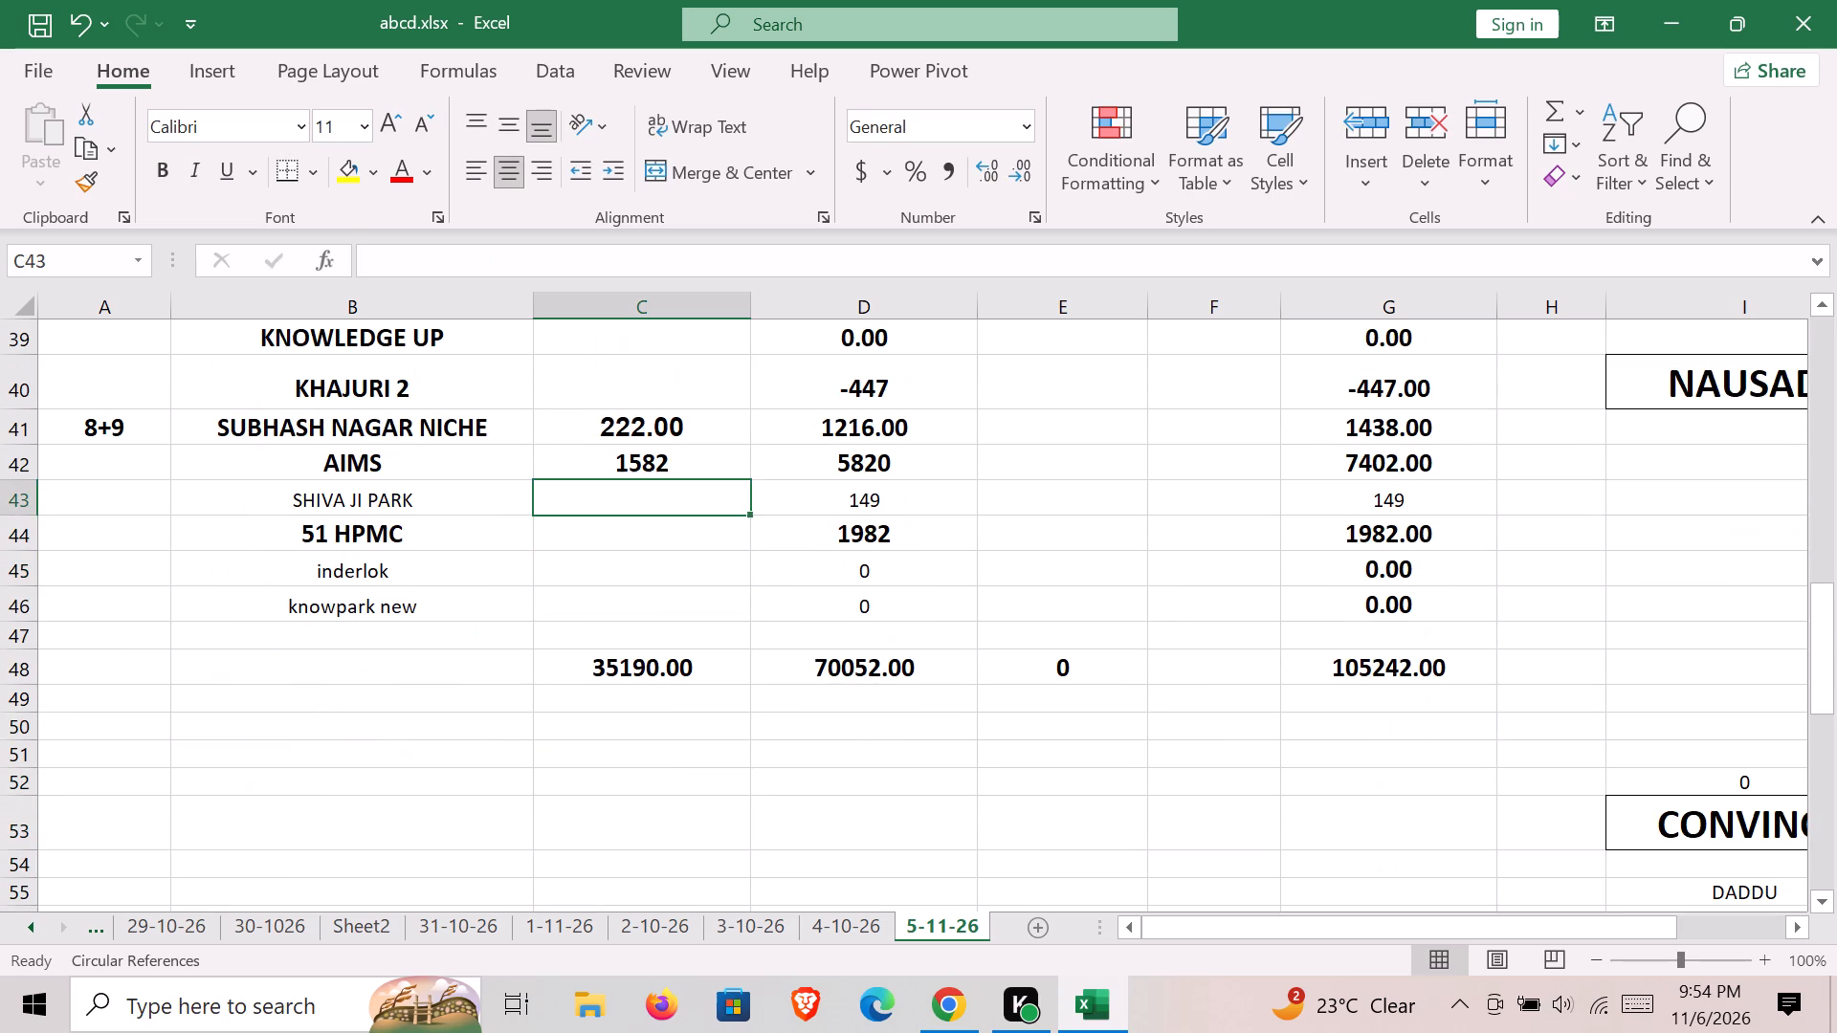
{"action": "type", "text": "718"}
{"action": "key", "text": "Down"}
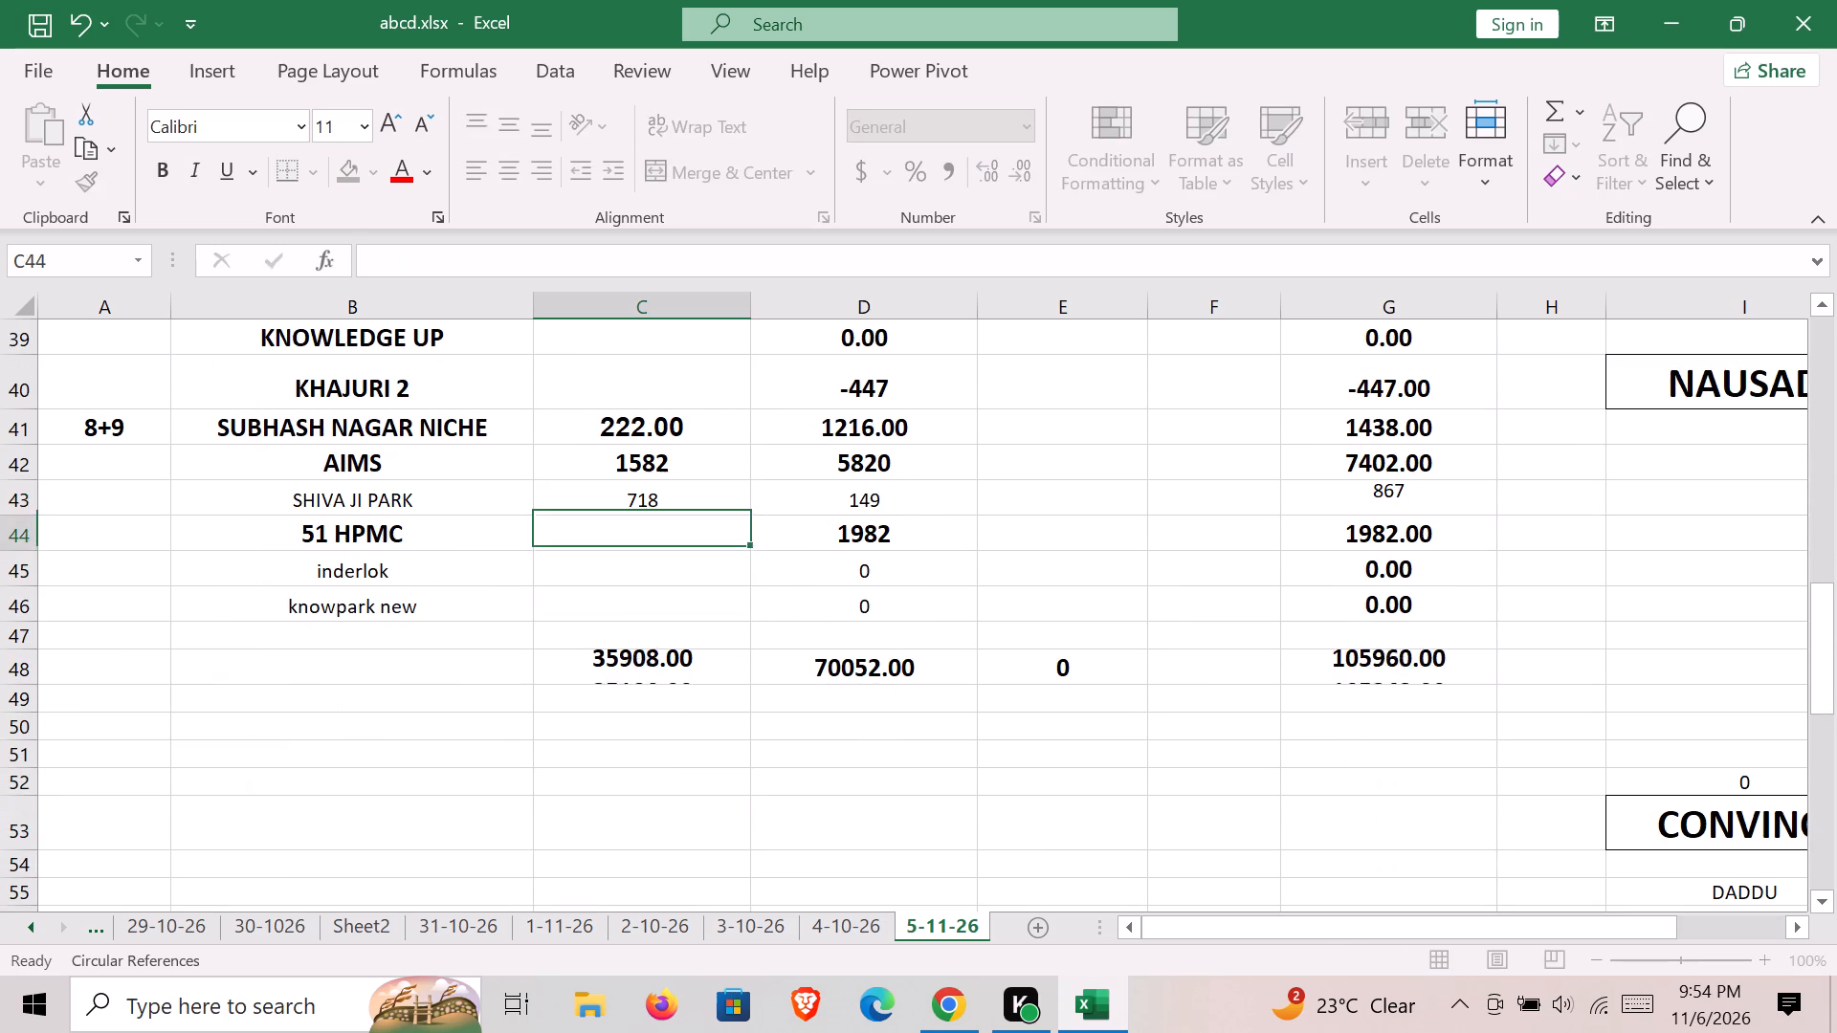
Save the workbook with the new debit entries.
{"action": "key", "text": "ctrl+s"}
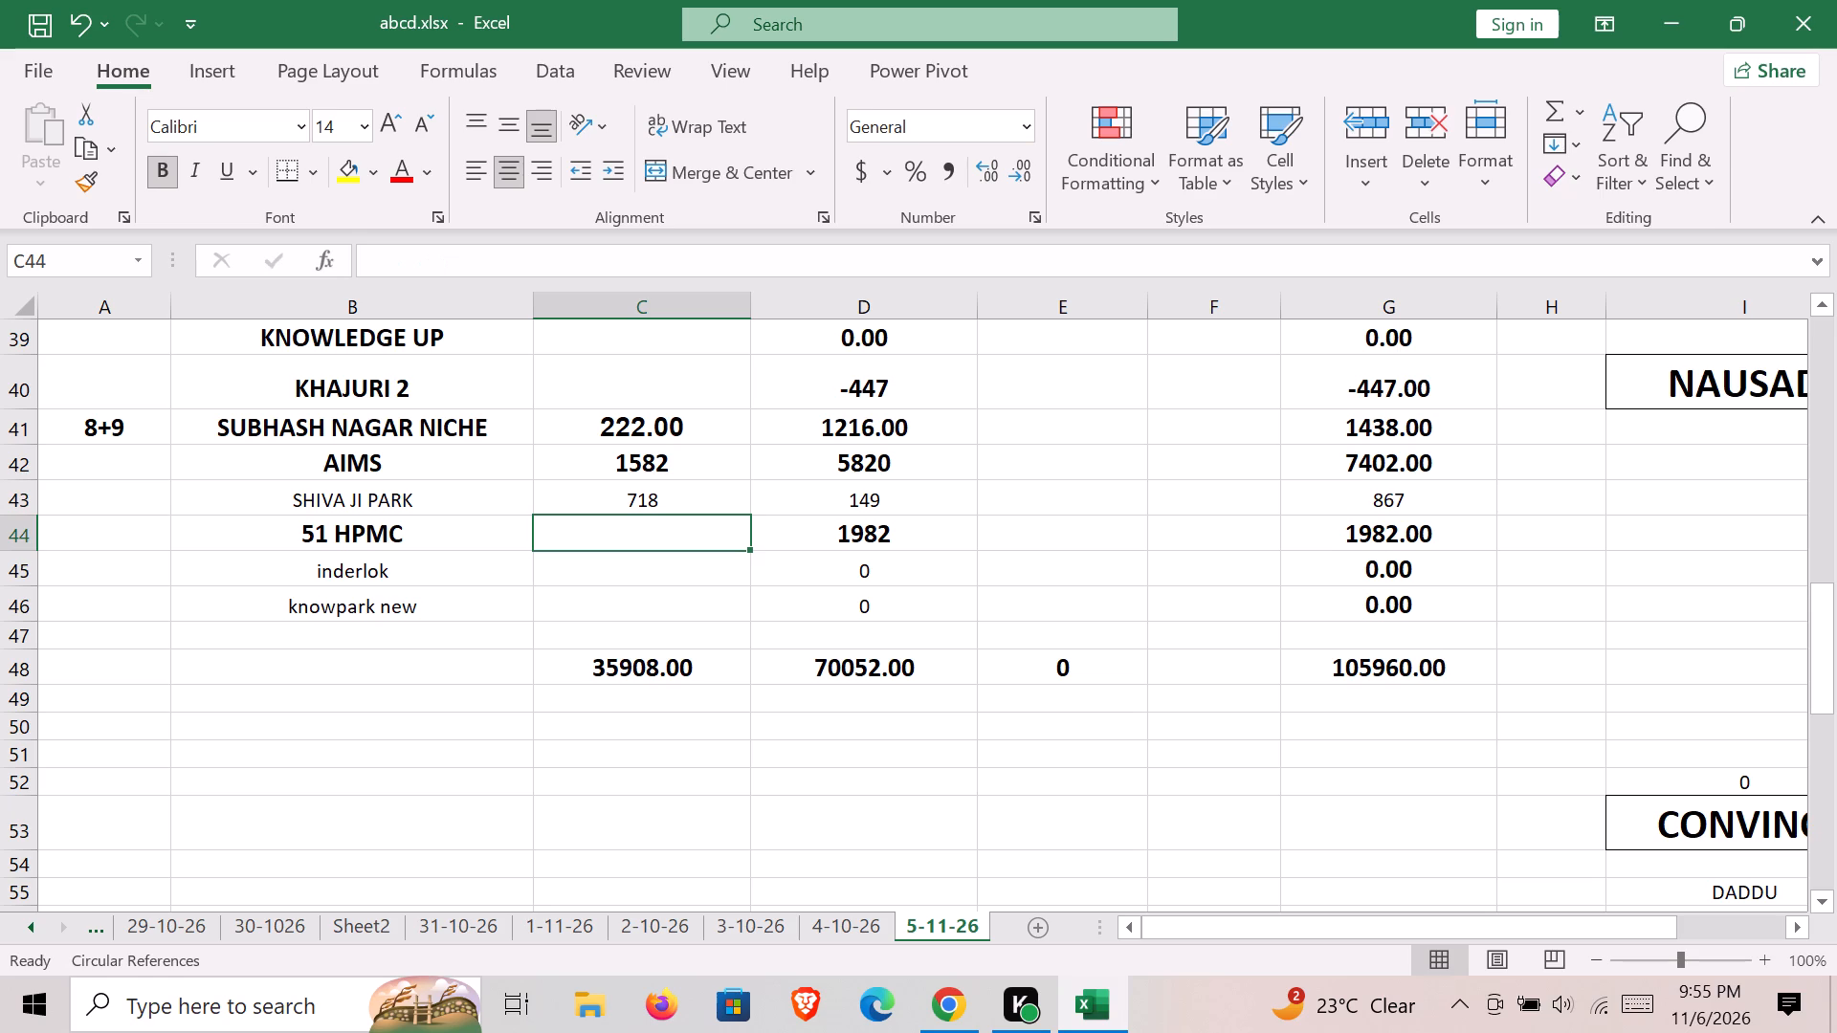
Enter a Credit Amount of 860 and an R/O of 35 for RITHALA in row 21.
{"action": "key", "text": "Right"}
{"action": "key", "text": "Right"}
{"action": "key", "text": "Up"}
{"action": "key", "text": "Up"}
{"action": "key", "text": "Up"}
{"action": "key", "text": "Up"}
{"action": "key", "text": "Up"}
{"action": "key", "text": "Up"}
{"action": "key", "text": "Up"}
{"action": "key", "text": "Up"}
{"action": "key", "text": "Up"}
{"action": "key", "text": "Up"}
{"action": "key", "text": "Up"}
{"action": "key", "text": "Up"}
{"action": "key", "text": "Up"}
{"action": "key", "text": "Up"}
{"action": "key", "text": "Up"}
{"action": "key", "text": "Up"}
{"action": "key", "text": "Up"}
{"action": "key", "text": "Up"}
{"action": "key", "text": "Up"}
{"action": "key", "text": "Up"}
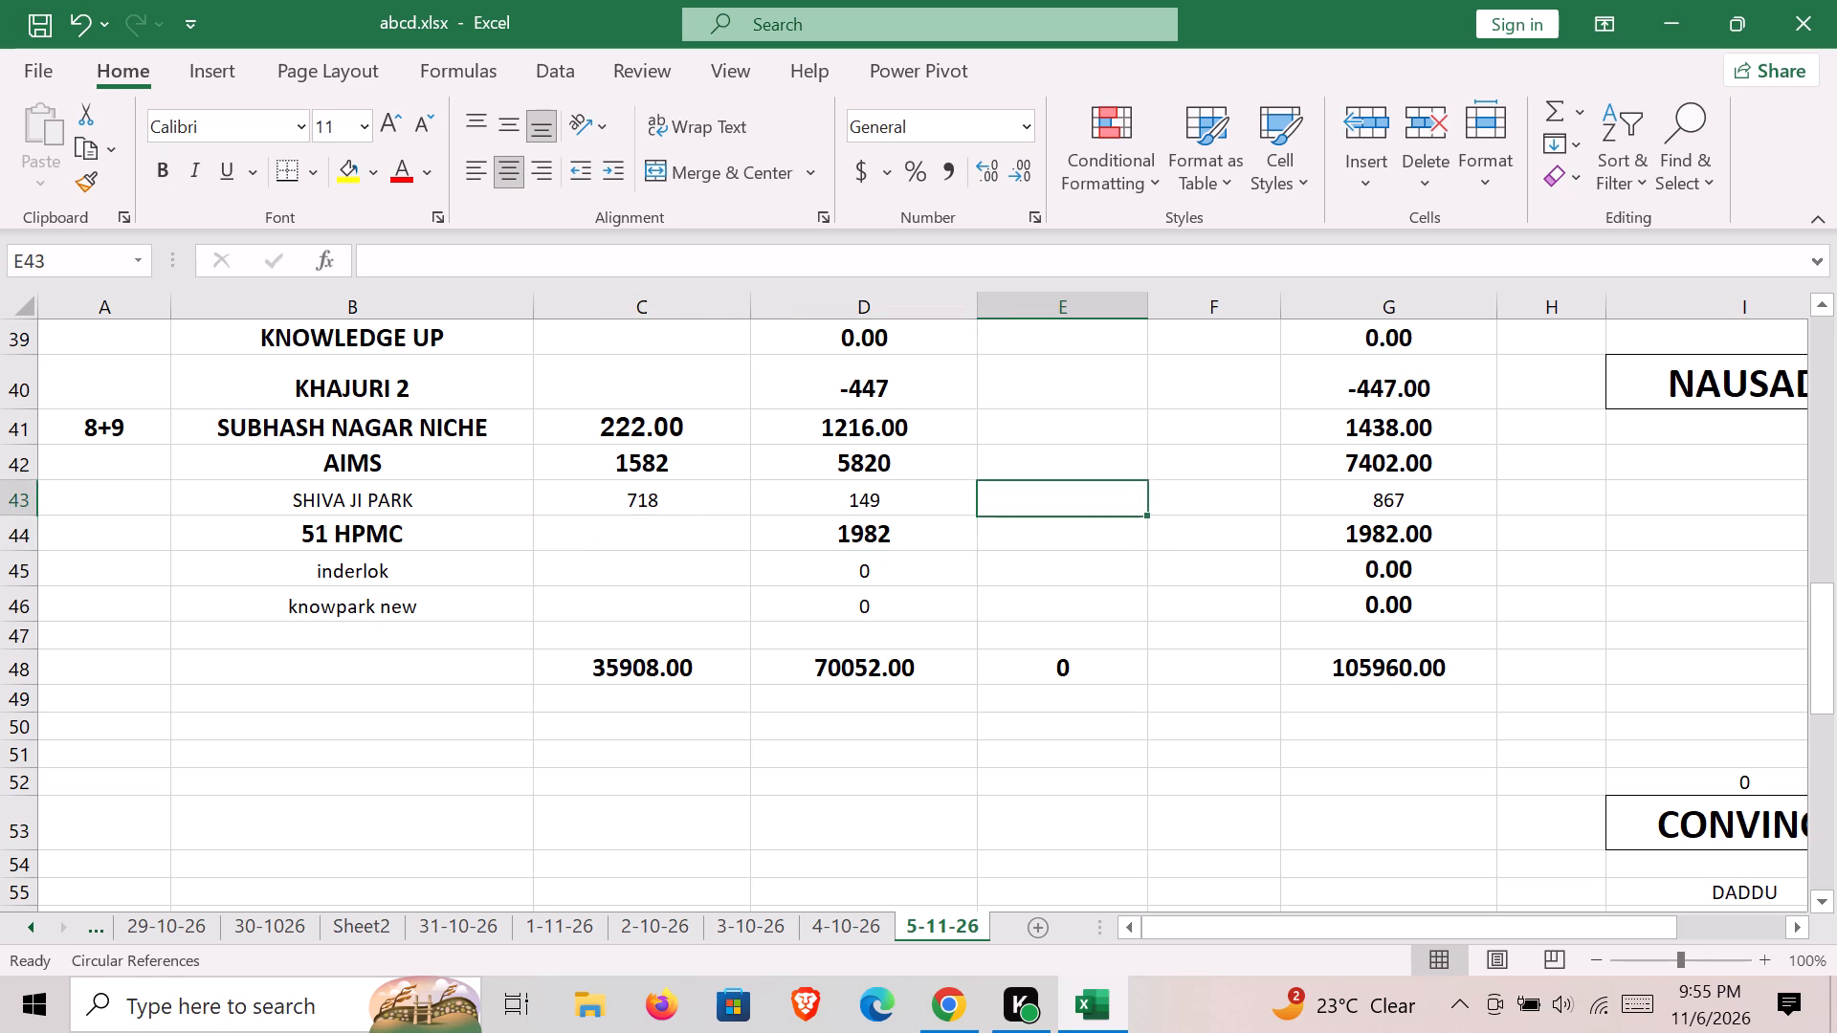
{"action": "key", "text": "Up"}
{"action": "key", "text": "Up"}
{"action": "key", "text": "Up"}
{"action": "key", "text": "Up"}
{"action": "key", "text": "Up"}
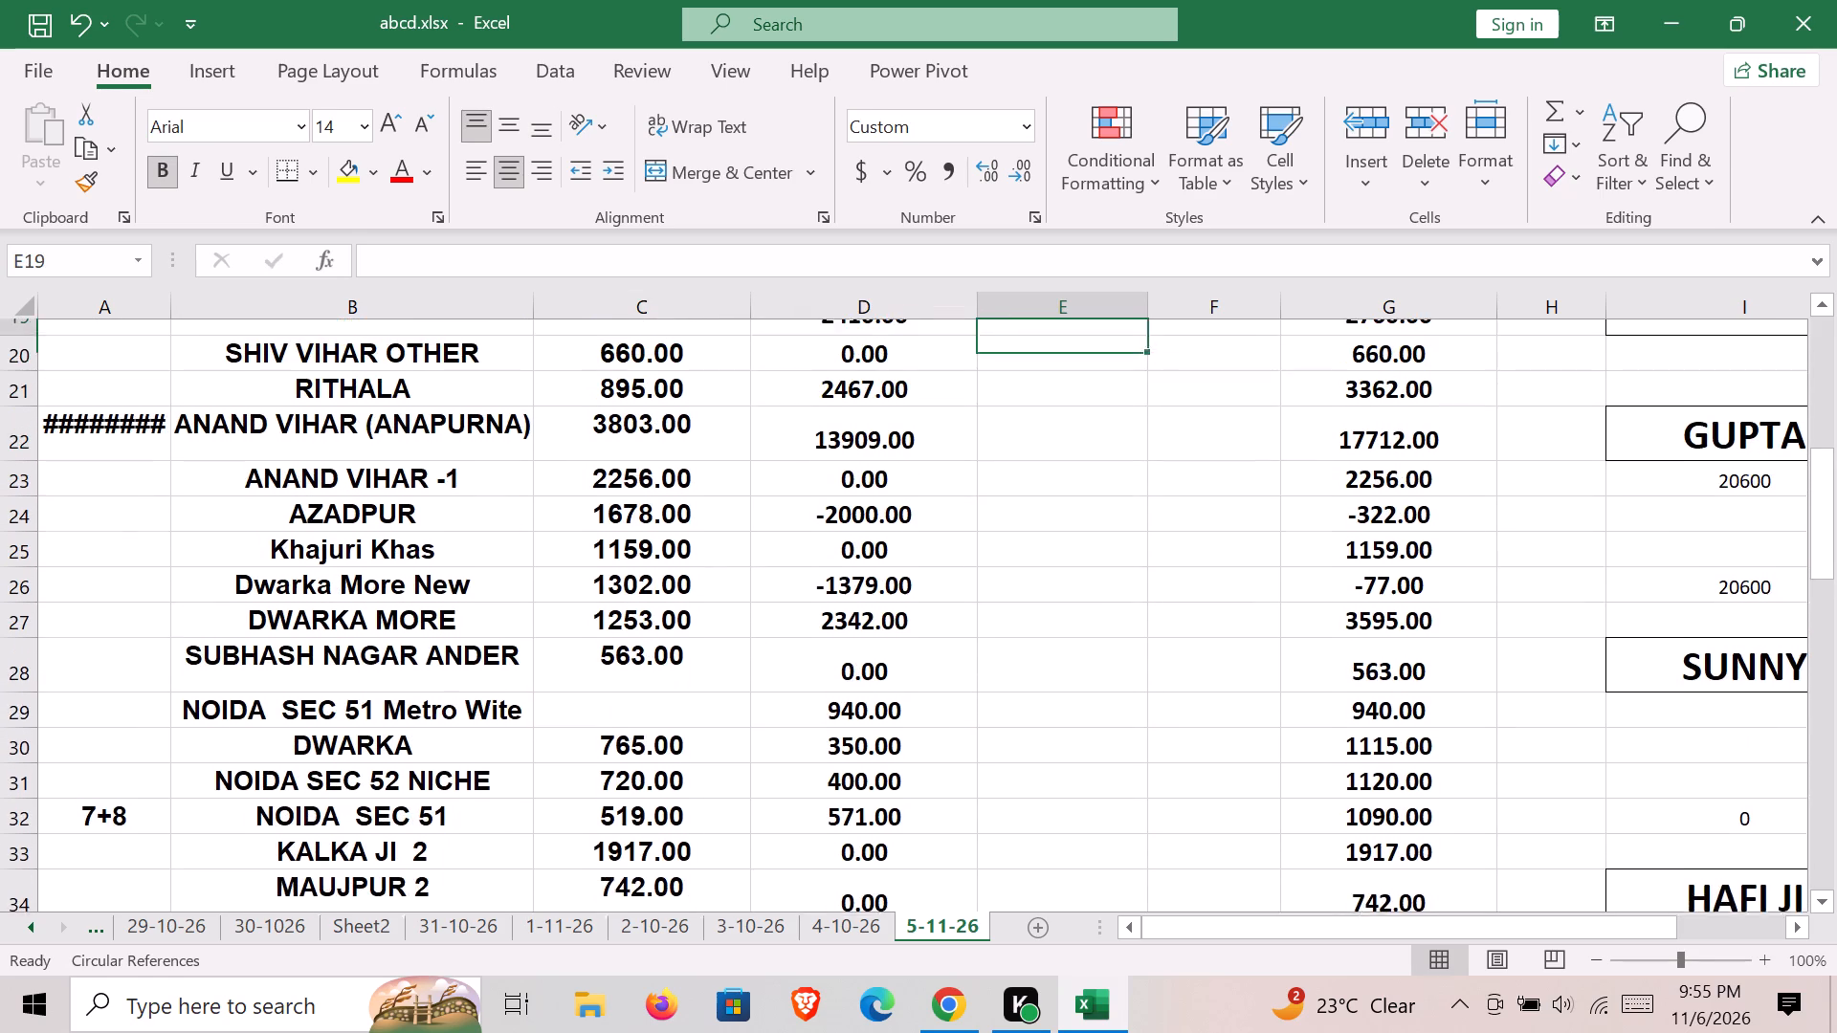
{"action": "key", "text": "Down"}
{"action": "key", "text": "Down"}
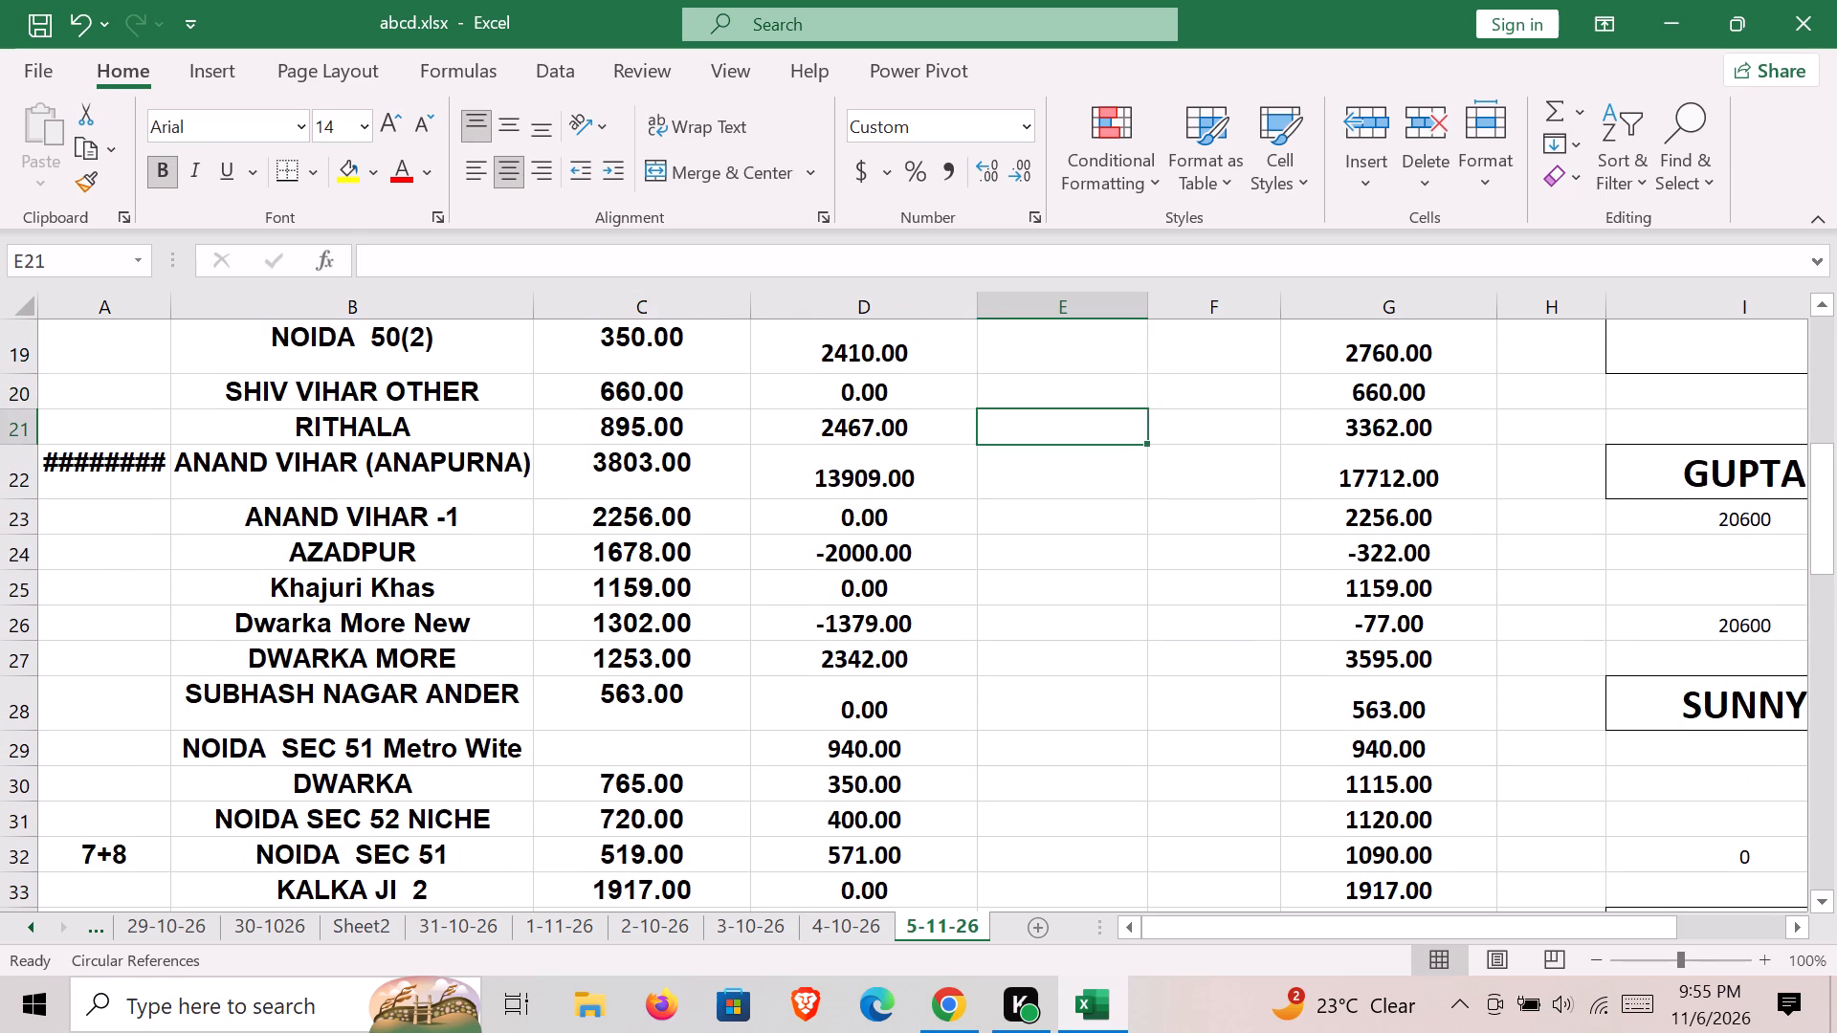
{"action": "type", "text": "860"}
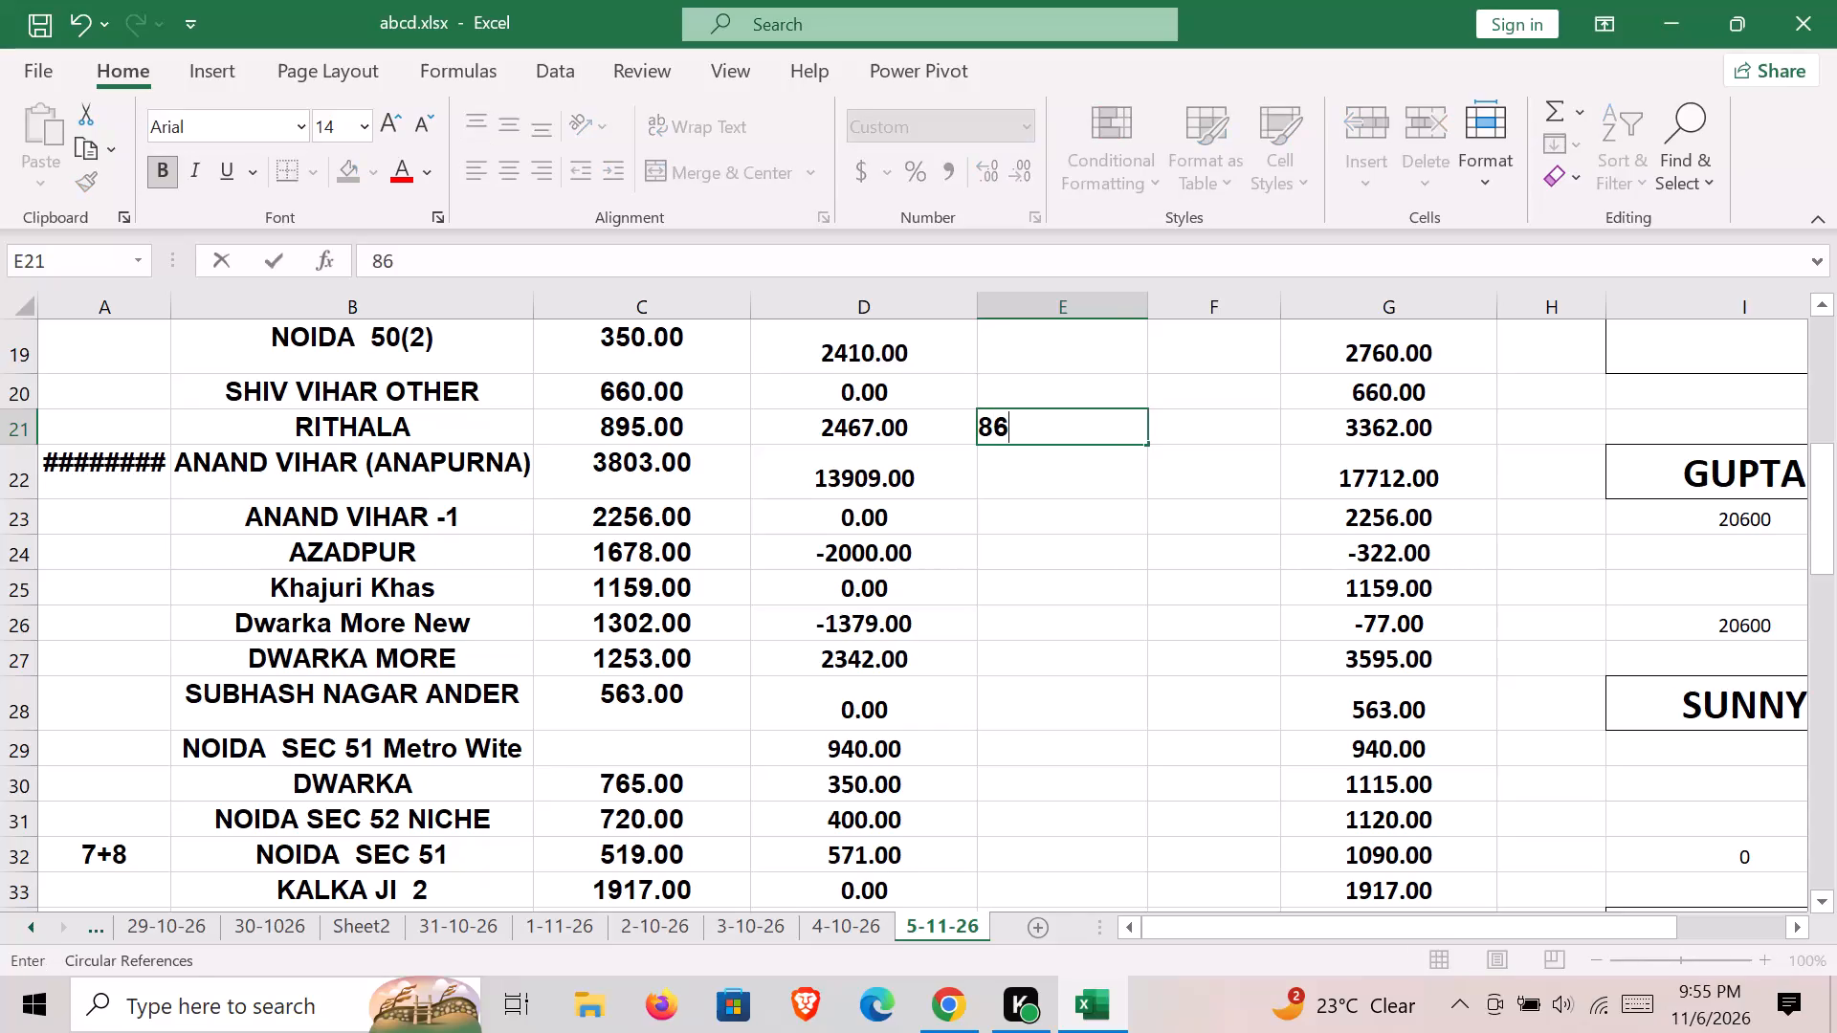
{"action": "key", "text": "Right"}
{"action": "type", "text": "35"}
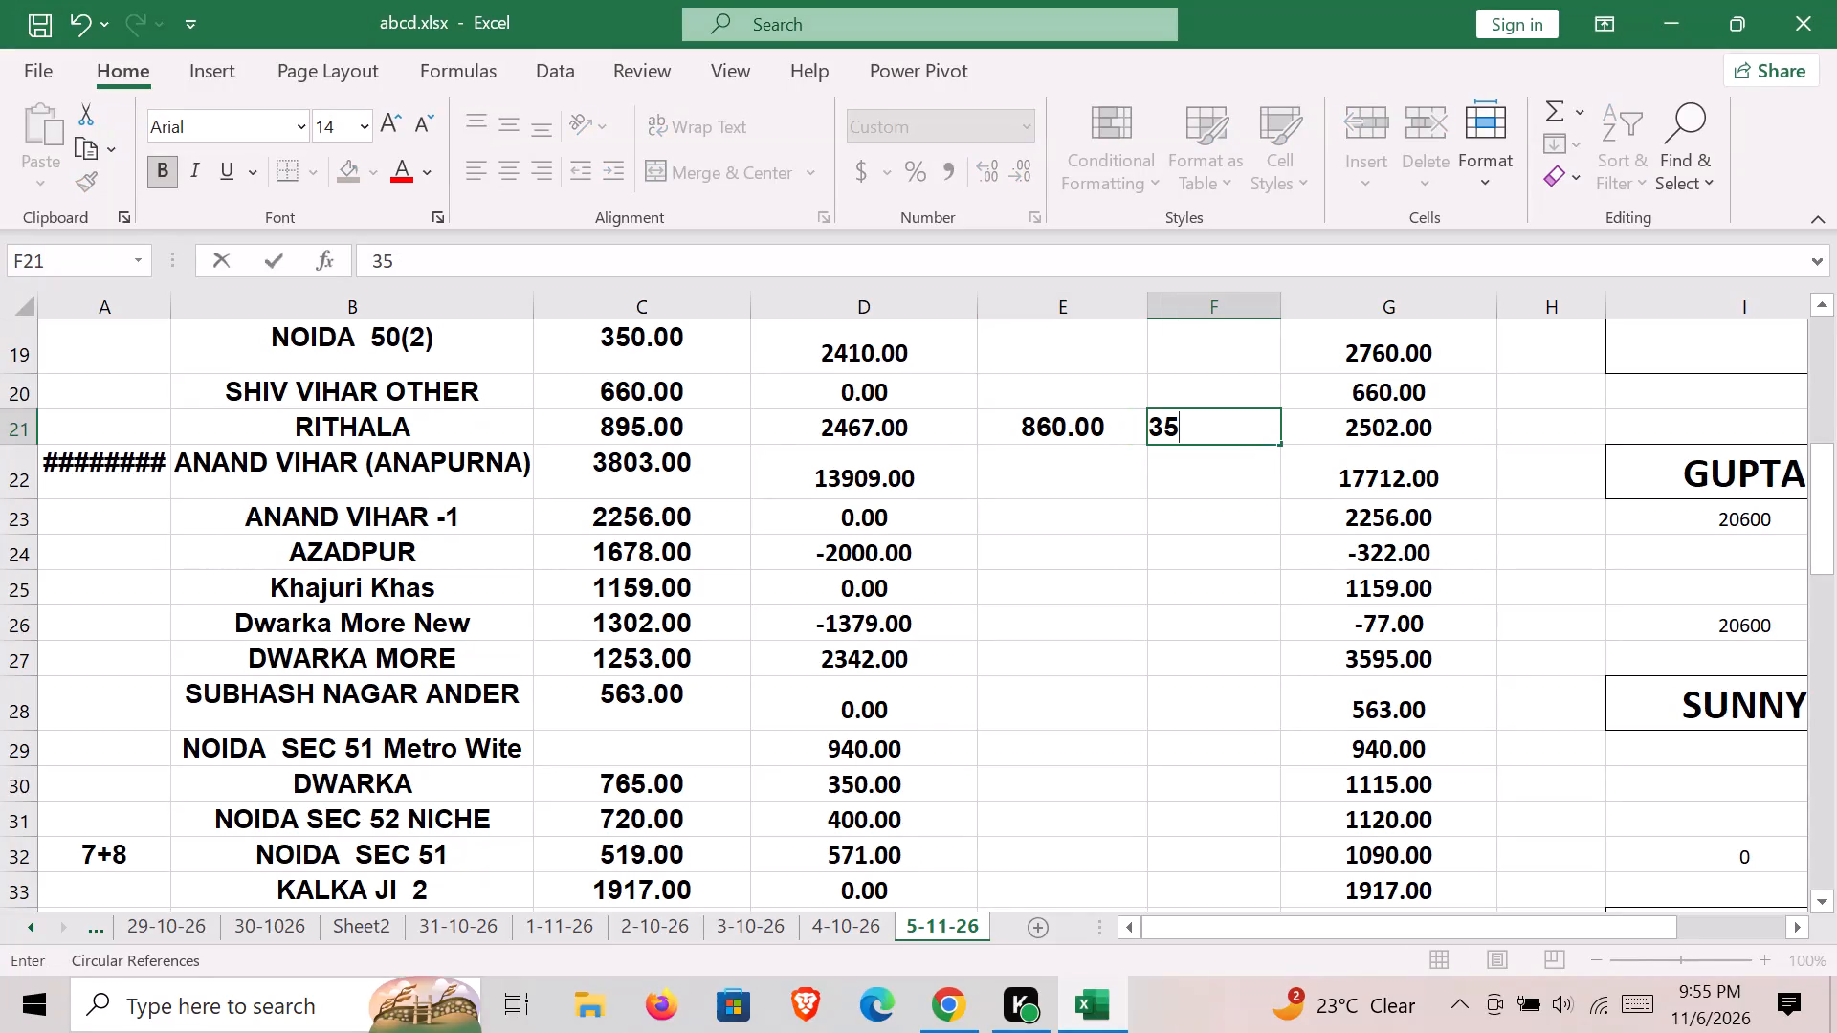
{"action": "key", "text": "Up"}
Enter a Credit Amount of 650 and an R/O of 10 for SHIV VIHAR OTHER in row 20.
{"action": "key", "text": "Left"}
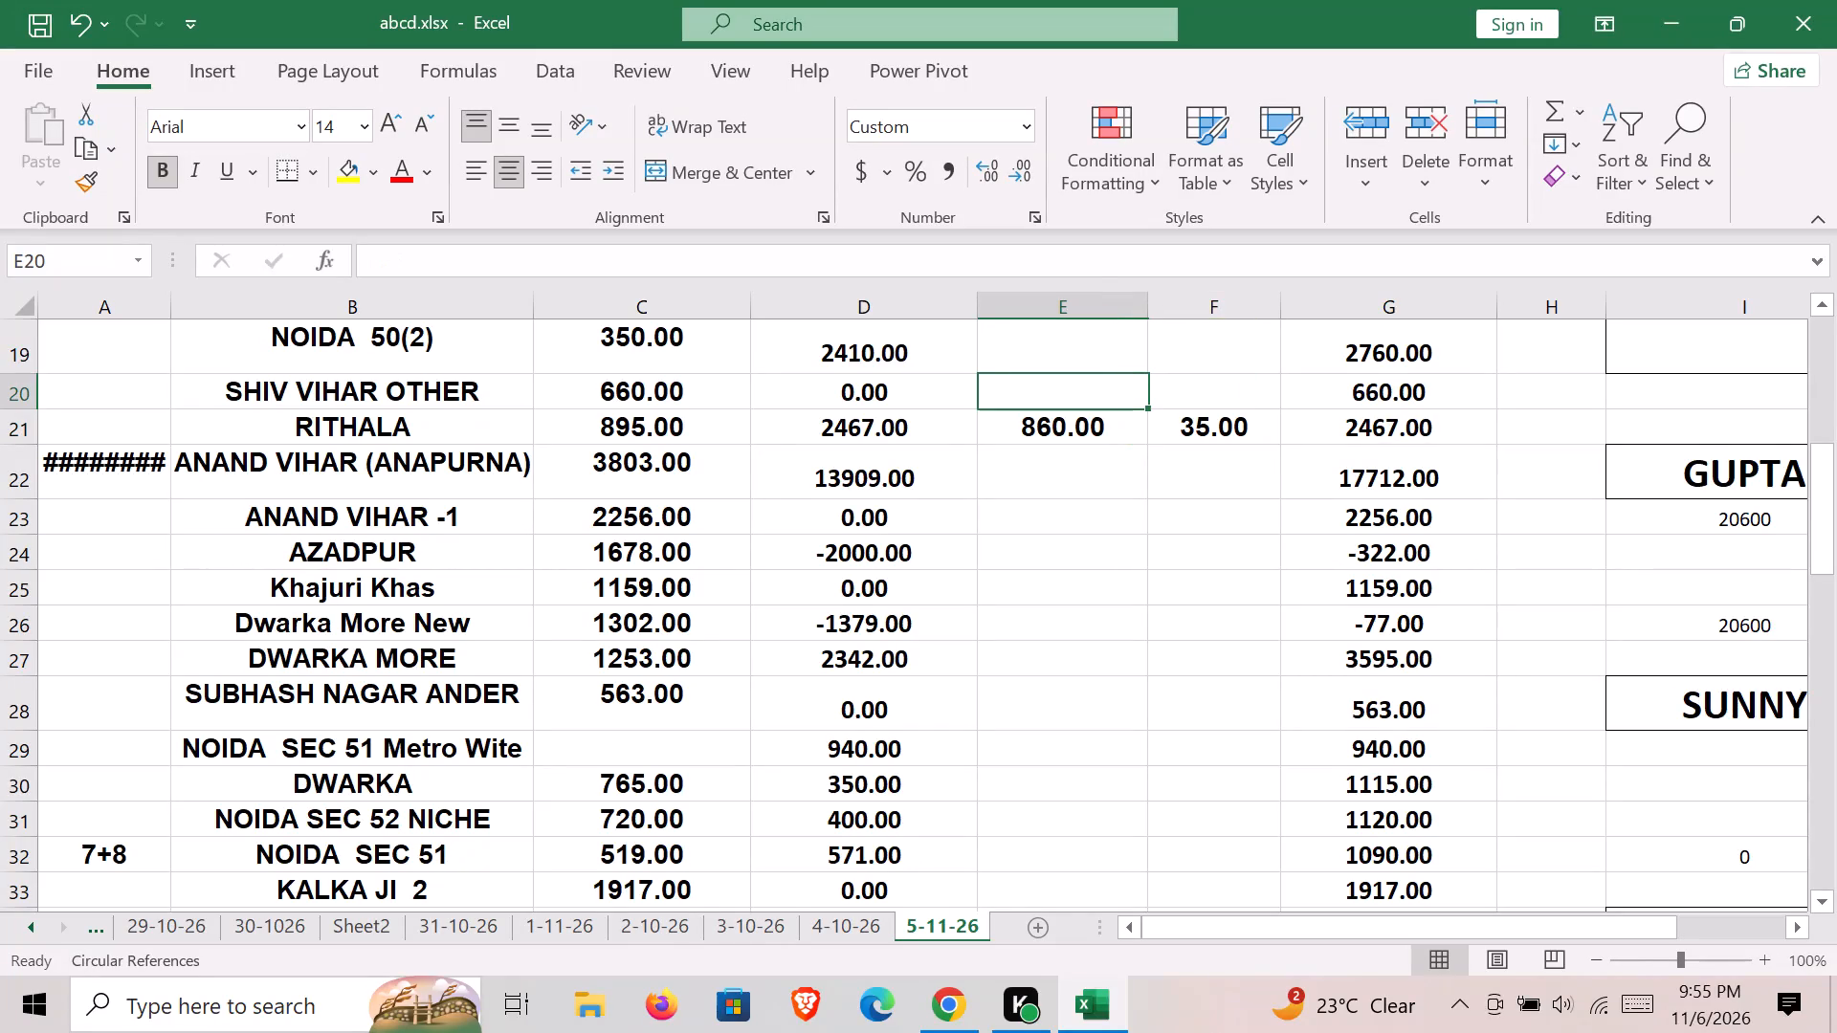
{"action": "type", "text": "65"}
{"action": "key", "text": "0"}
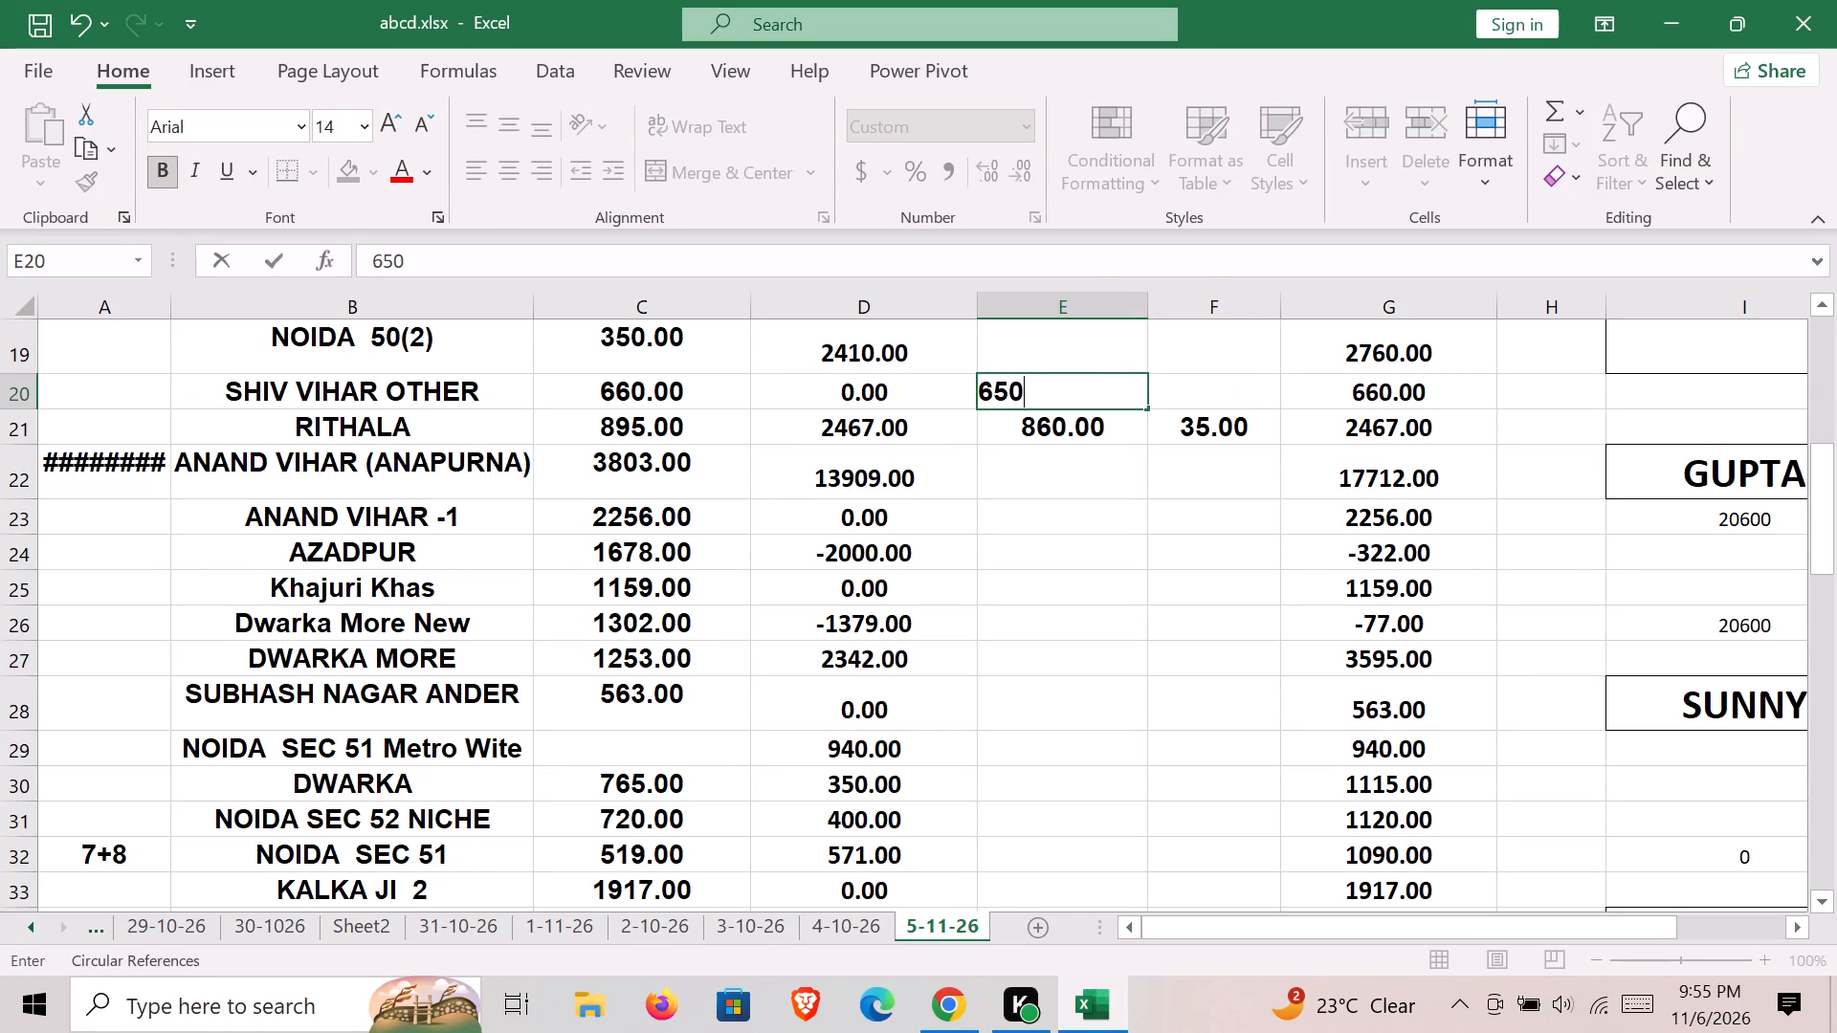
{"action": "key", "text": "Right"}
{"action": "type", "text": "10"}
{"action": "key", "text": "Up"}
Enter a Credit Amount of 1150 and an R/O of 6 for MG ROAD OTHER in row 12.
{"action": "key", "text": "Left"}
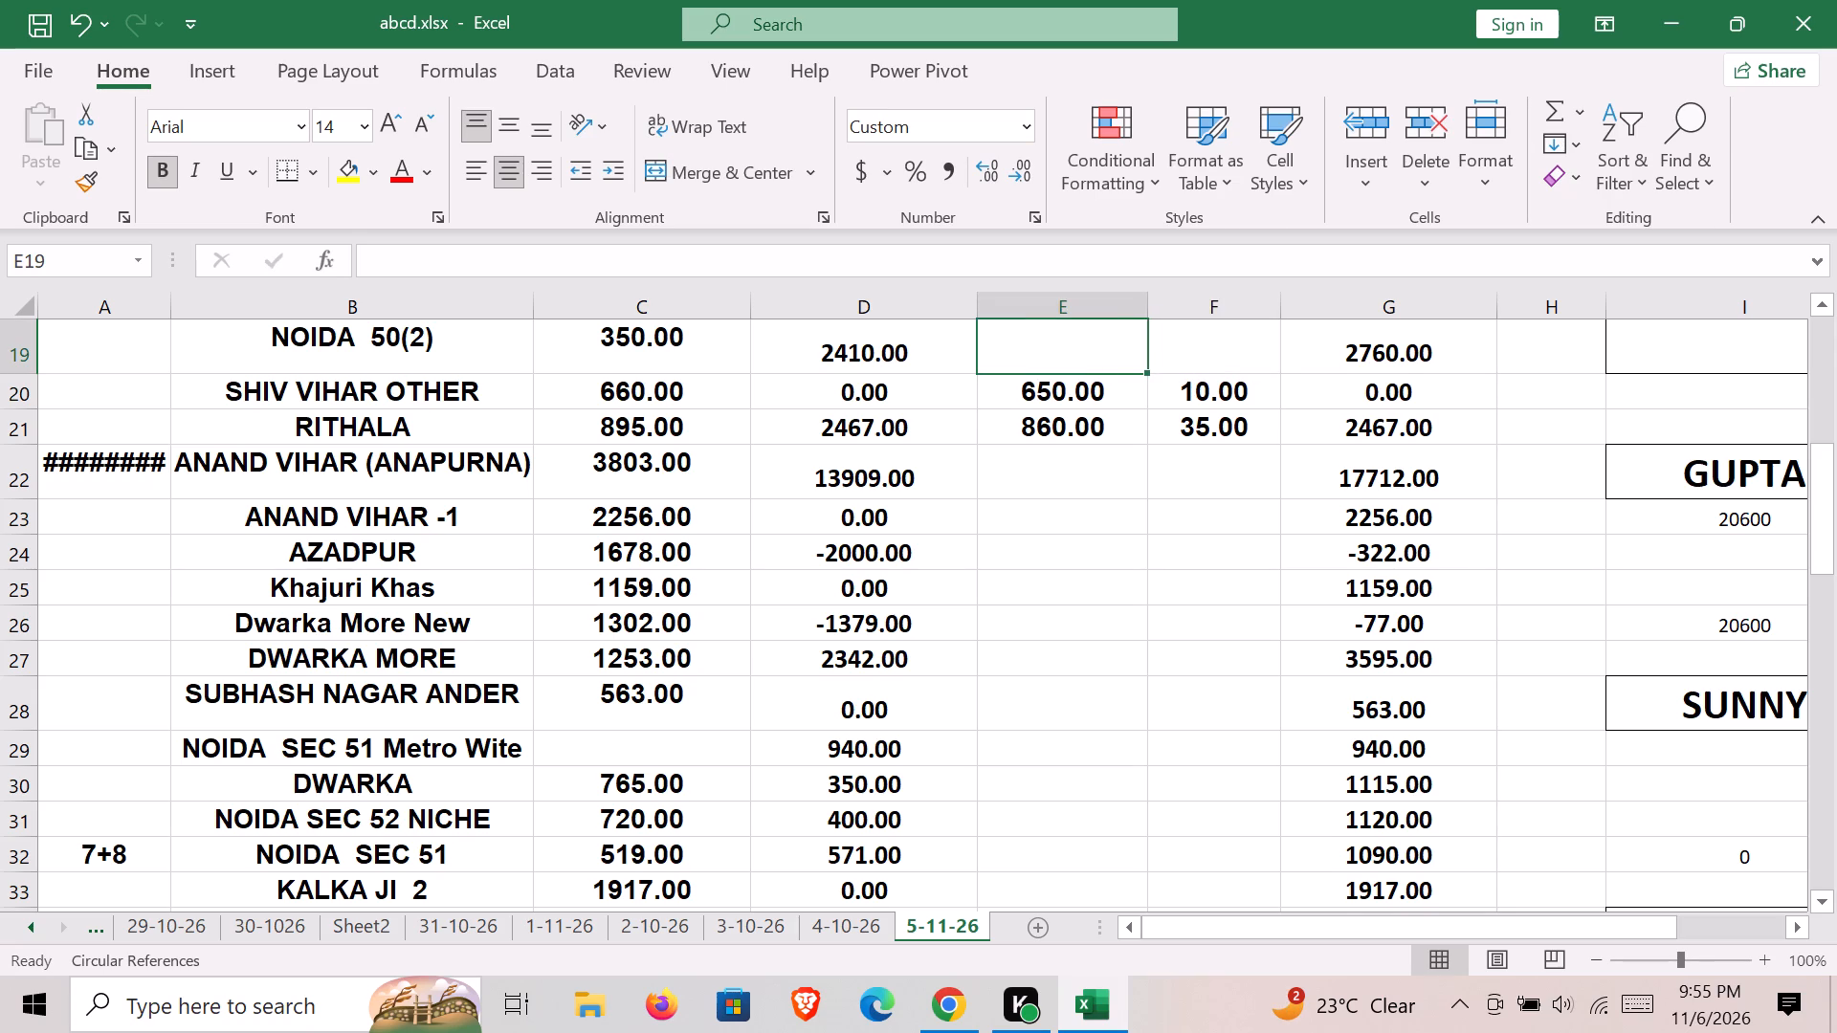
{"action": "key", "text": "Up"}
{"action": "key", "text": "Up"}
{"action": "key", "text": "Up"}
{"action": "key", "text": "Up"}
{"action": "key", "text": "Up"}
{"action": "key", "text": "Up"}
{"action": "key", "text": "Up"}
{"action": "key", "text": "Up"}
{"action": "key", "text": "Up"}
{"action": "key", "text": "Up"}
{"action": "key", "text": "Up"}
{"action": "key", "text": "Up"}
{"action": "key", "text": "Up"}
{"action": "key", "text": "Up"}
{"action": "key", "text": "Up"}
{"action": "key", "text": "Up"}
{"action": "key", "text": "Up"}
{"action": "key", "text": "Up"}
{"action": "key", "text": "Down"}
{"action": "key", "text": "Down"}
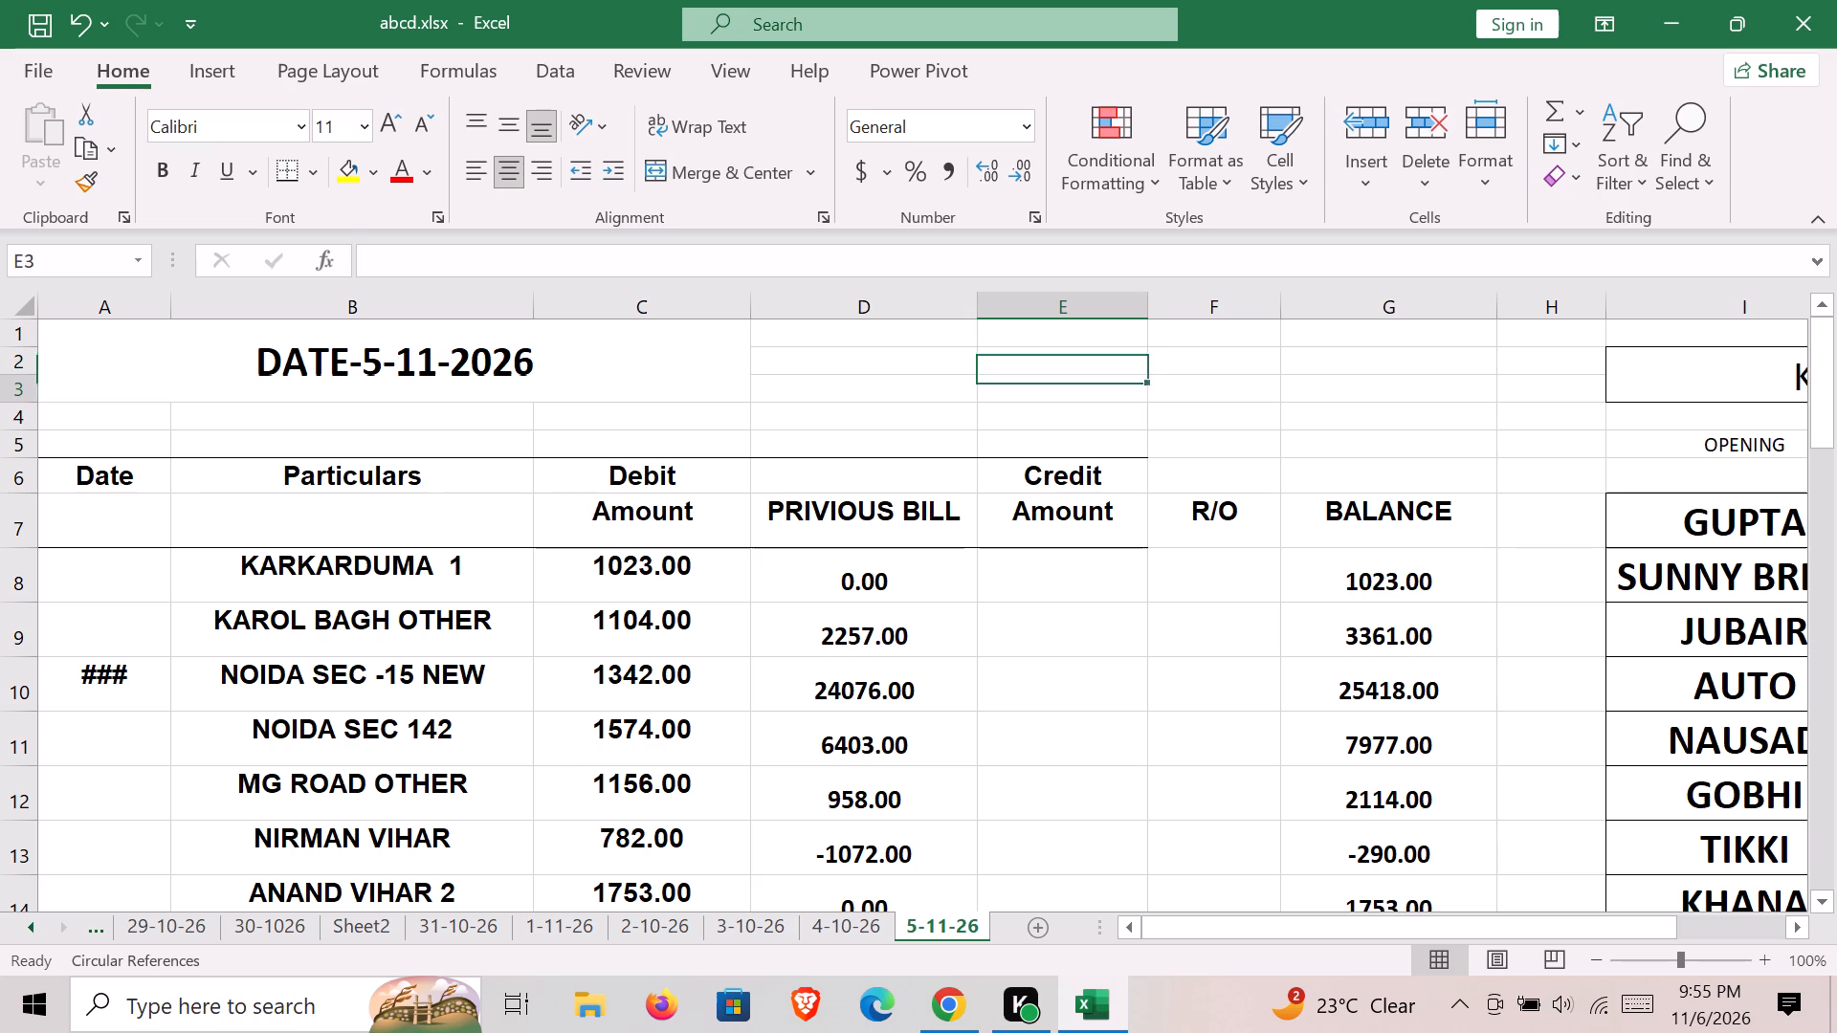
{"action": "key", "text": "Down"}
{"action": "key", "text": "Down"}
{"action": "key", "text": "Down"}
{"action": "key", "text": "Down"}
{"action": "key", "text": "Down"}
{"action": "key", "text": "Down"}
{"action": "key", "text": "Down"}
{"action": "key", "text": "Down"}
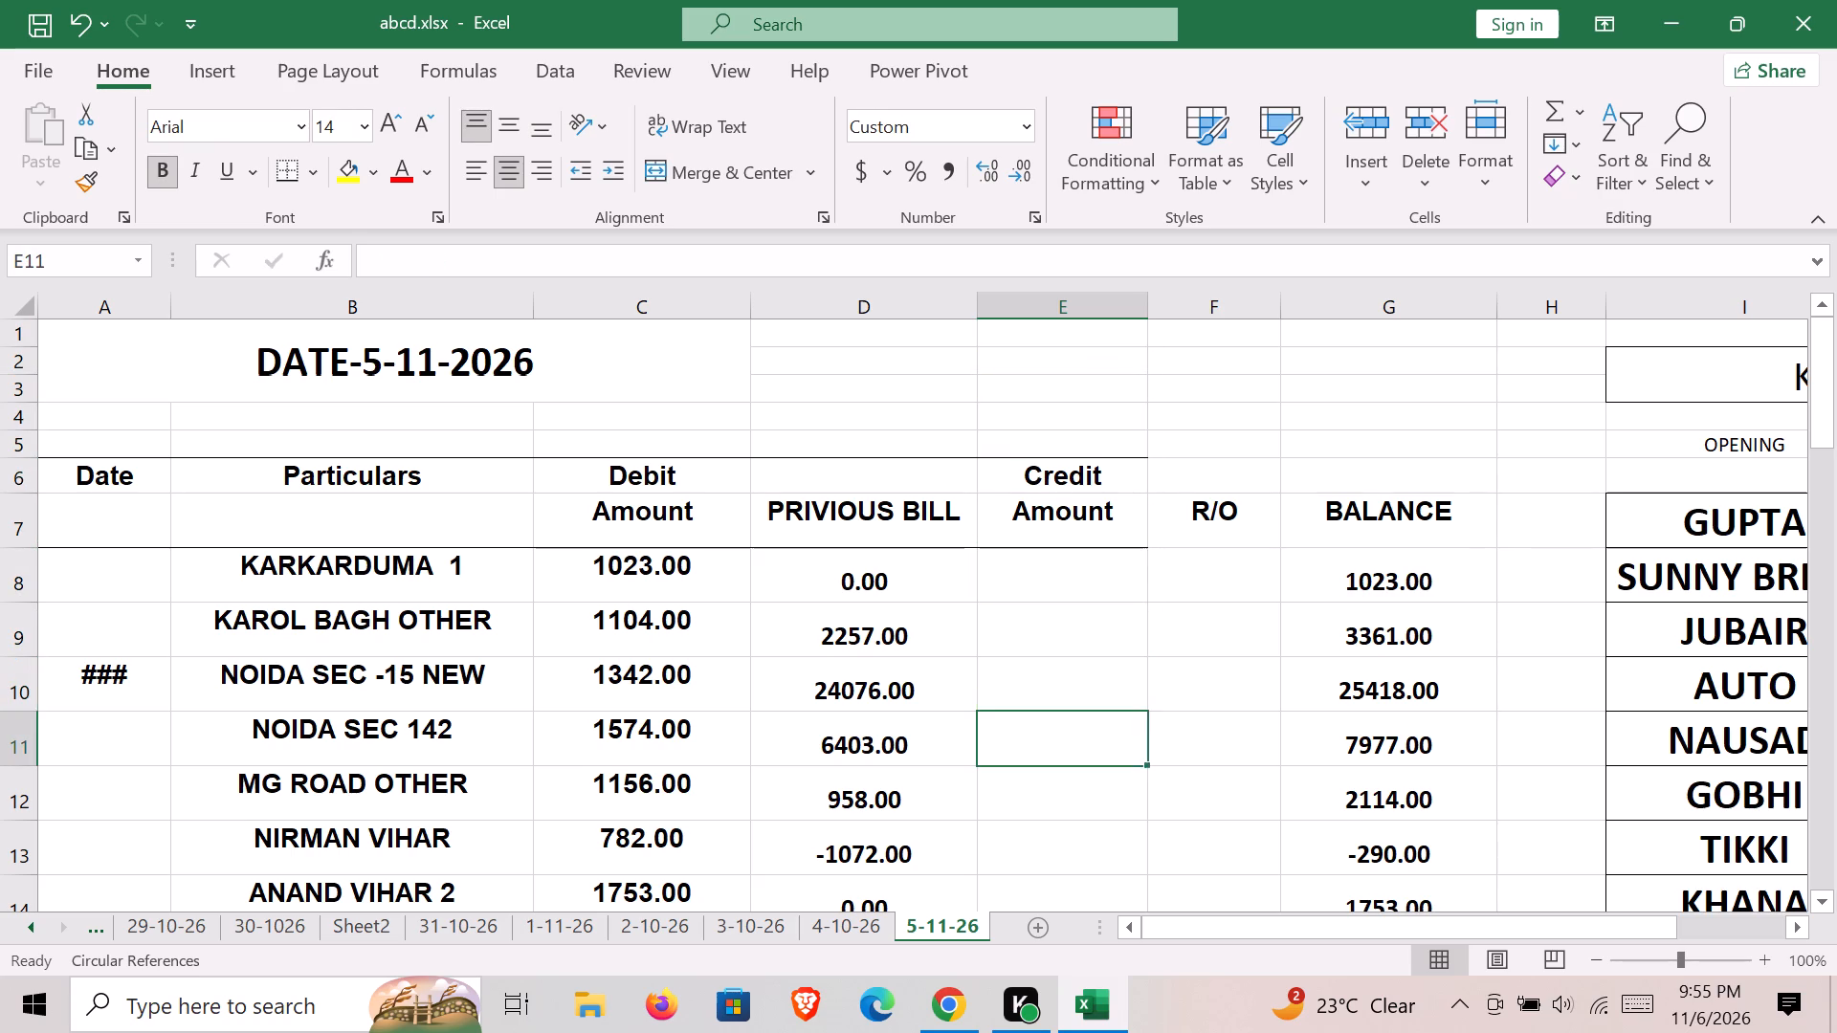
{"action": "key", "text": "Down"}
{"action": "type", "text": "1150"}
{"action": "key", "text": "Right"}
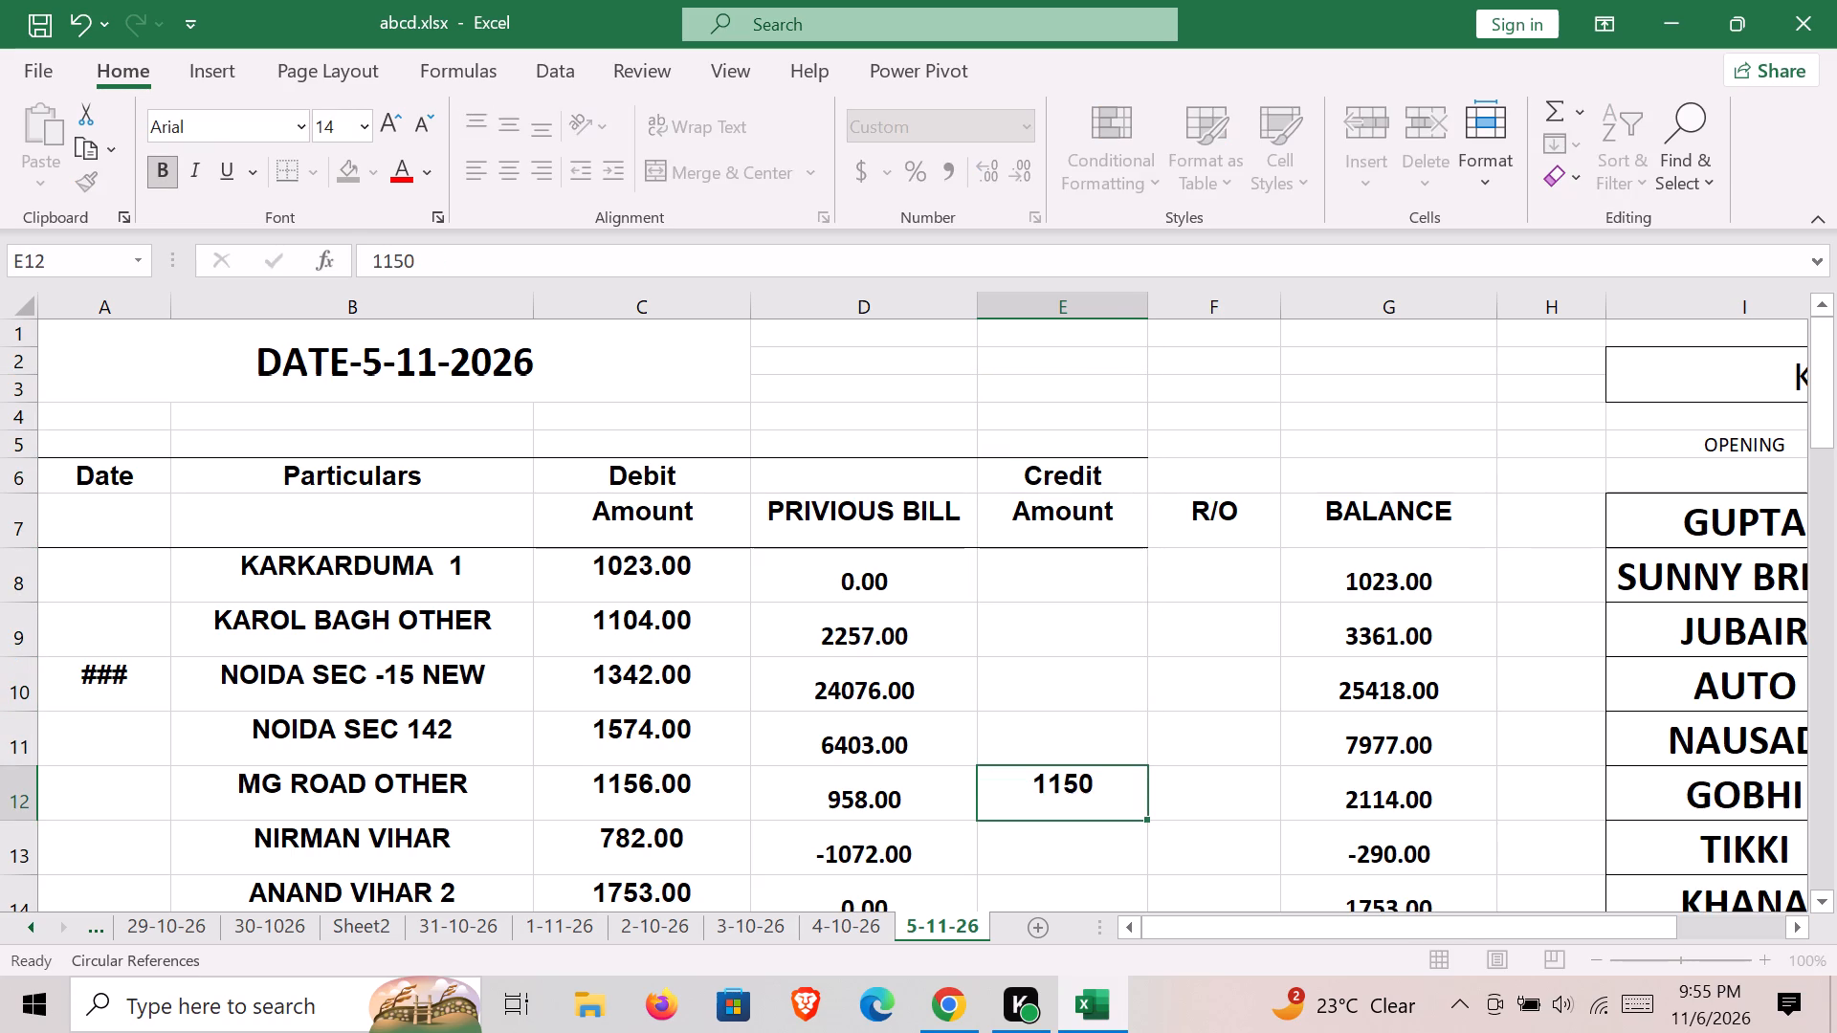
{"action": "key", "text": "6"}
{"action": "key", "text": "Down"}
{"action": "key", "text": "Left"}
Enter a Credit Amount of 2490 for LALQILA NEW in row 17, leaving its R/O blank.
{"action": "key", "text": "Down"}
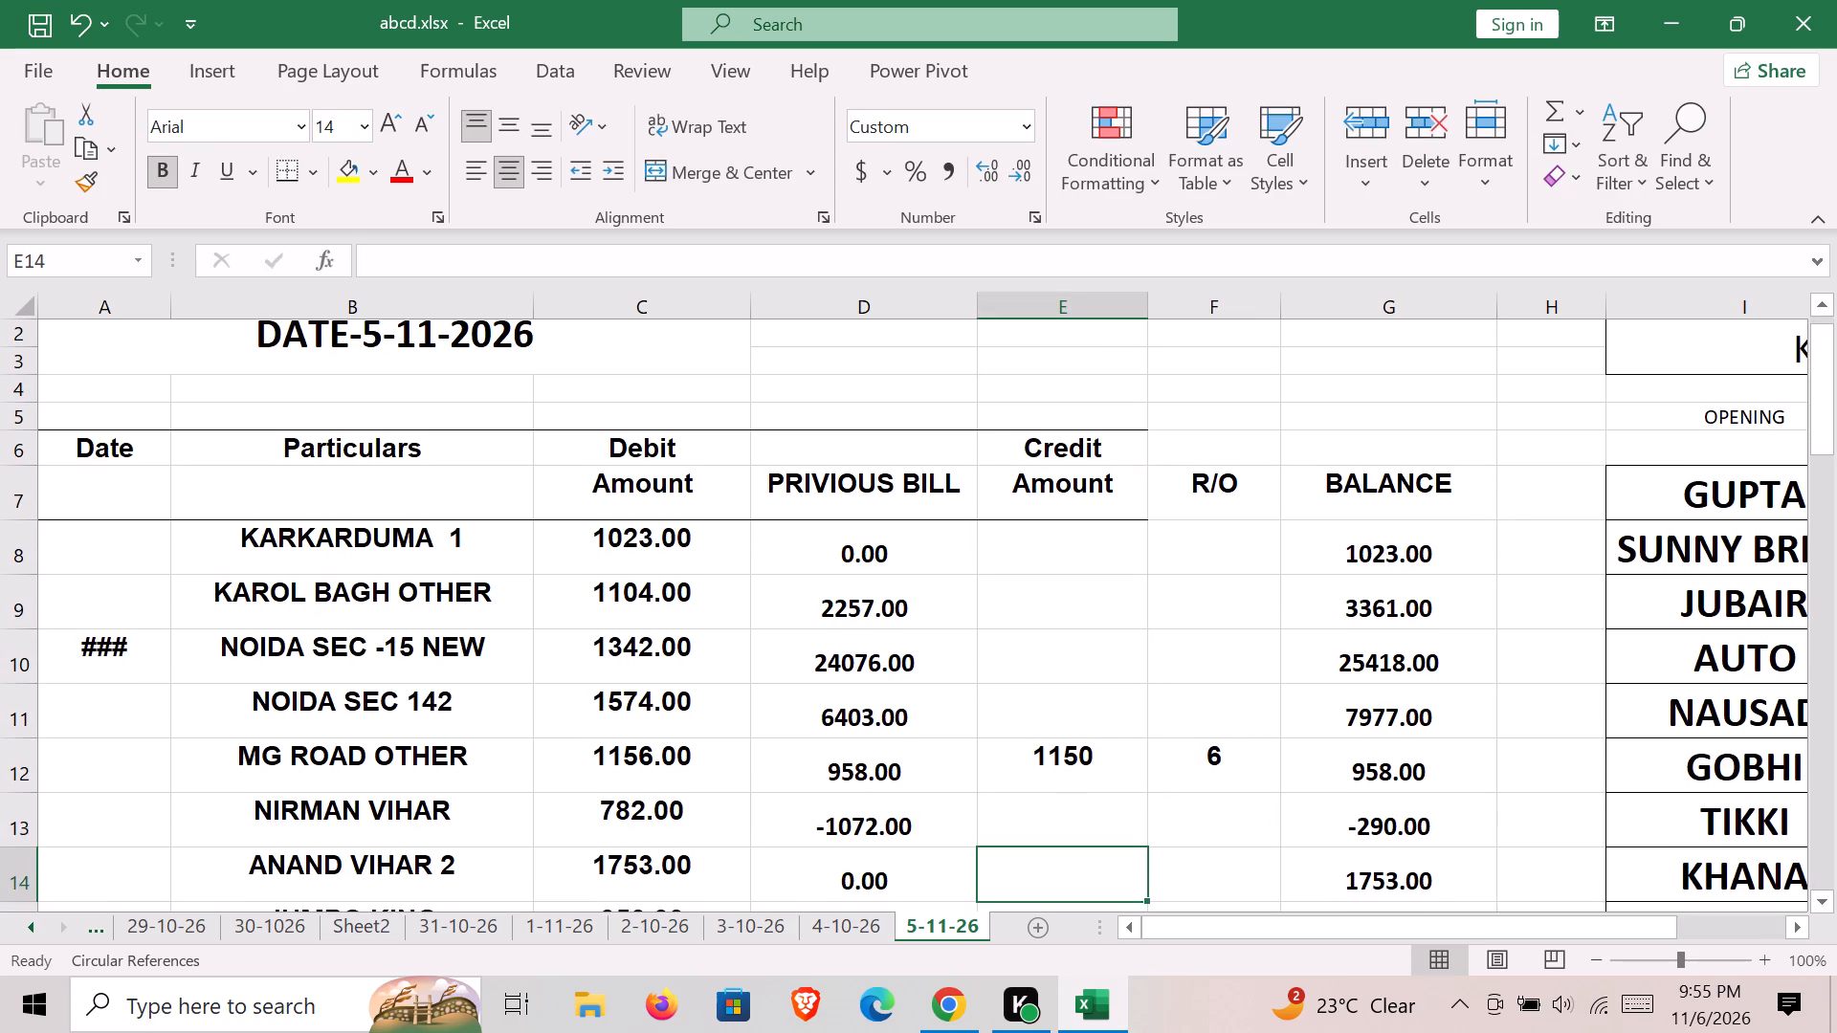
{"action": "key", "text": "Down"}
{"action": "key", "text": "Down"}
{"action": "key", "text": "Up"}
{"action": "key", "text": "Down"}
{"action": "key", "text": "Up"}
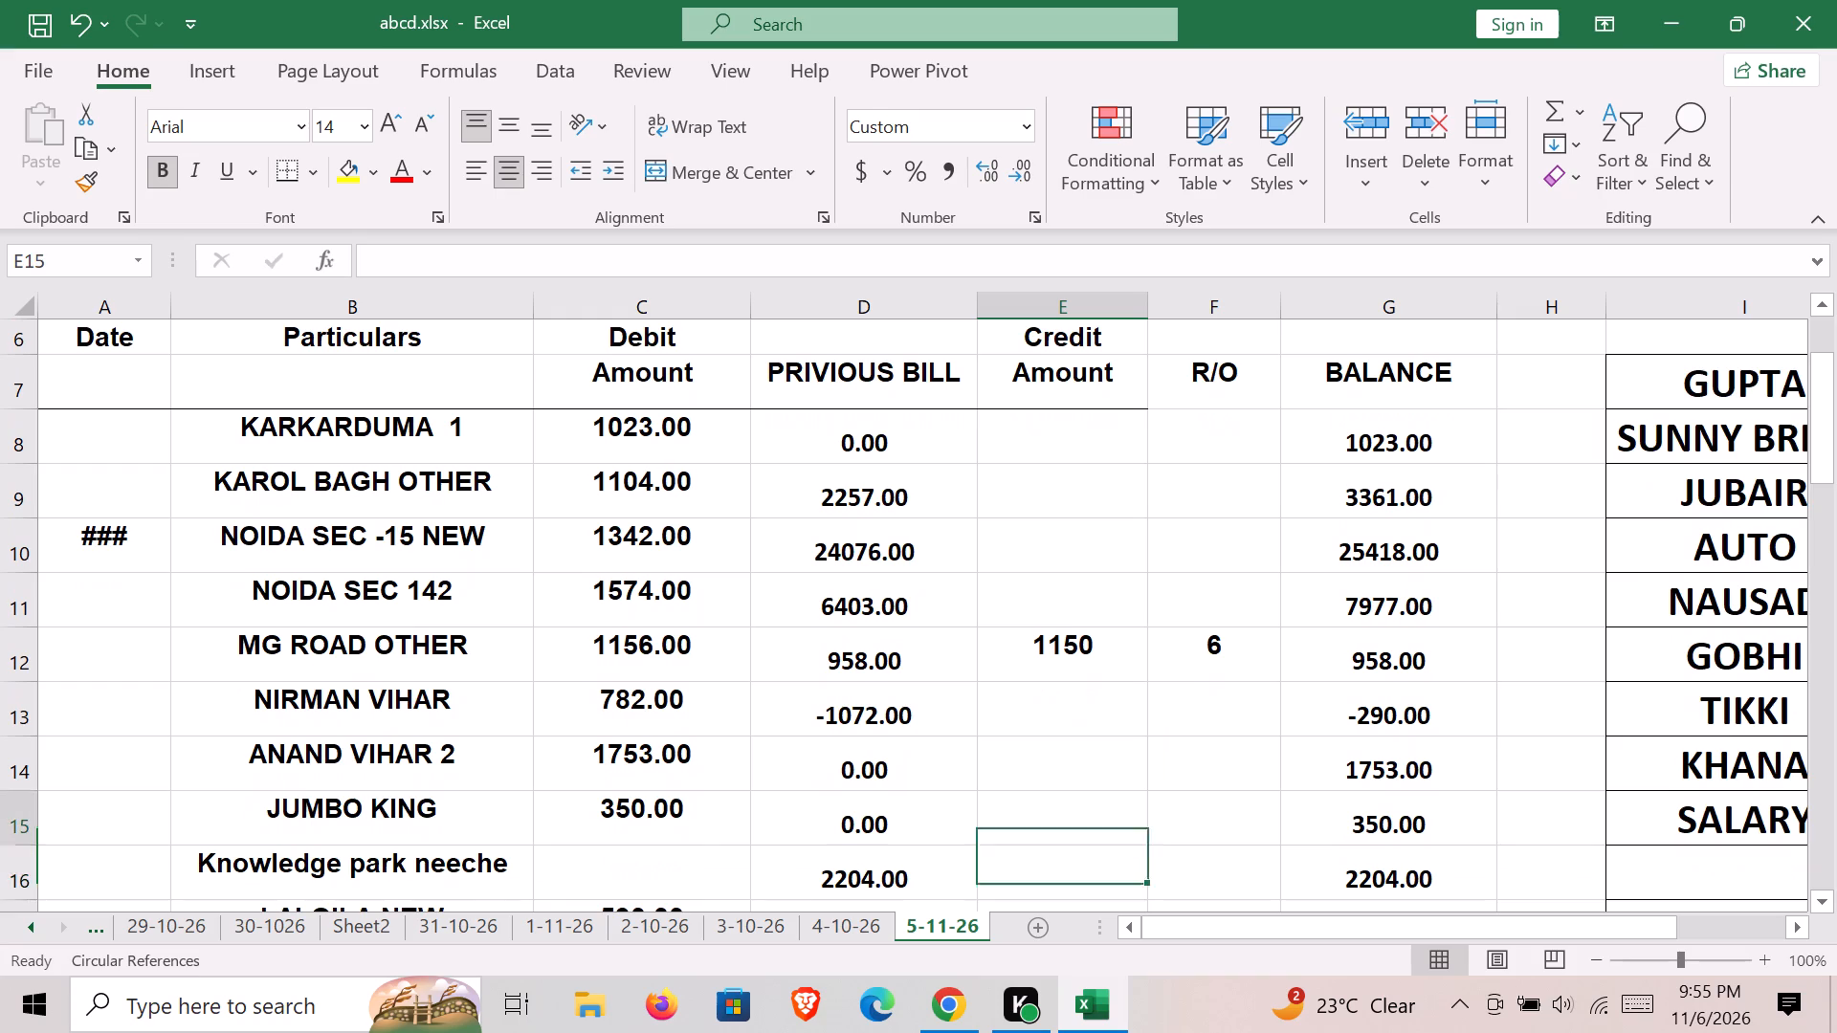
{"action": "key", "text": "Down"}
{"action": "key", "text": "Down"}
{"action": "key", "text": "Up"}
{"action": "key", "text": "Down"}
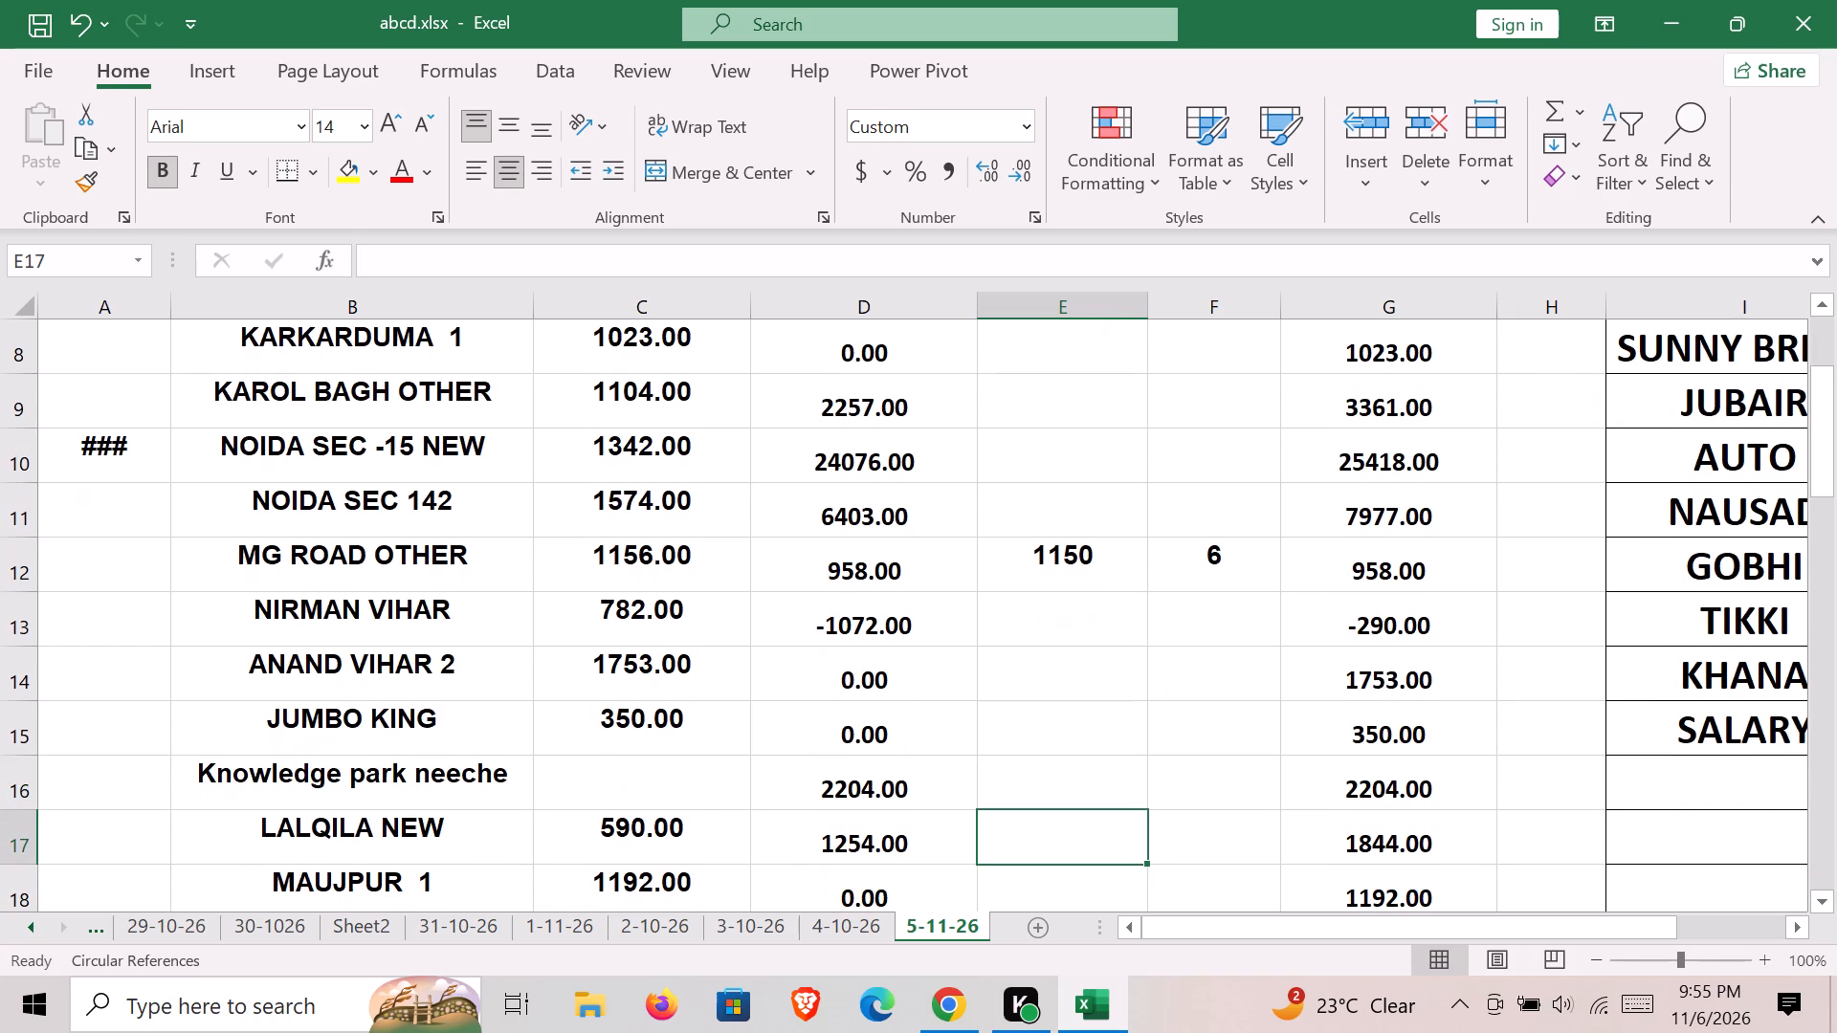
{"action": "type", "text": "2490"}
{"action": "key", "text": "Right"}
{"action": "key", "text": "Up"}
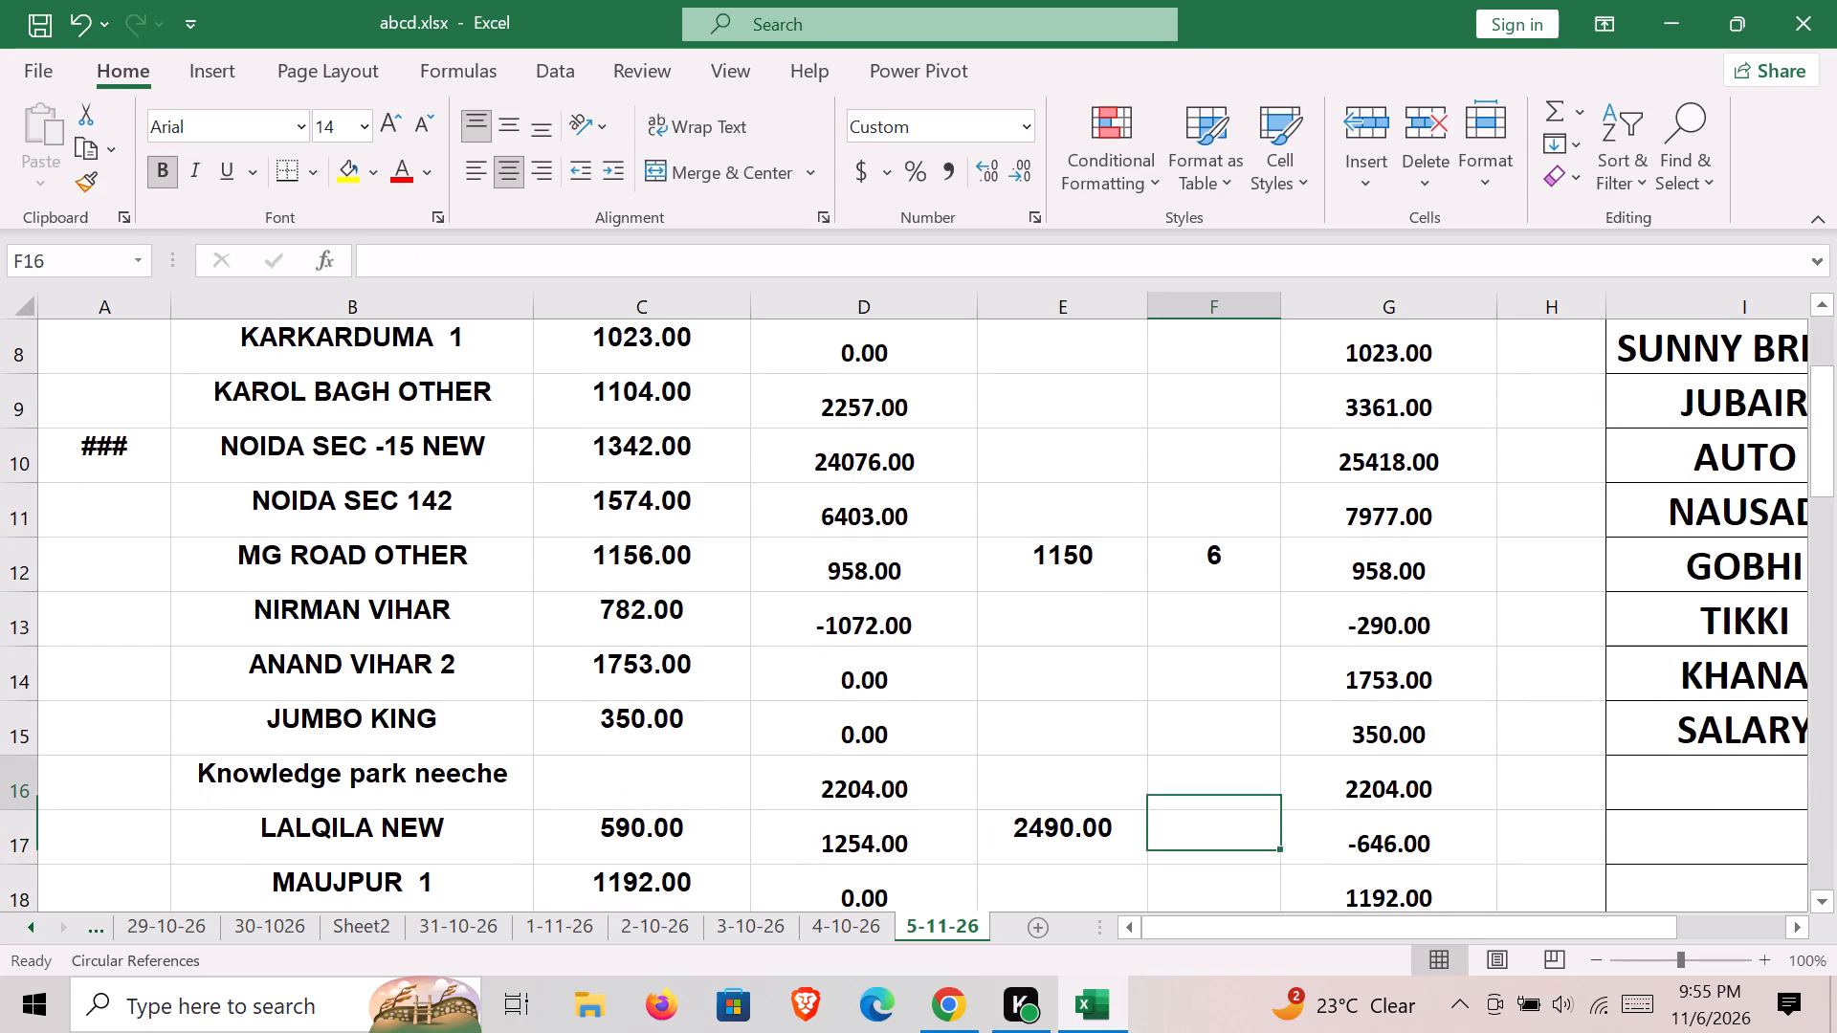
{"action": "key", "text": "Left"}
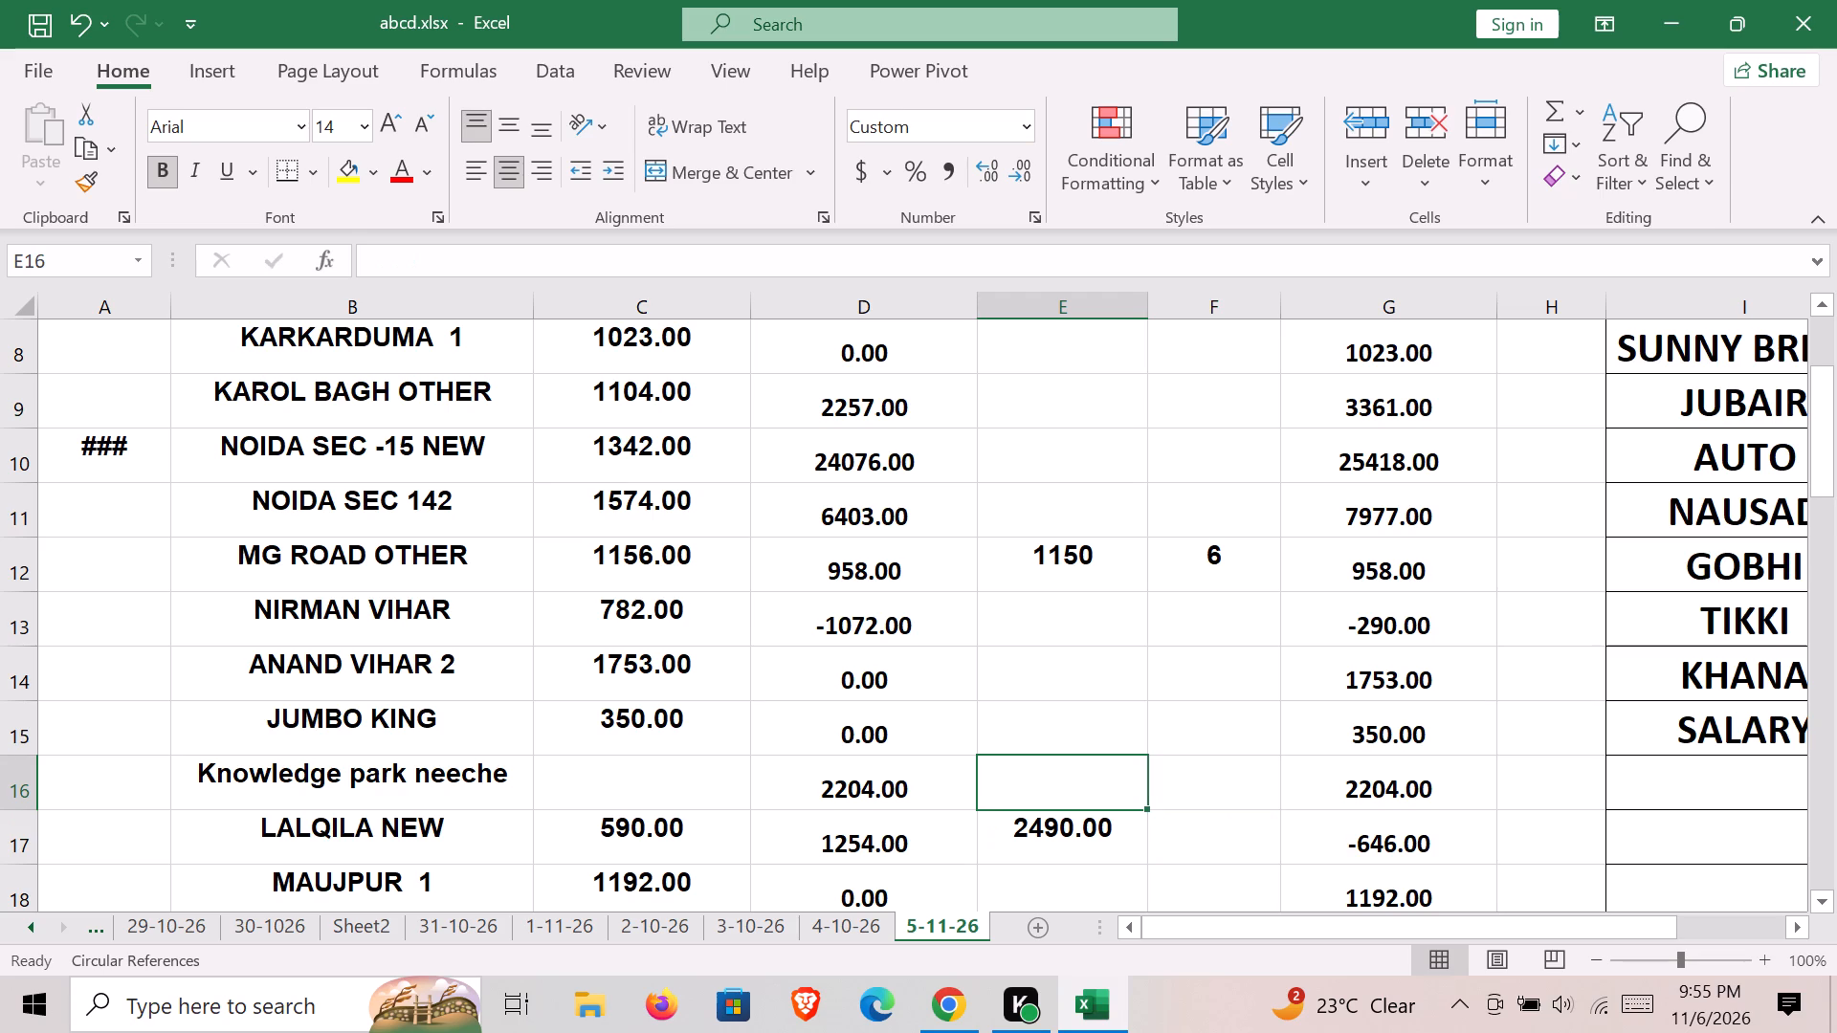
Save the workbook with the new credit entries.
{"action": "key", "text": "ctrl+s"}
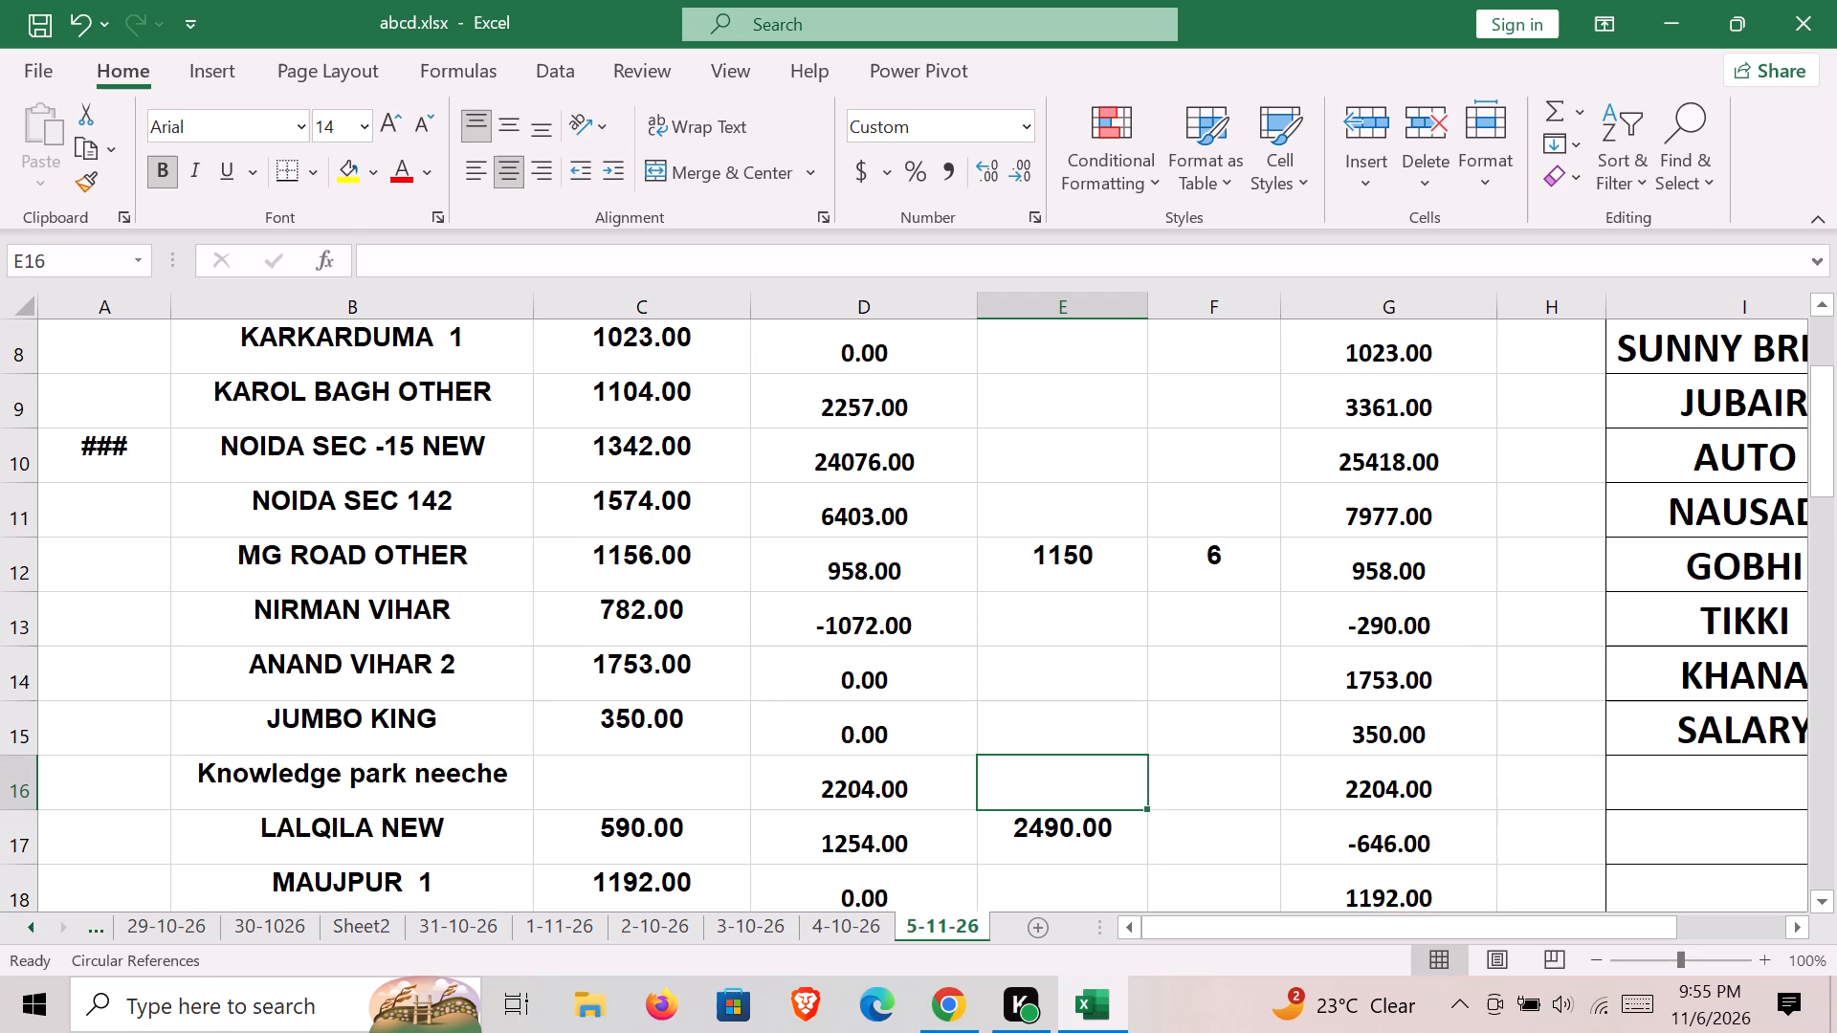
Enter a Credit Amount of 350 for JUMBO KING in row 15.
{"action": "key", "text": "Right"}
{"action": "key", "text": "Left"}
{"action": "key", "text": "Up"}
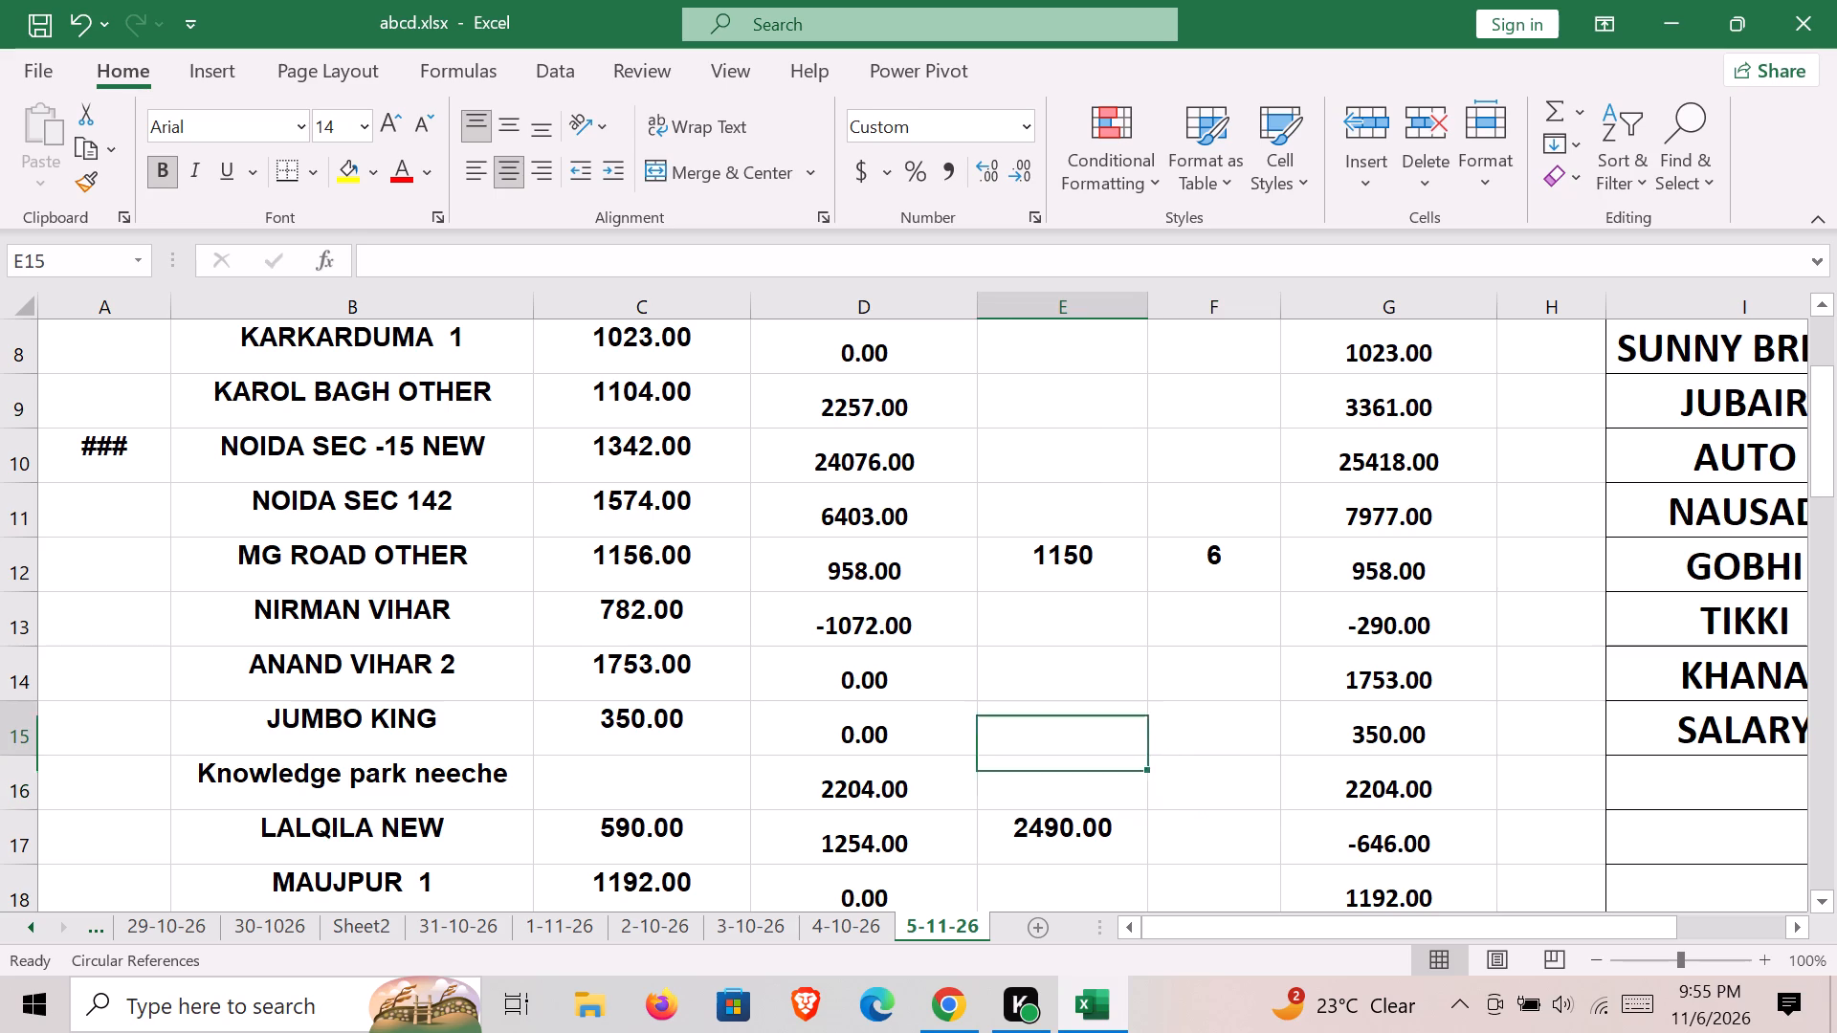
{"action": "type", "text": "350"}
{"action": "key", "text": "Up"}
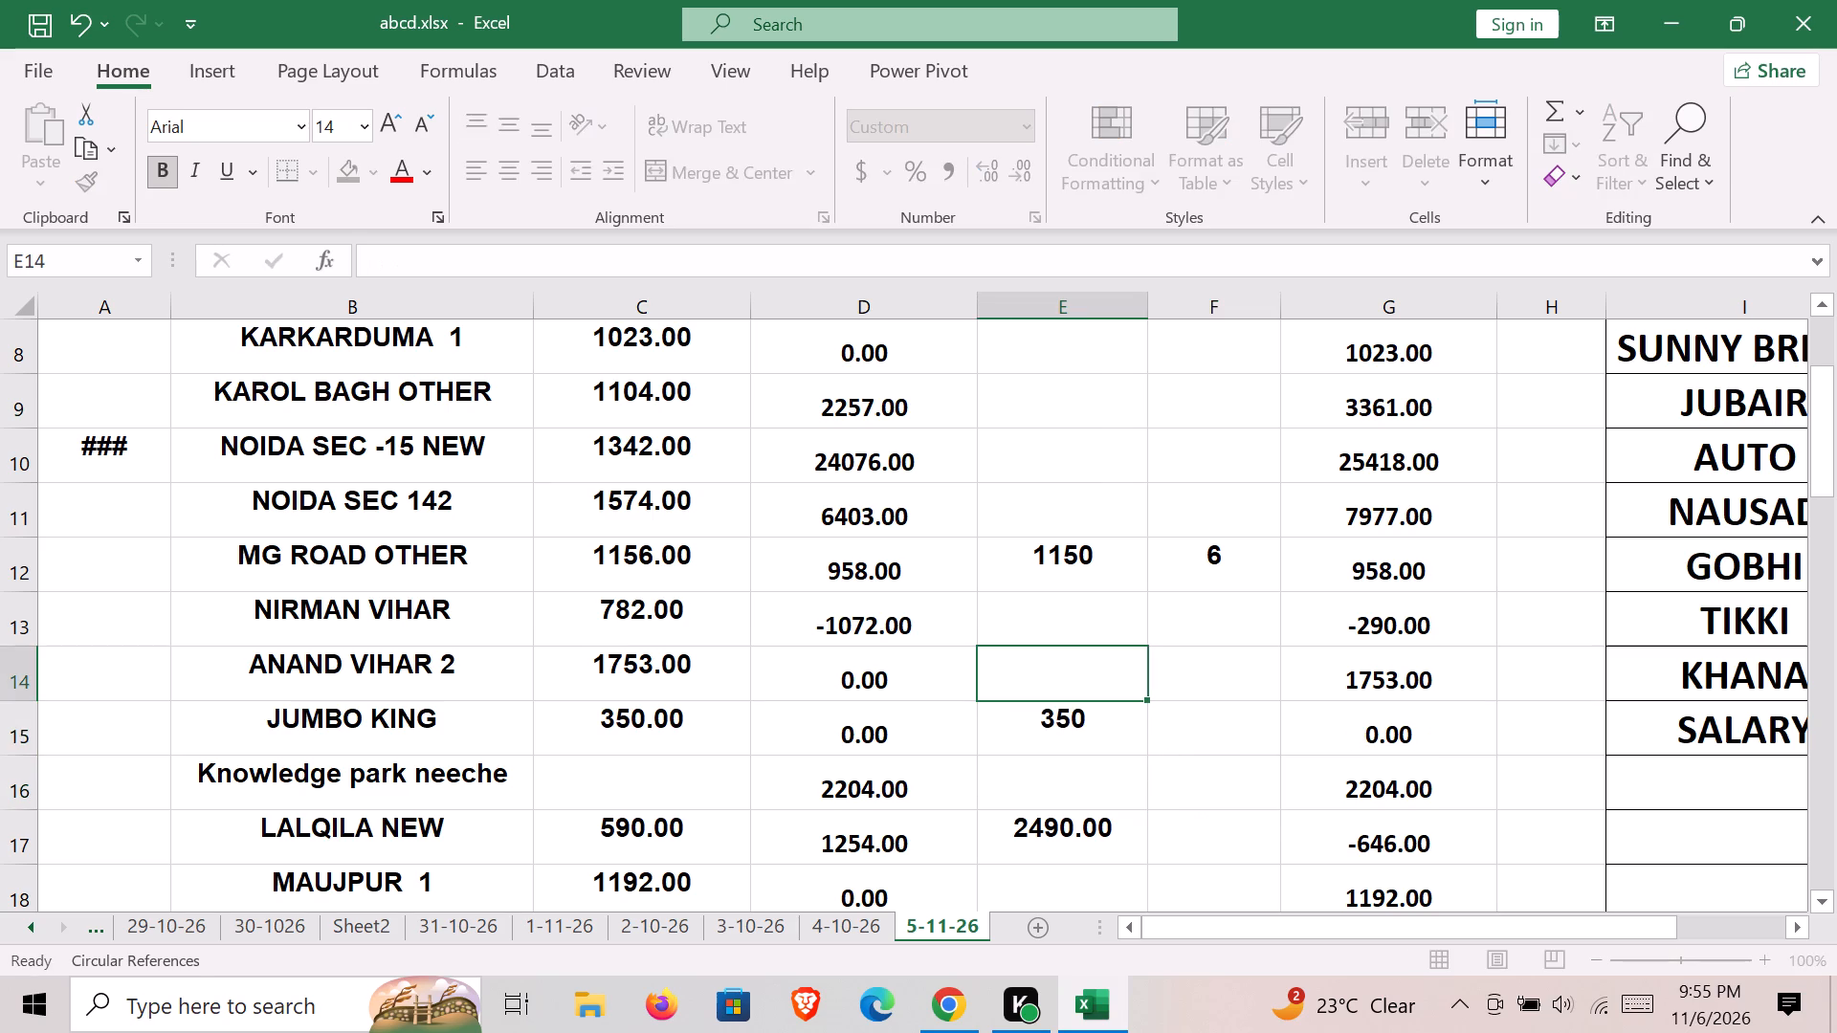
Enter a Credit Amount of 980 and an R/O of 43 for KARKARDUMA 1 in row 8.
{"action": "key", "text": "Up"}
{"action": "key", "text": "Up"}
{"action": "key", "text": "Up"}
{"action": "key", "text": "Up"}
{"action": "key", "text": "Up"}
{"action": "key", "text": "Up"}
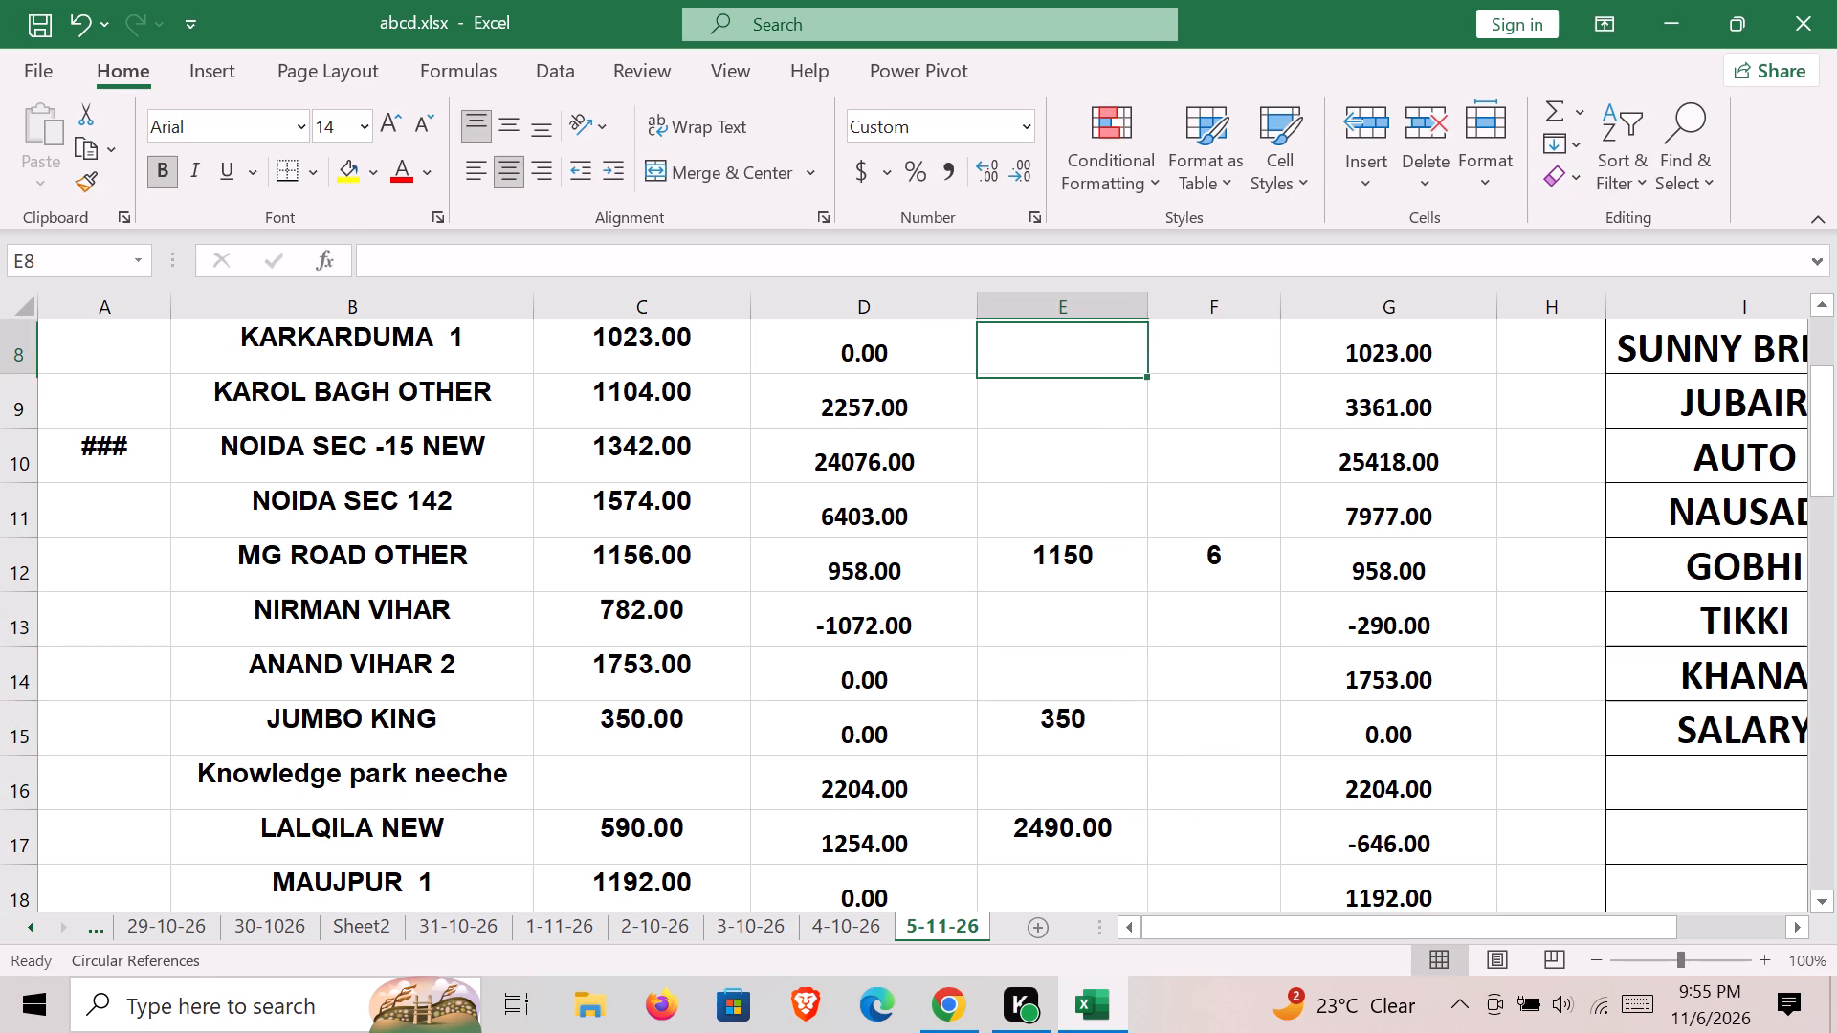
{"action": "type", "text": "980"}
{"action": "key", "text": "Right"}
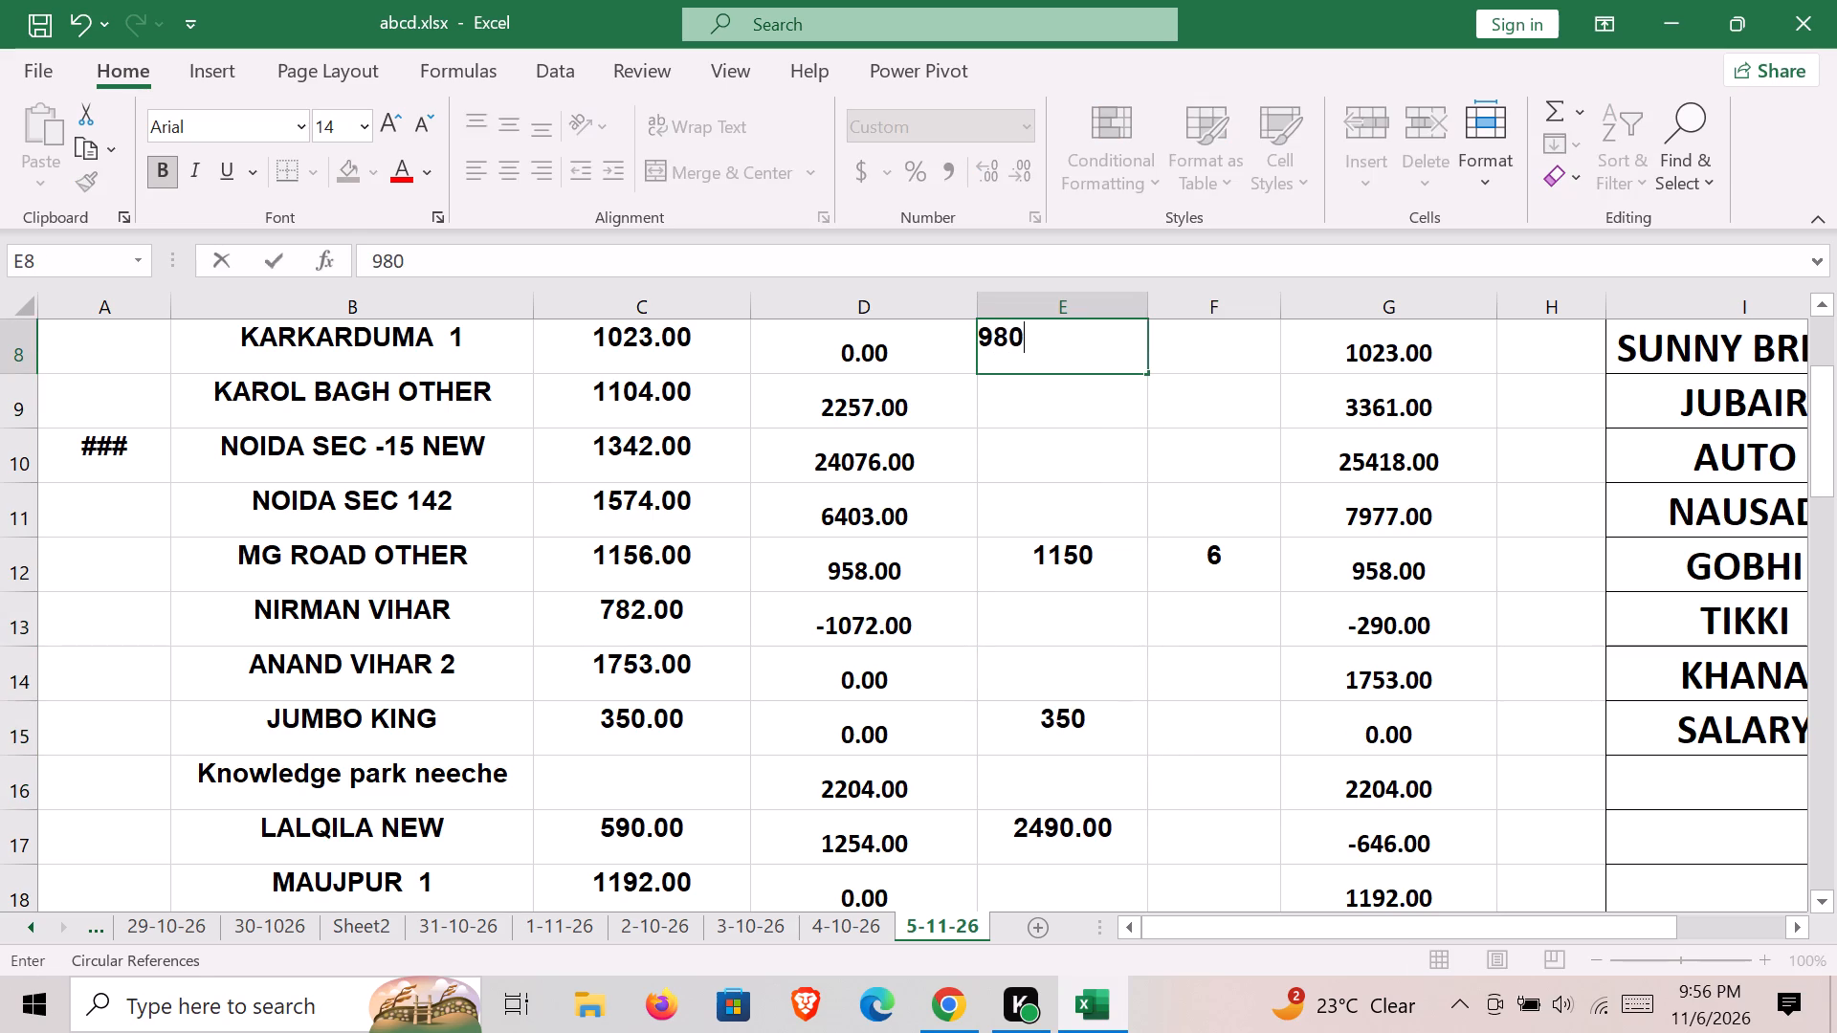
{"action": "type", "text": "43"}
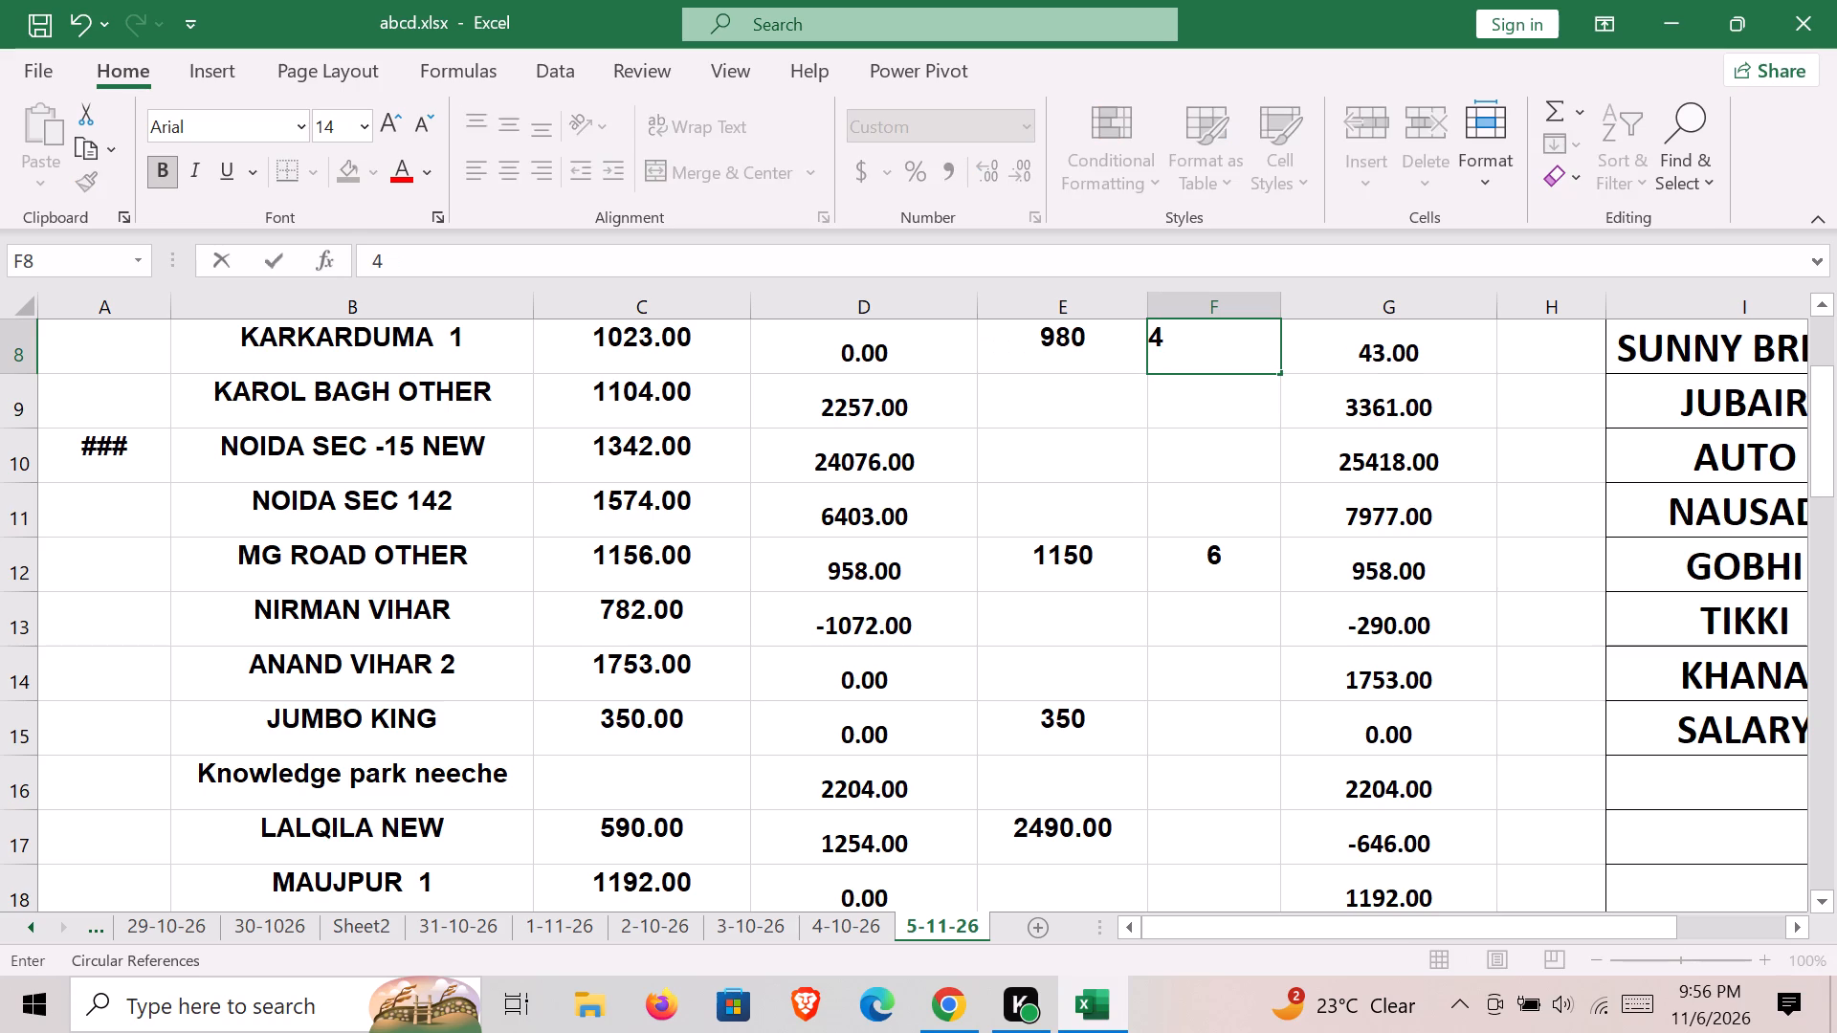
{"action": "key", "text": "Down"}
{"action": "key", "text": "Left"}
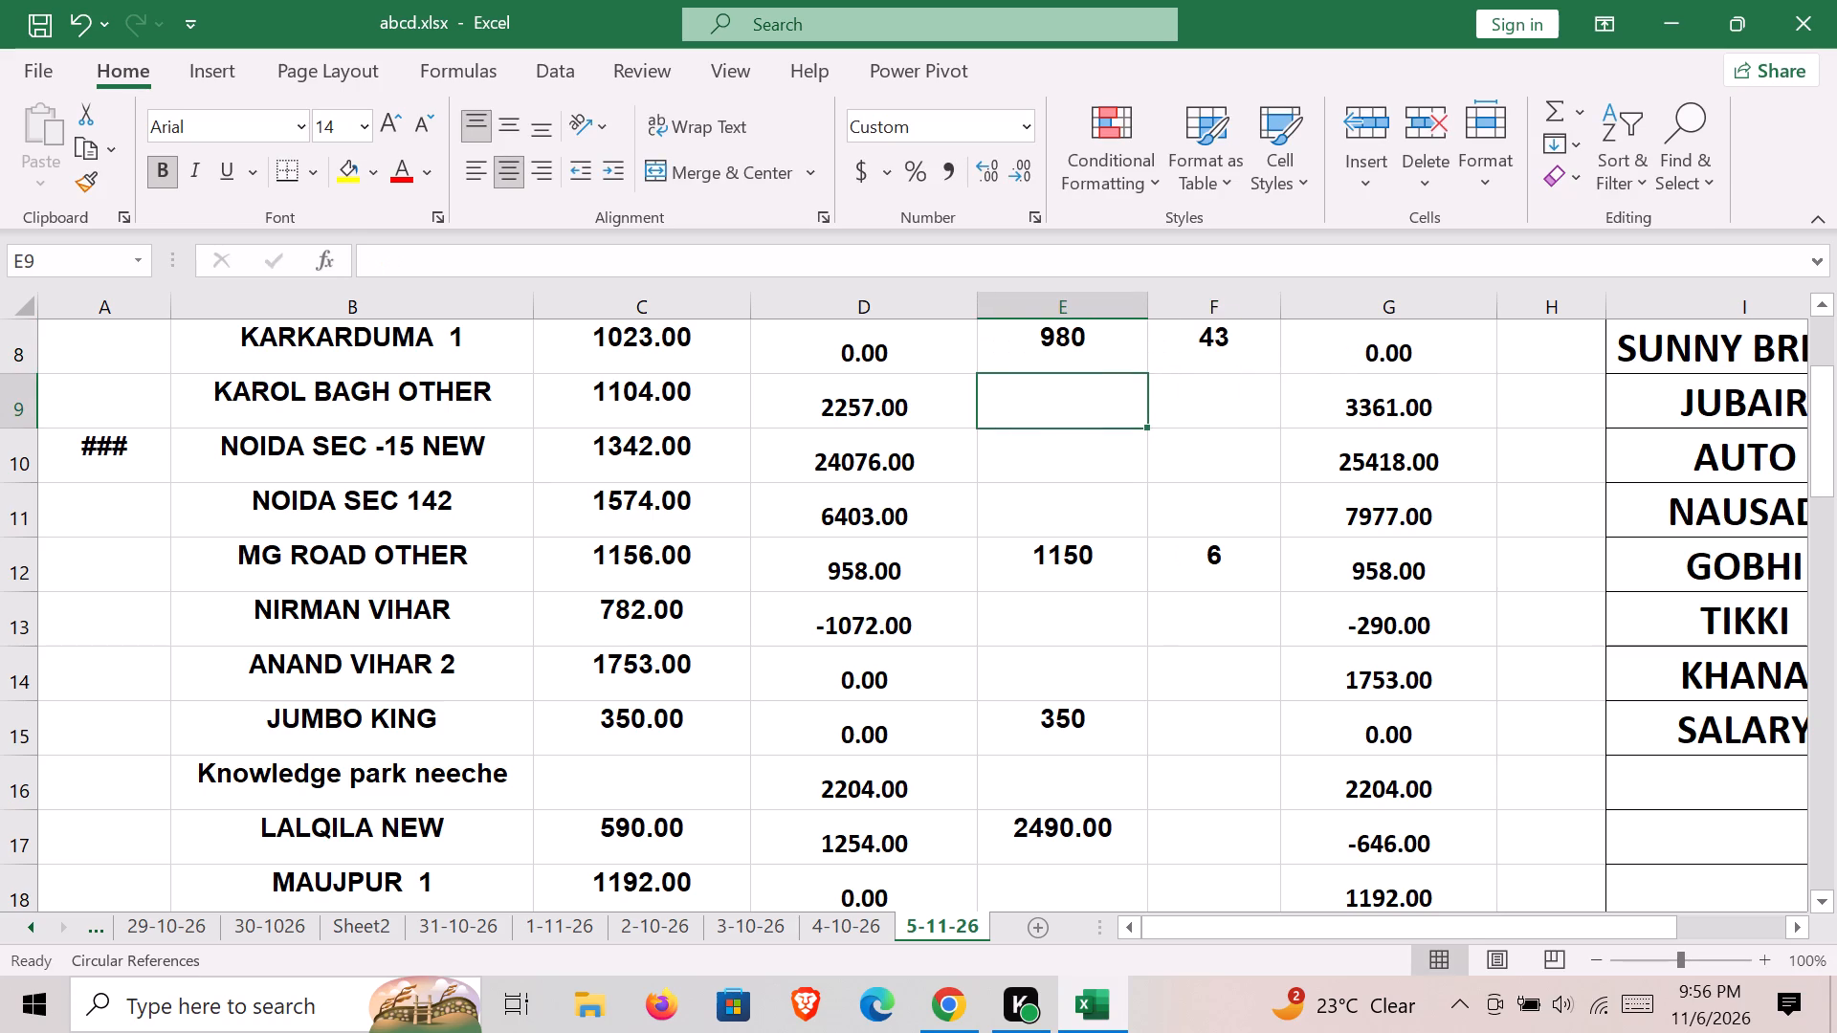
Enter a Credit Amount of 1930 for ANAND VIHAR 2 in row 14, leaving its R/O blank.
{"action": "key", "text": "Down"}
{"action": "key", "text": "Down"}
{"action": "key", "text": "Down"}
{"action": "key", "text": "Down"}
{"action": "key", "text": "Down"}
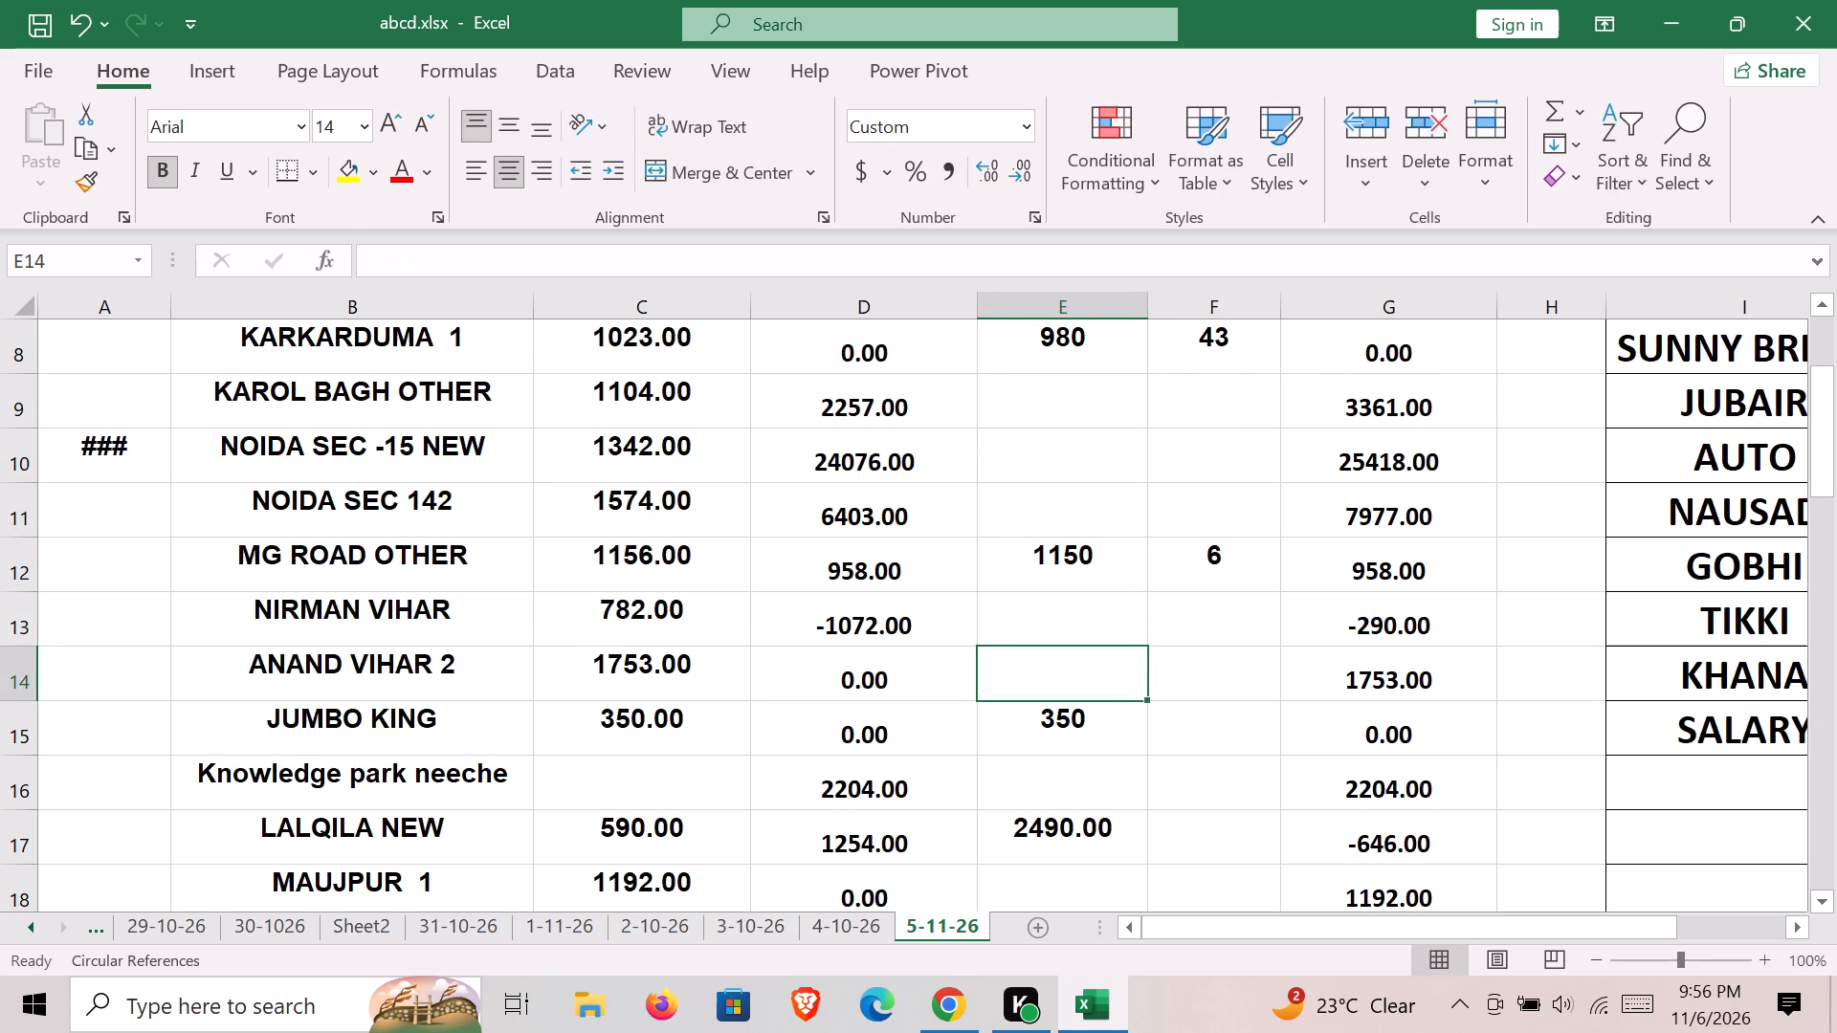
{"action": "type", "text": "1930"}
{"action": "key", "text": "Right"}
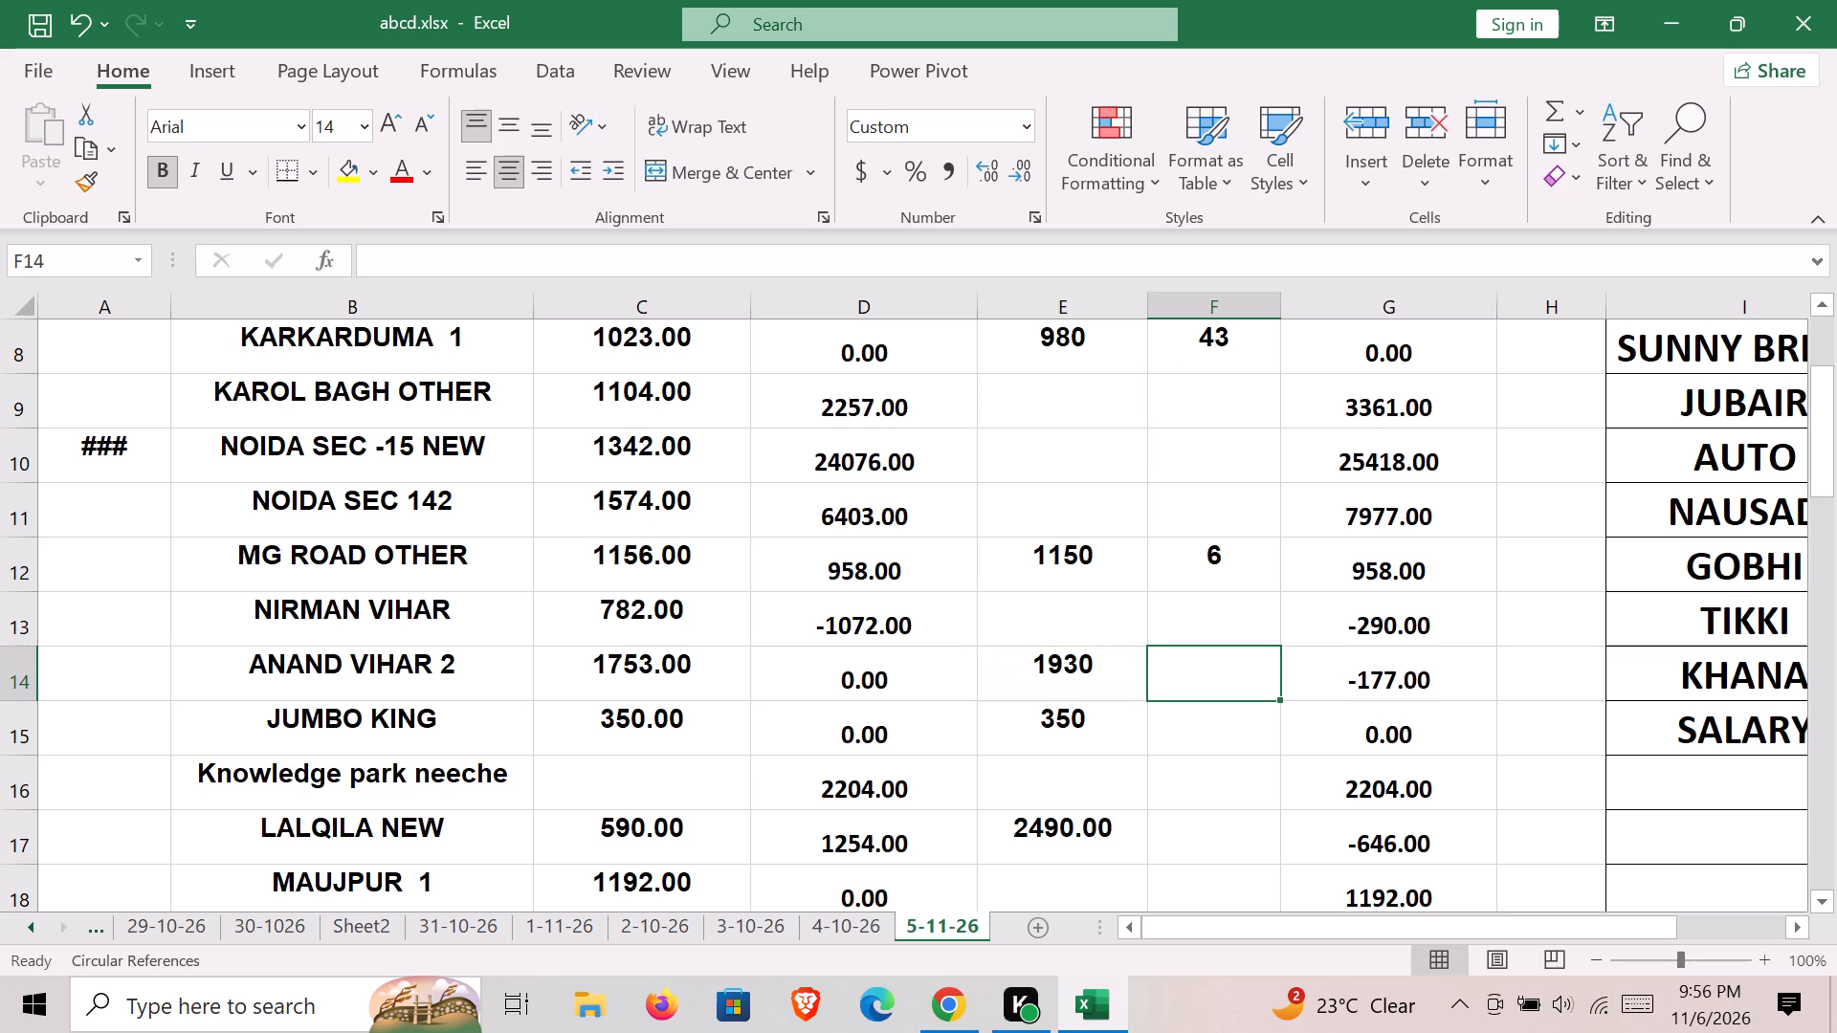
{"action": "key", "text": "Down"}
{"action": "key", "text": "Left"}
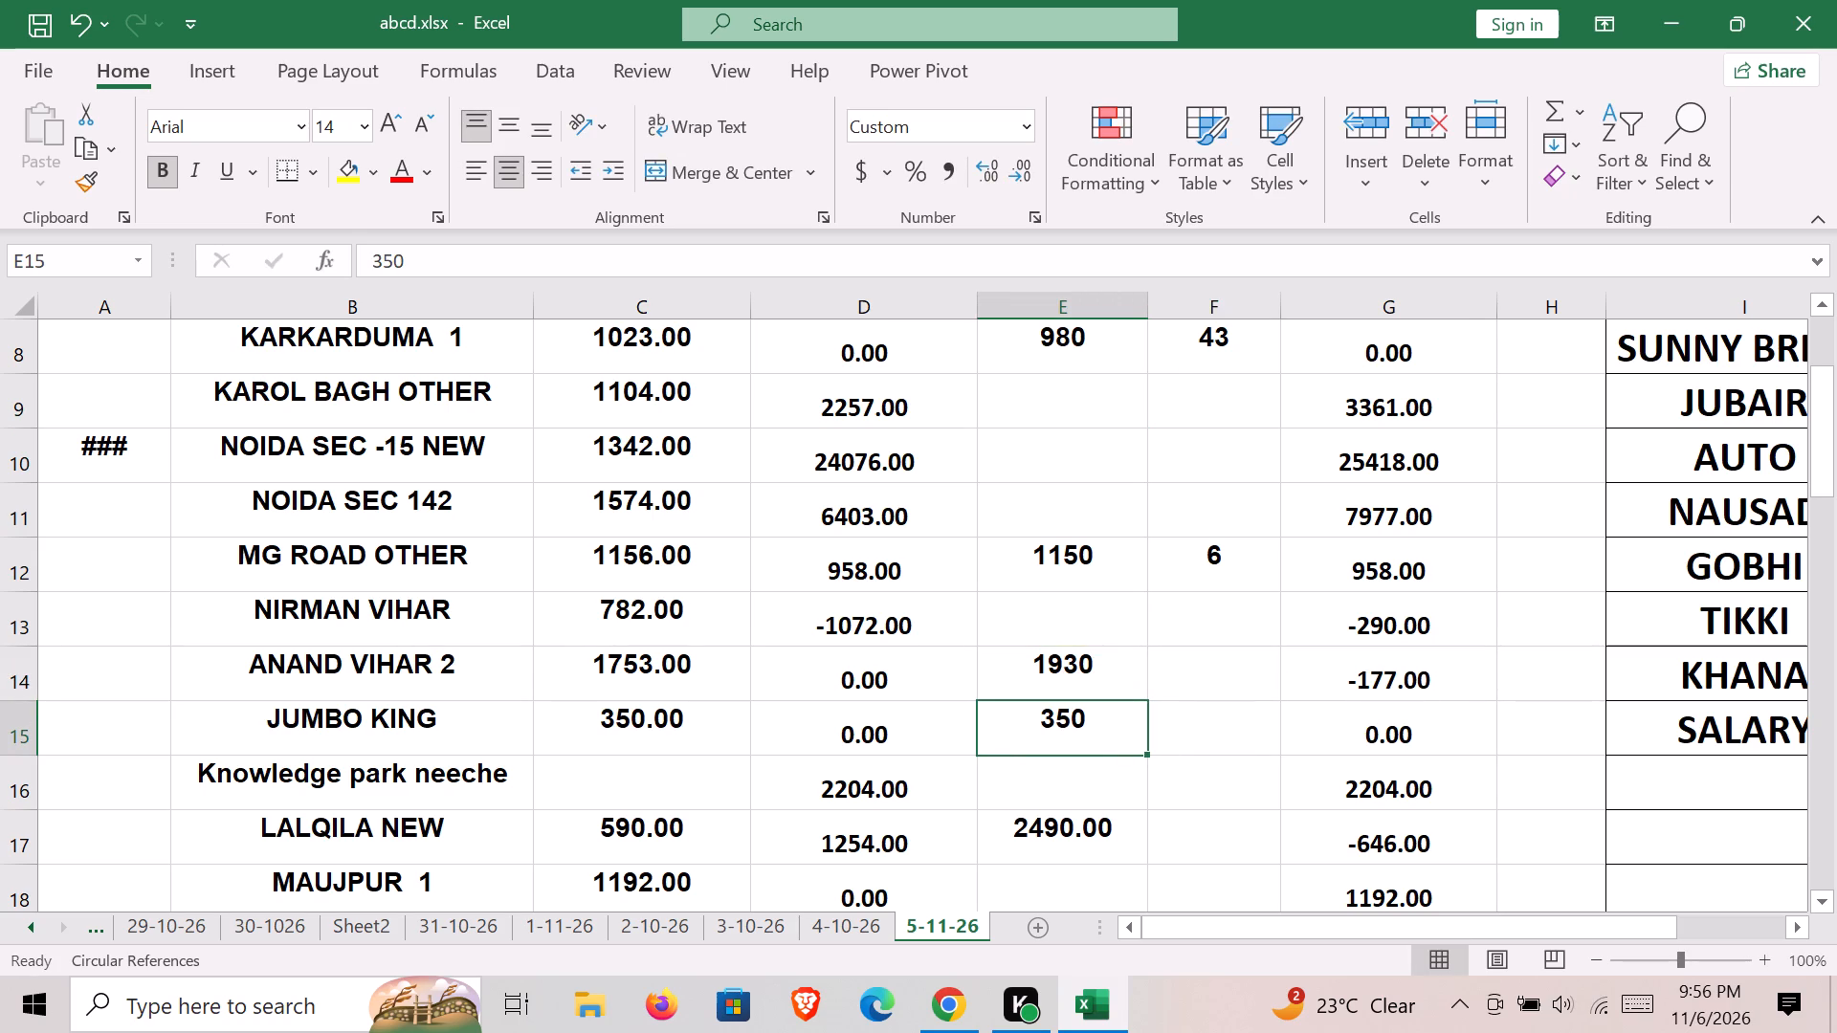
Enter a Credit Amount of 2440 for ANAND VIHAR -1 in row 23.
{"action": "key", "text": "Down"}
{"action": "key", "text": "Down"}
{"action": "key", "text": "Down"}
{"action": "key", "text": "Down"}
{"action": "key", "text": "Down"}
{"action": "key", "text": "Down"}
{"action": "key", "text": "Down"}
{"action": "key", "text": "Down"}
{"action": "key", "text": "Down"}
{"action": "key", "text": "Down"}
{"action": "key", "text": "Down"}
{"action": "key", "text": "Down"}
{"action": "key", "text": "Up"}
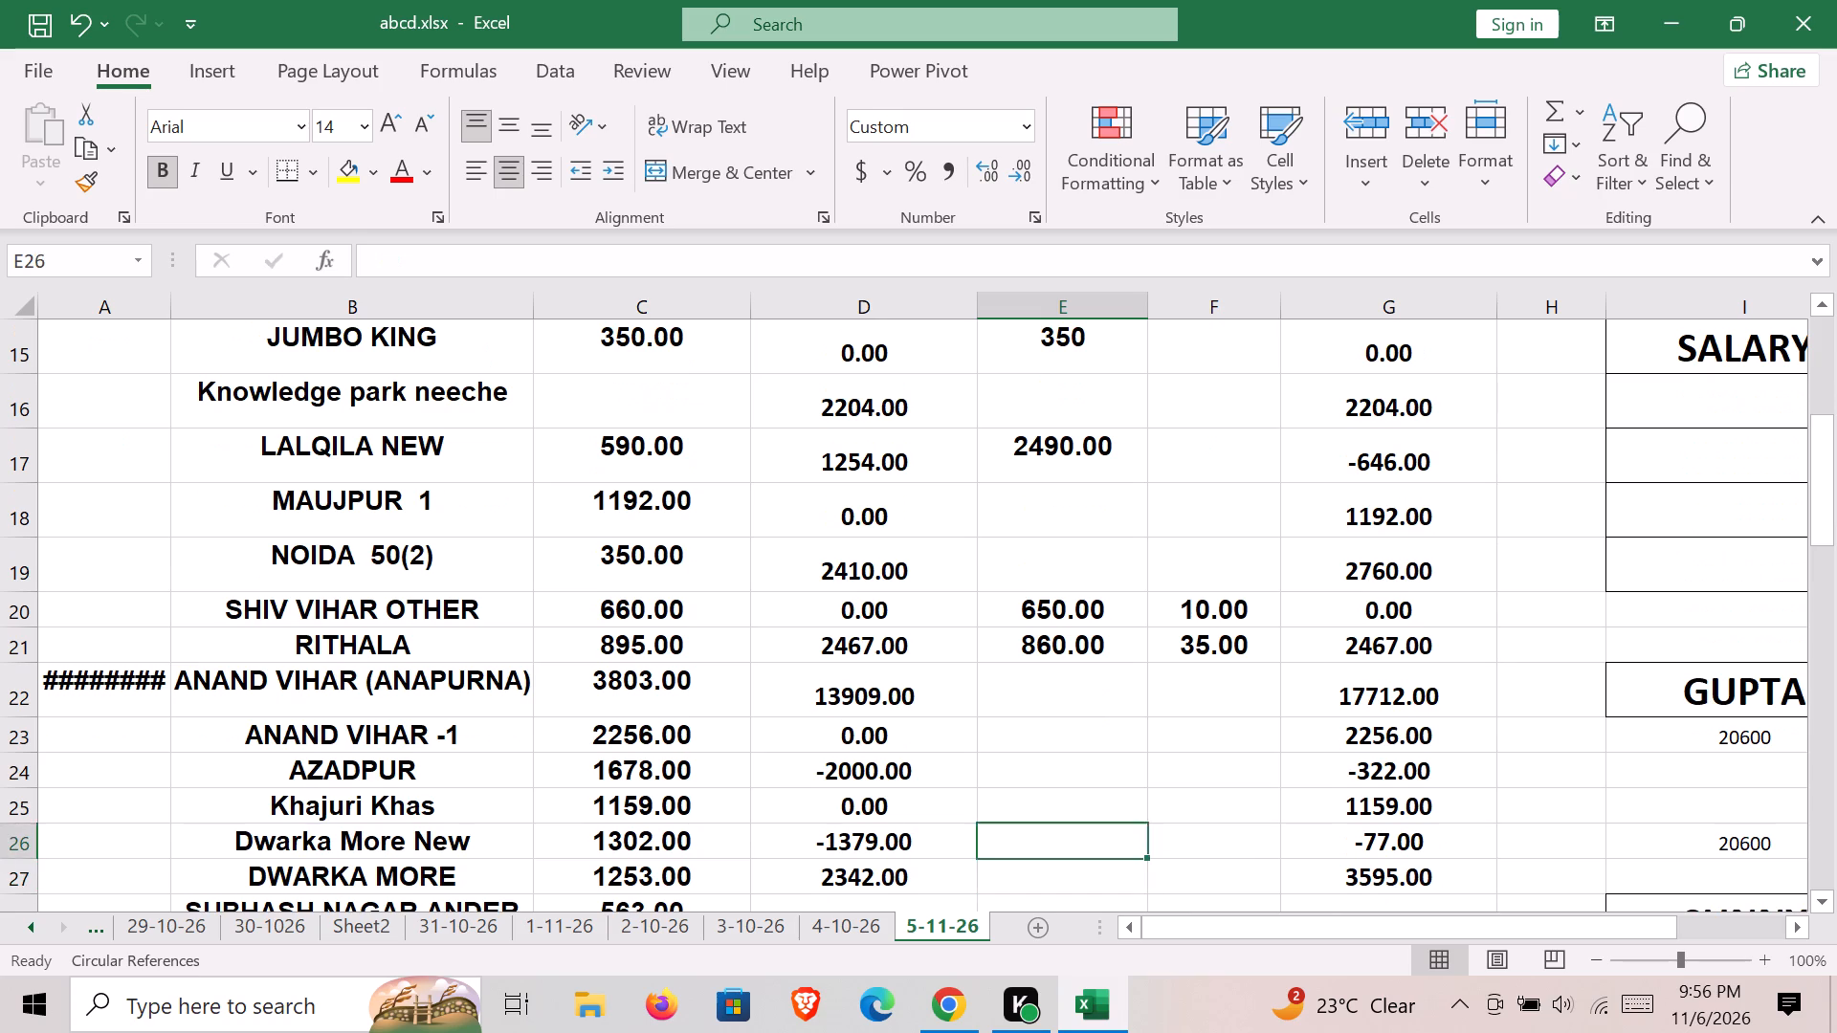
{"action": "key", "text": "Up"}
{"action": "key", "text": "Up"}
{"action": "key", "text": "Up"}
{"action": "type", "text": "2440"}
{"action": "key", "text": "Down"}
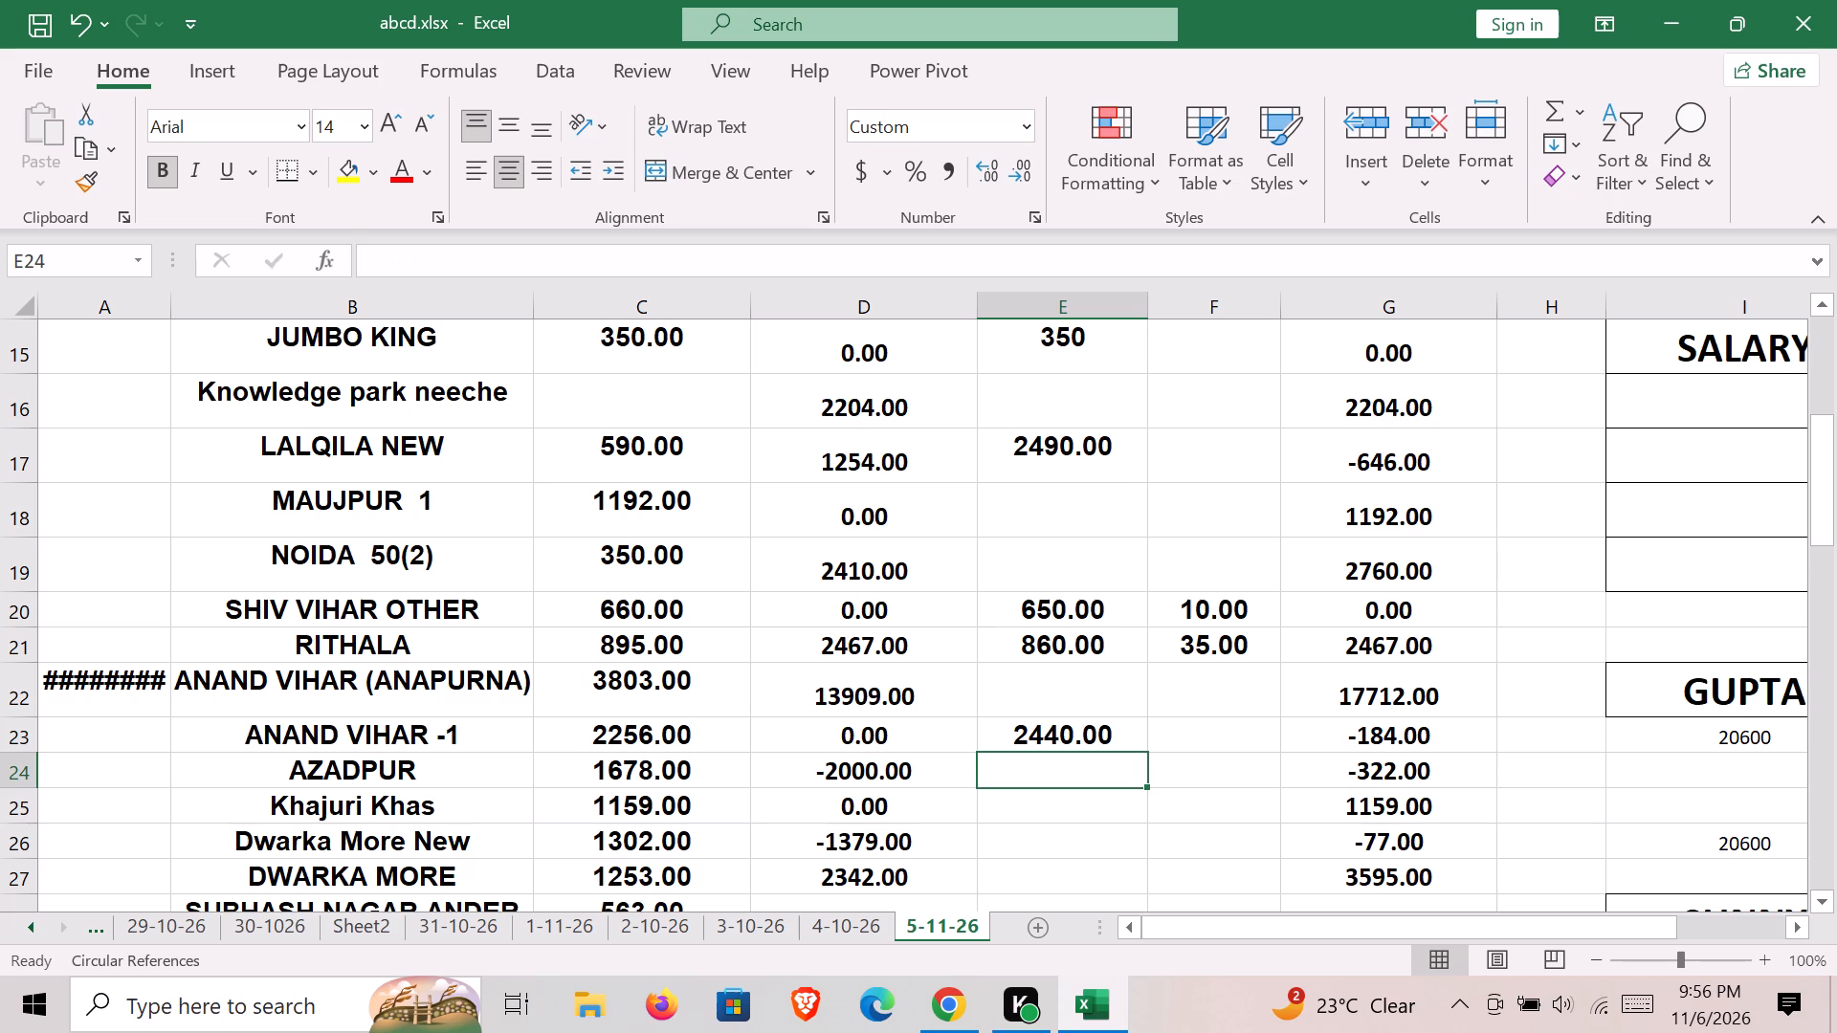
Enter a Credit Amount of 700 and an R/O of 42 for MAUJPUR 2 in row 34.
{"action": "key", "text": "Down"}
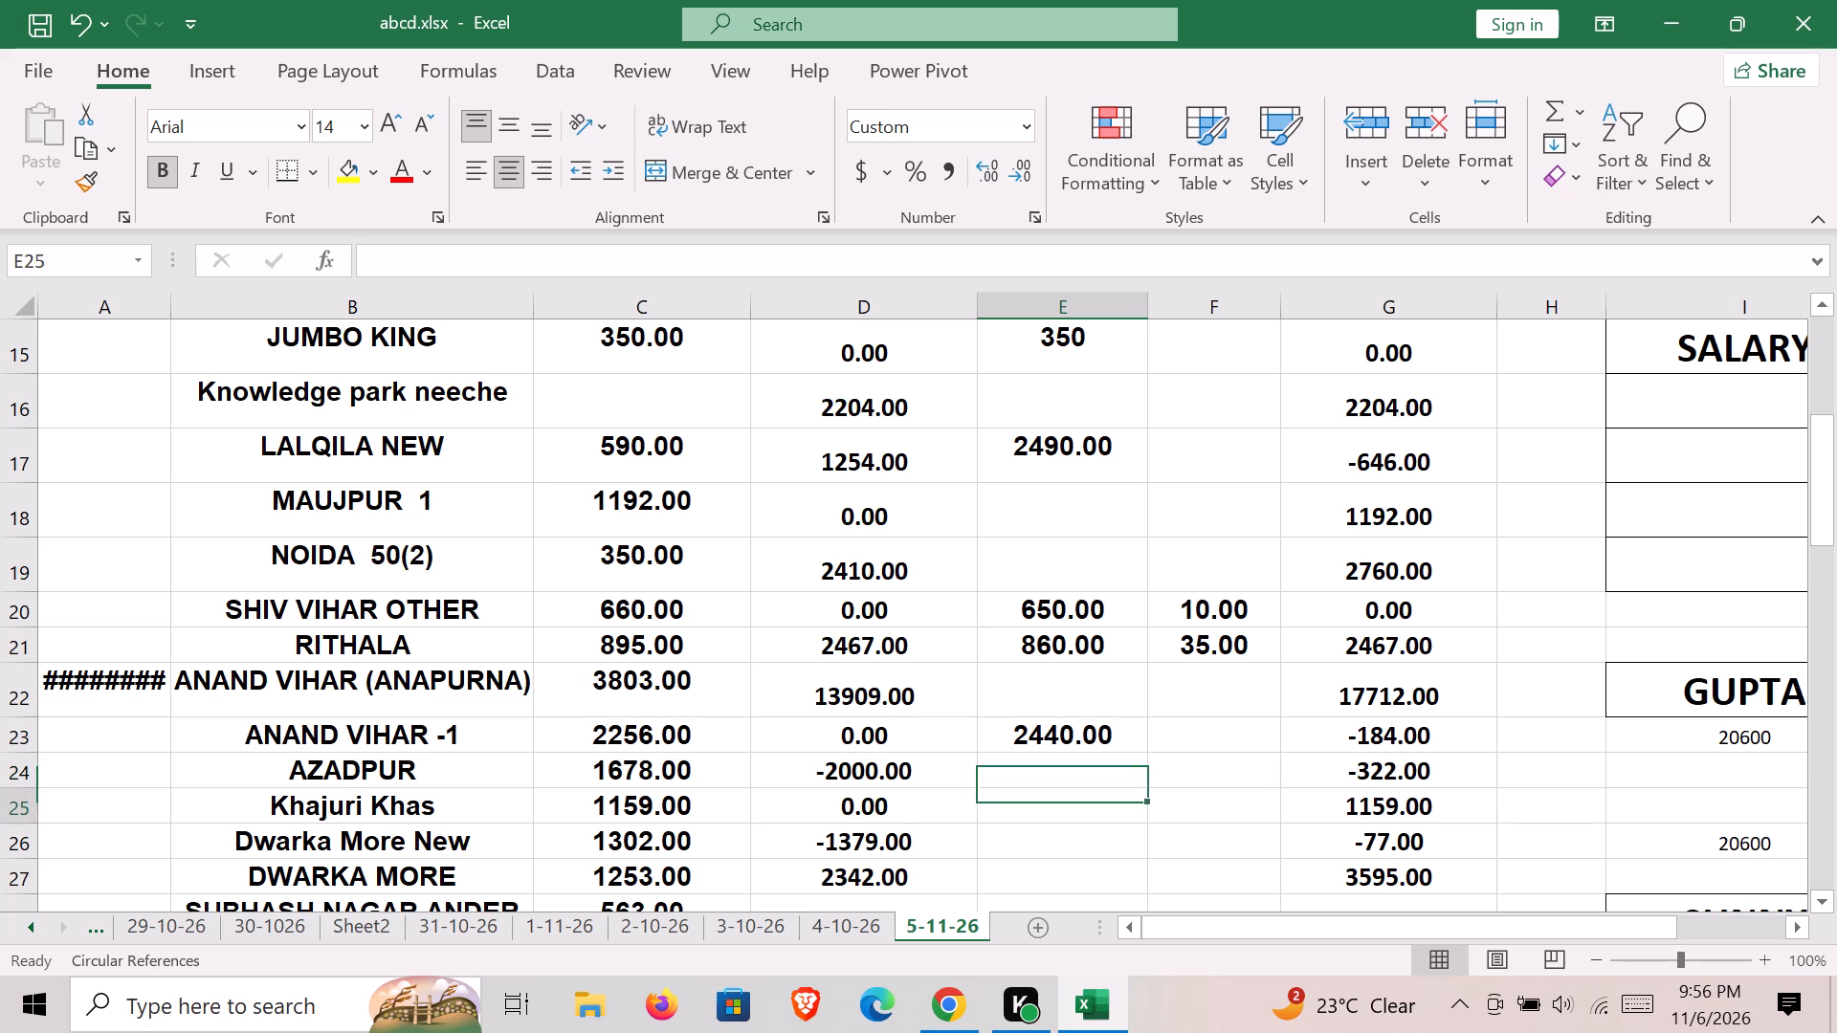
{"action": "key", "text": "Down"}
{"action": "key", "text": "Down"}
{"action": "key", "text": "Down"}
{"action": "key", "text": "Down"}
{"action": "key", "text": "Down"}
{"action": "key", "text": "Down"}
{"action": "key", "text": "Down"}
{"action": "key", "text": "Down"}
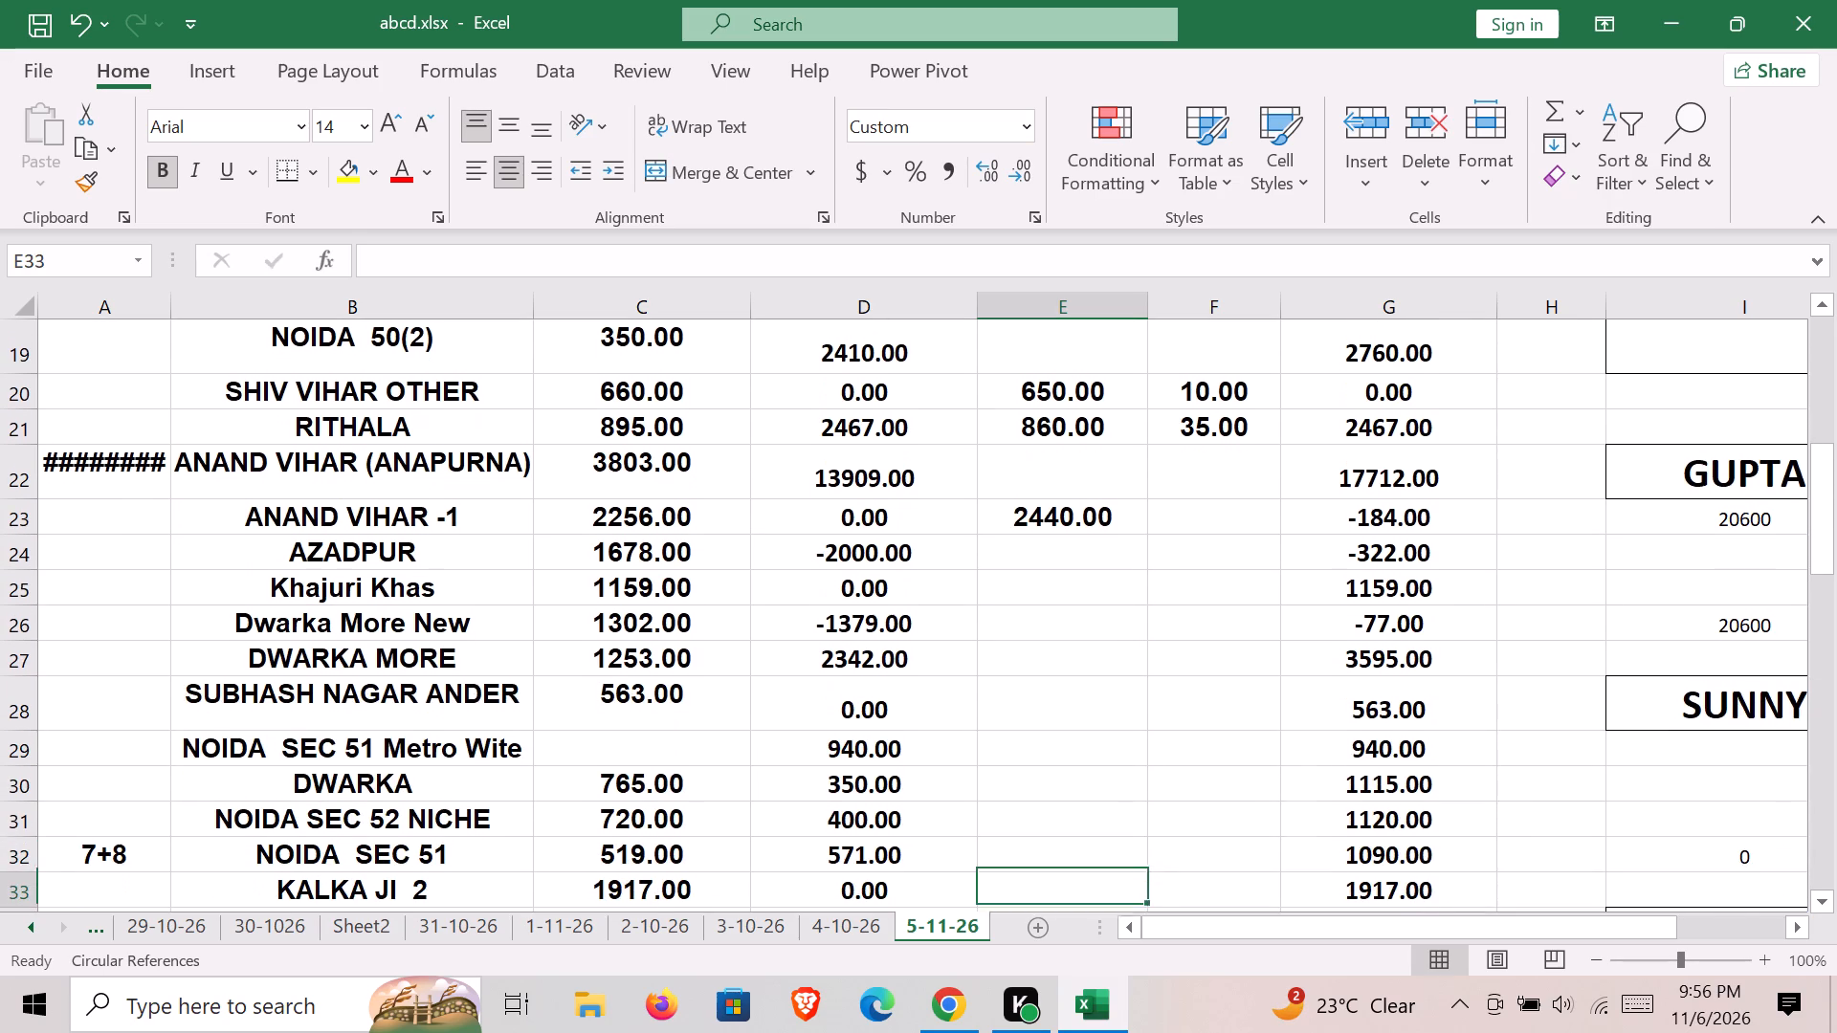
{"action": "key", "text": "Down"}
{"action": "key", "text": "Down"}
{"action": "key", "text": "Up"}
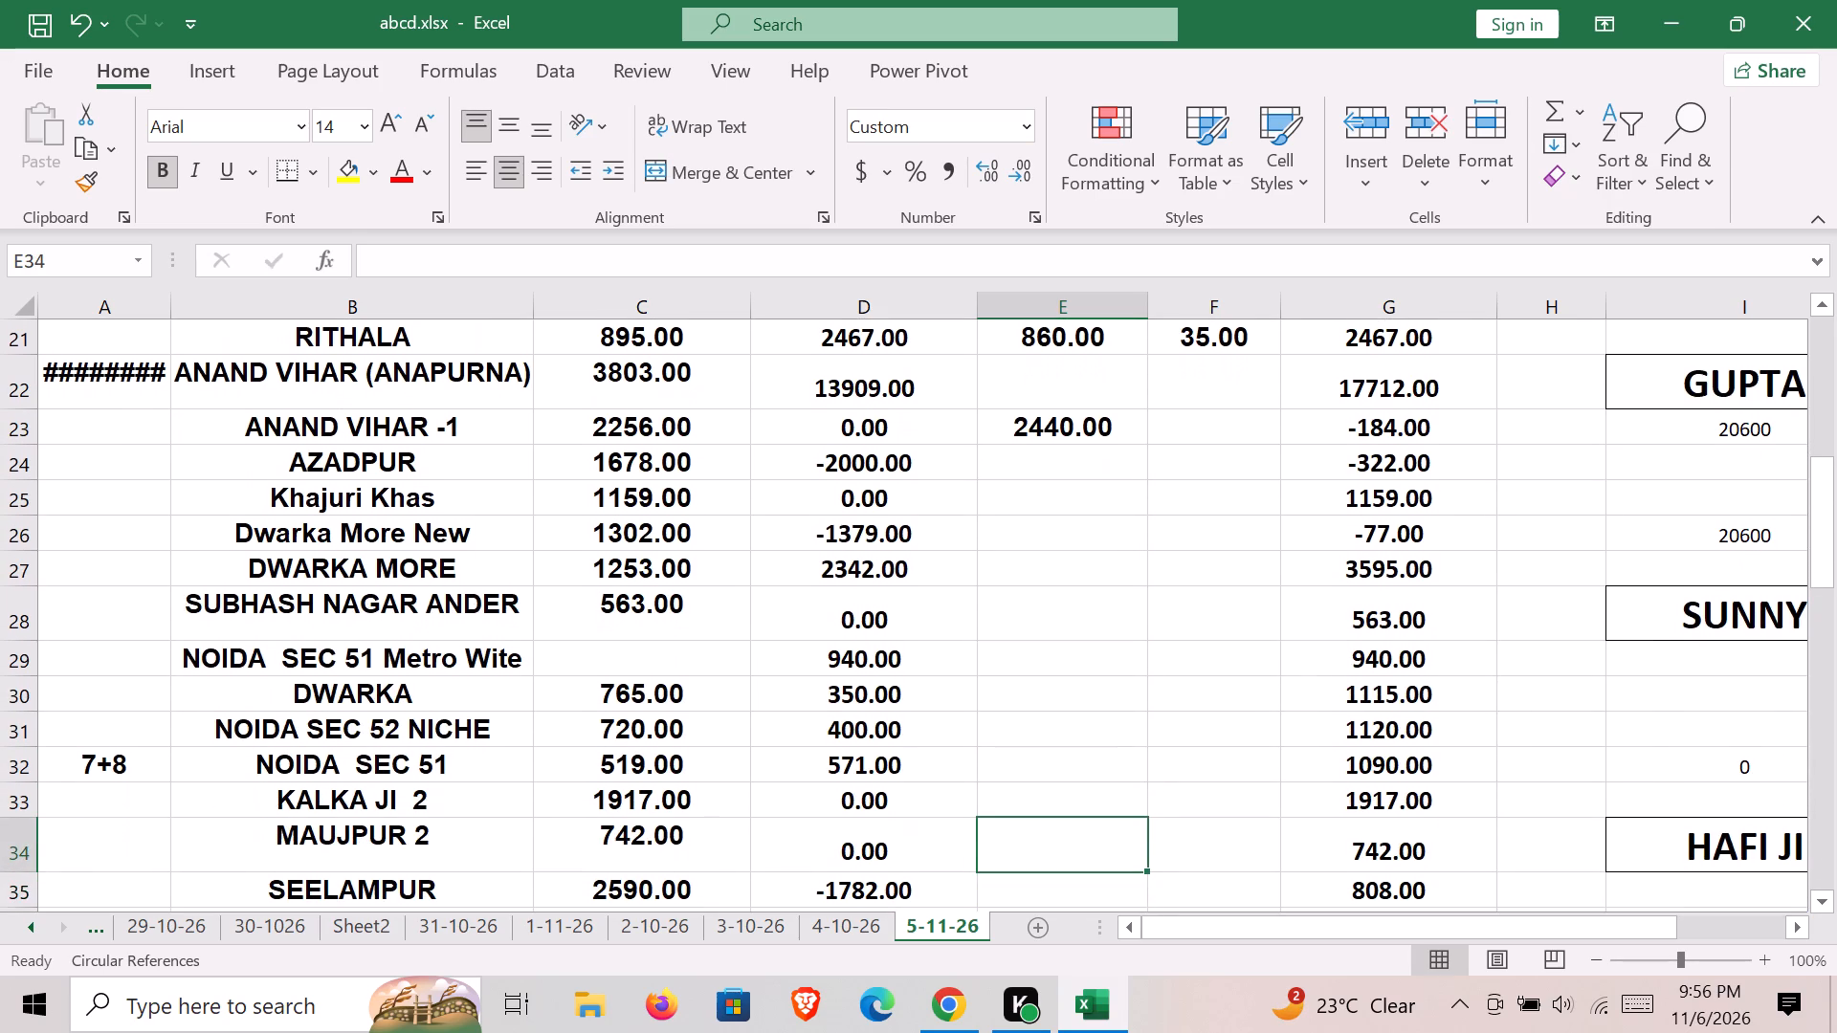
{"action": "type", "text": "700"}
{"action": "key", "text": "Right"}
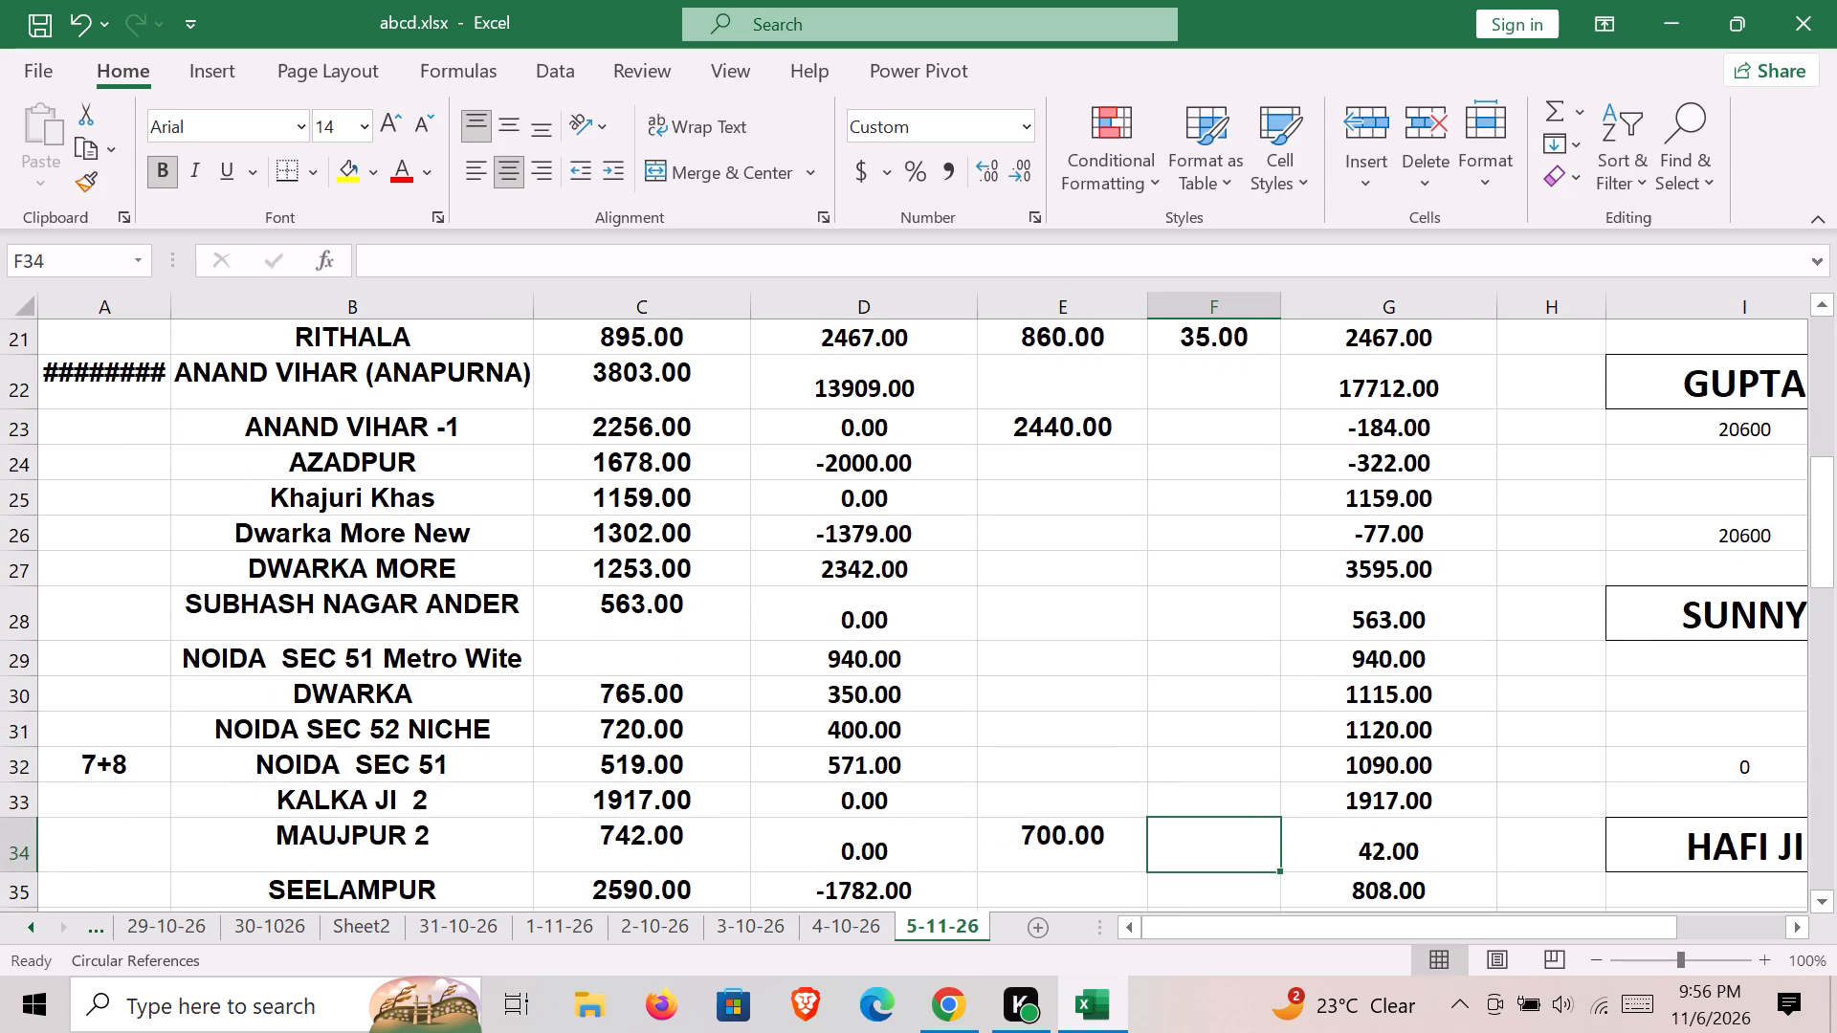
{"action": "type", "text": "42"}
{"action": "key", "text": "Right"}
Enter a Credit Amount of 2550 and an R/O of 40 for SEELAMPUR in row 35.
{"action": "key", "text": "Down"}
{"action": "key", "text": "Left"}
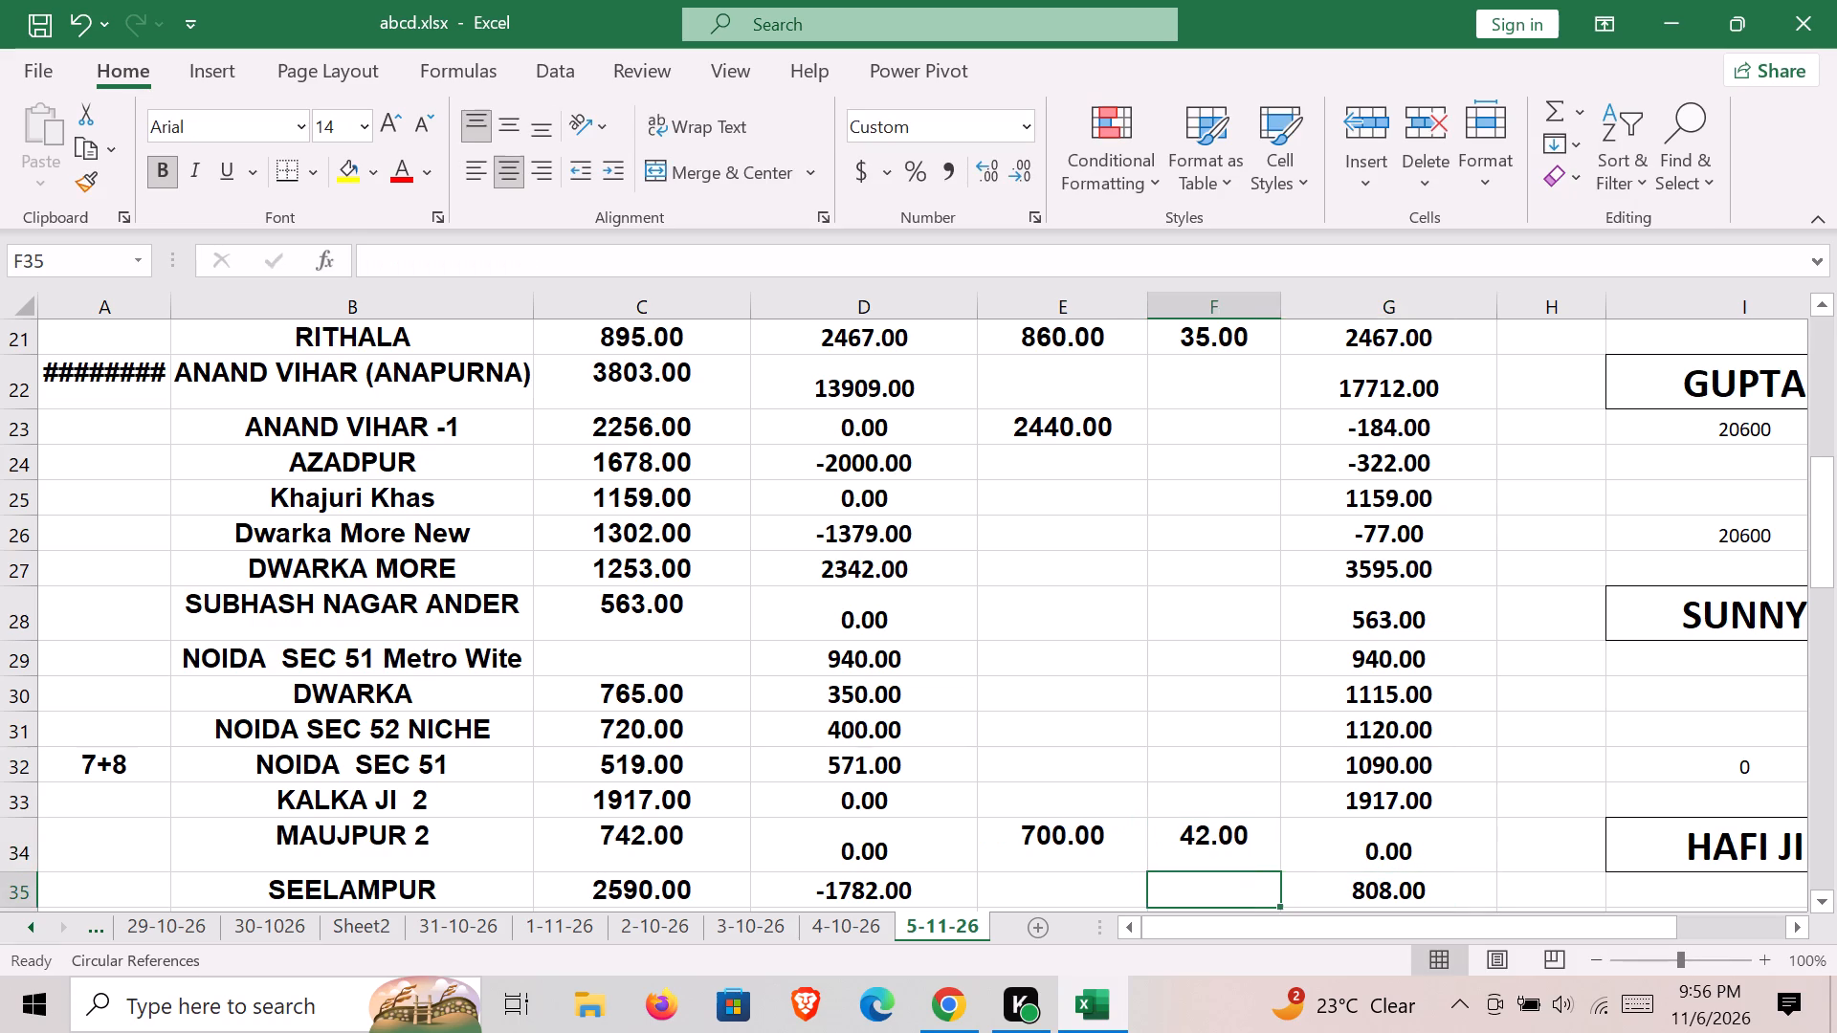
{"action": "key", "text": "Left"}
{"action": "type", "text": "2550"}
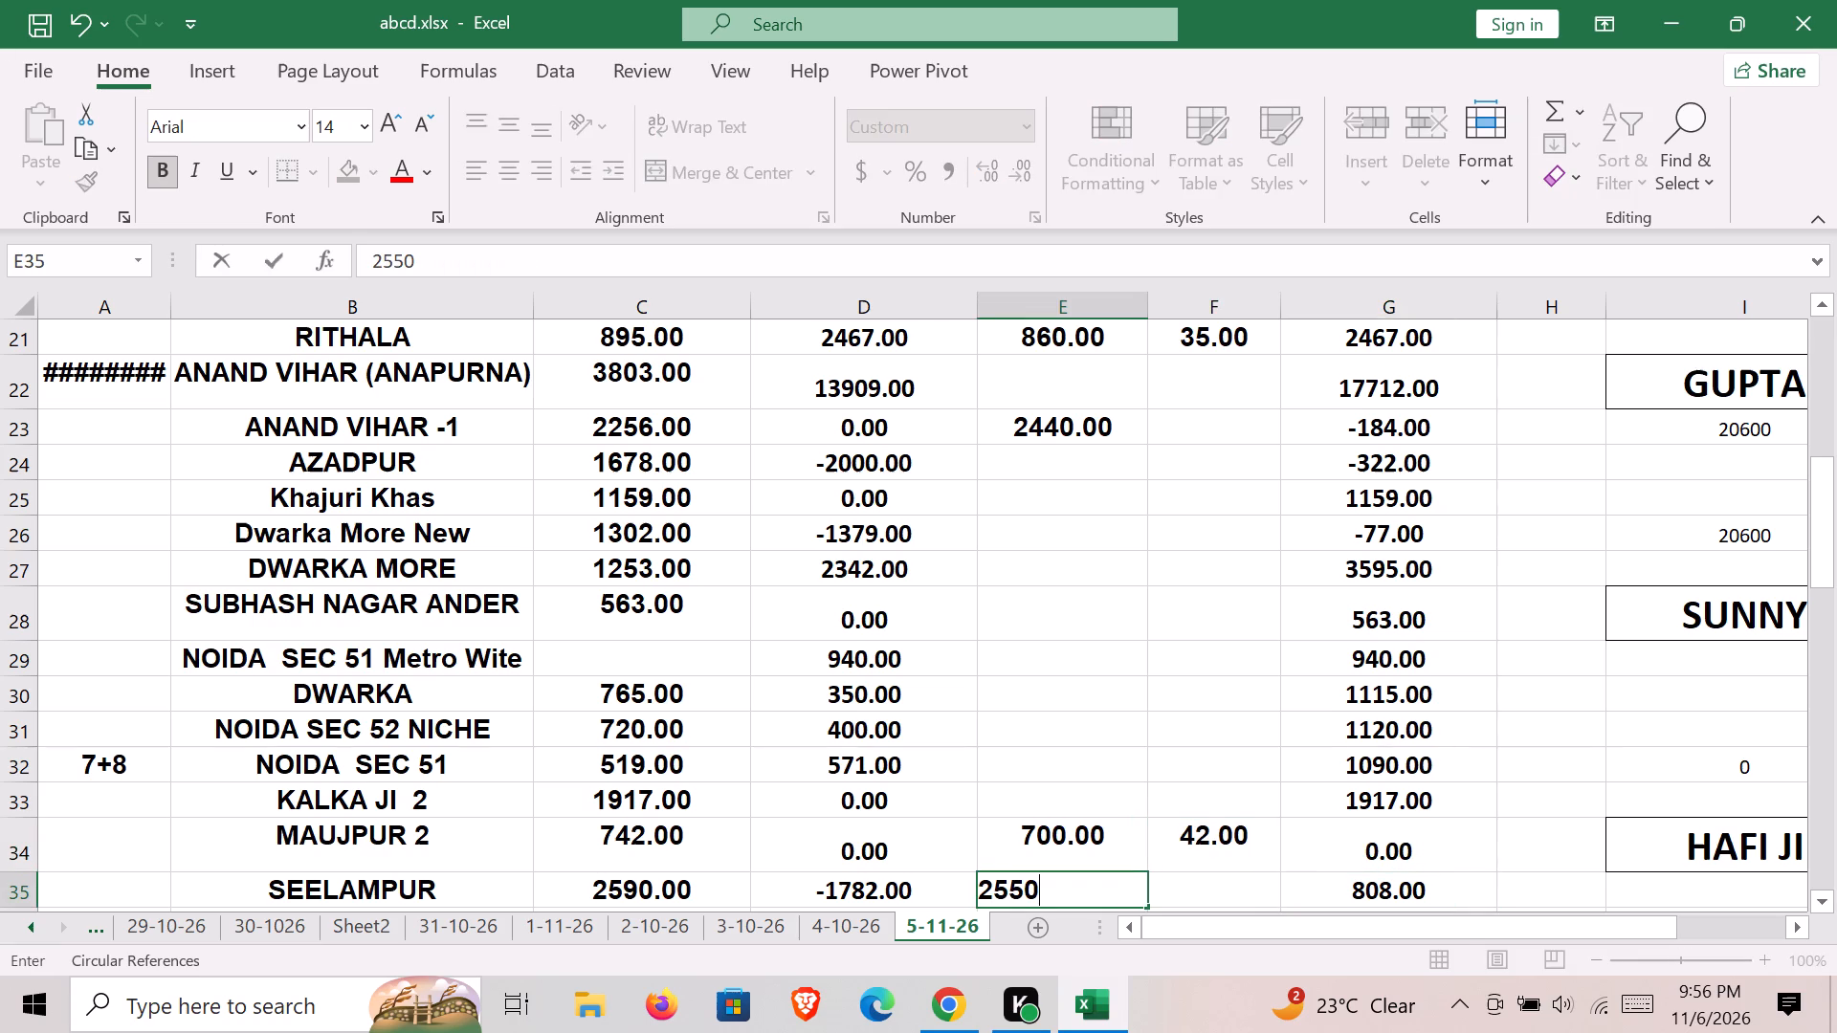
{"action": "key", "text": "Right"}
{"action": "type", "text": "40"}
{"action": "key", "text": "Down"}
{"action": "key", "text": "Left"}
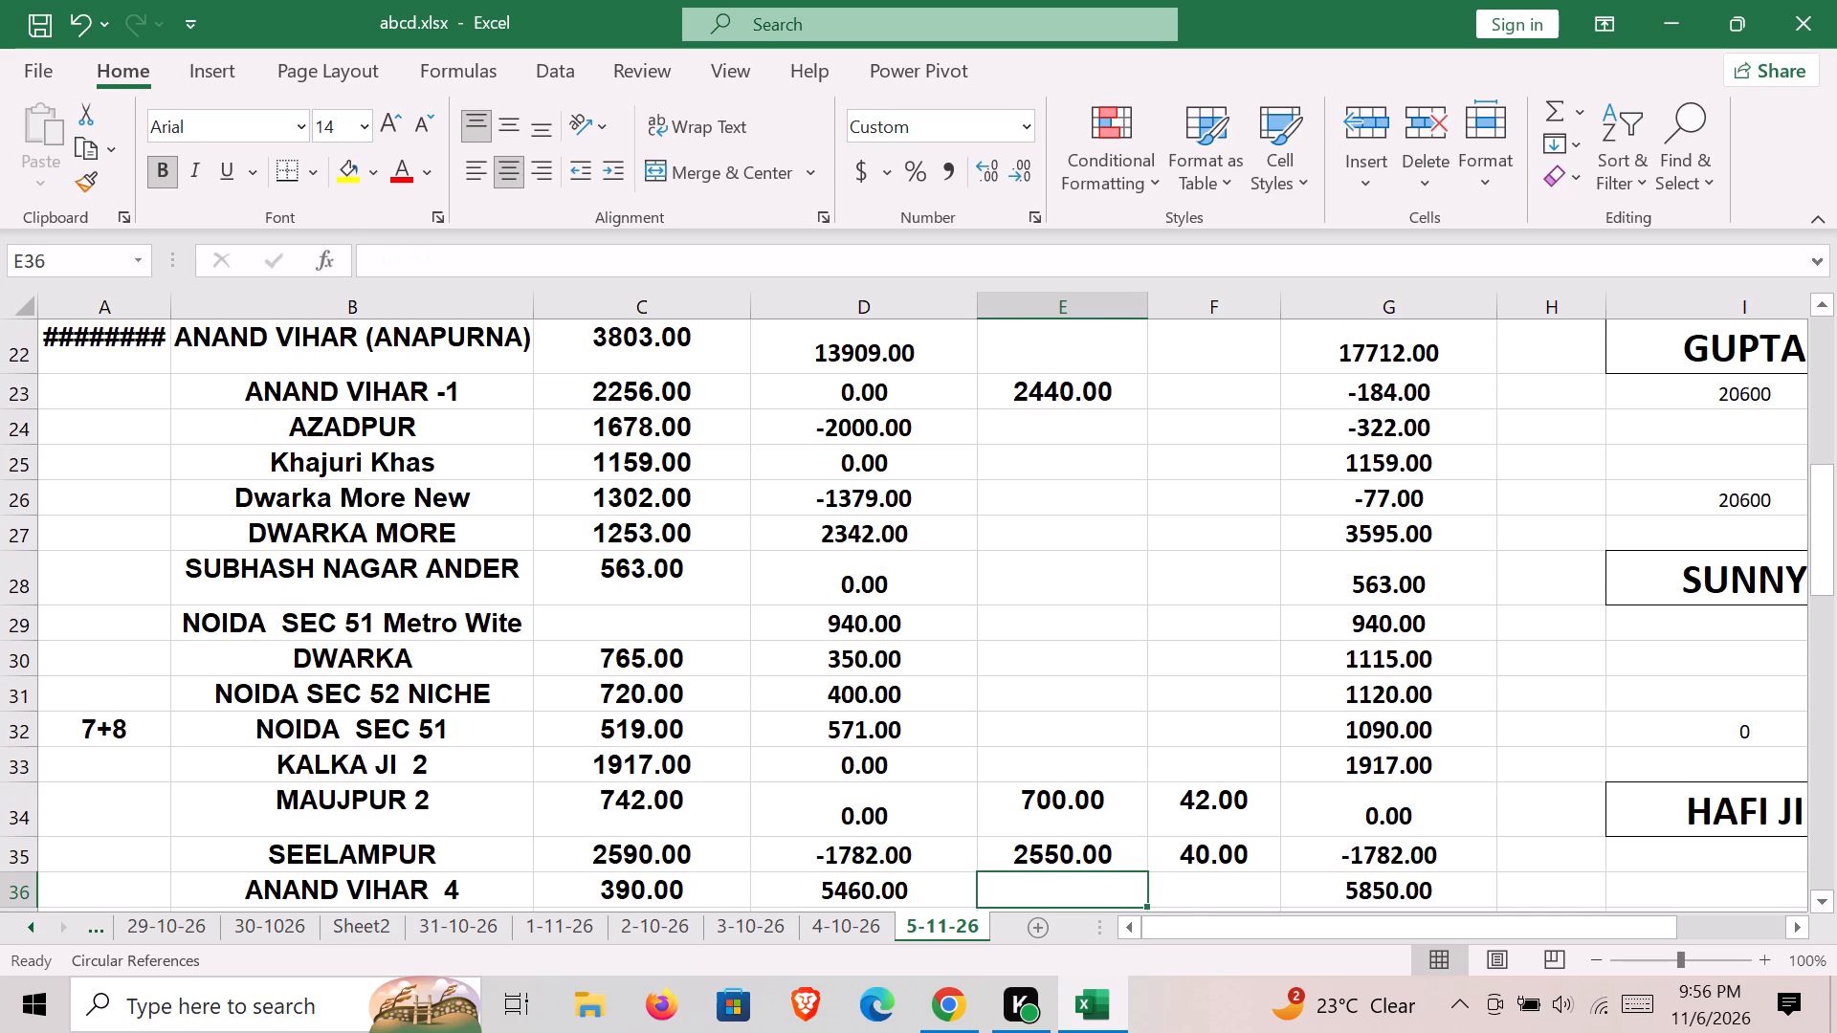
Save the workbook with the latest credit and R/O entries.
{"action": "key", "text": "ctrl+s"}
Go to the Credit Amount cell for AIMS in row 42.
{"action": "key", "text": "Down"}
{"action": "key", "text": "Down"}
{"action": "key", "text": "Down"}
{"action": "key", "text": "Down"}
{"action": "key", "text": "Down"}
{"action": "key", "text": "Down"}
{"action": "key", "text": "Down"}
{"action": "key", "text": "Down"}
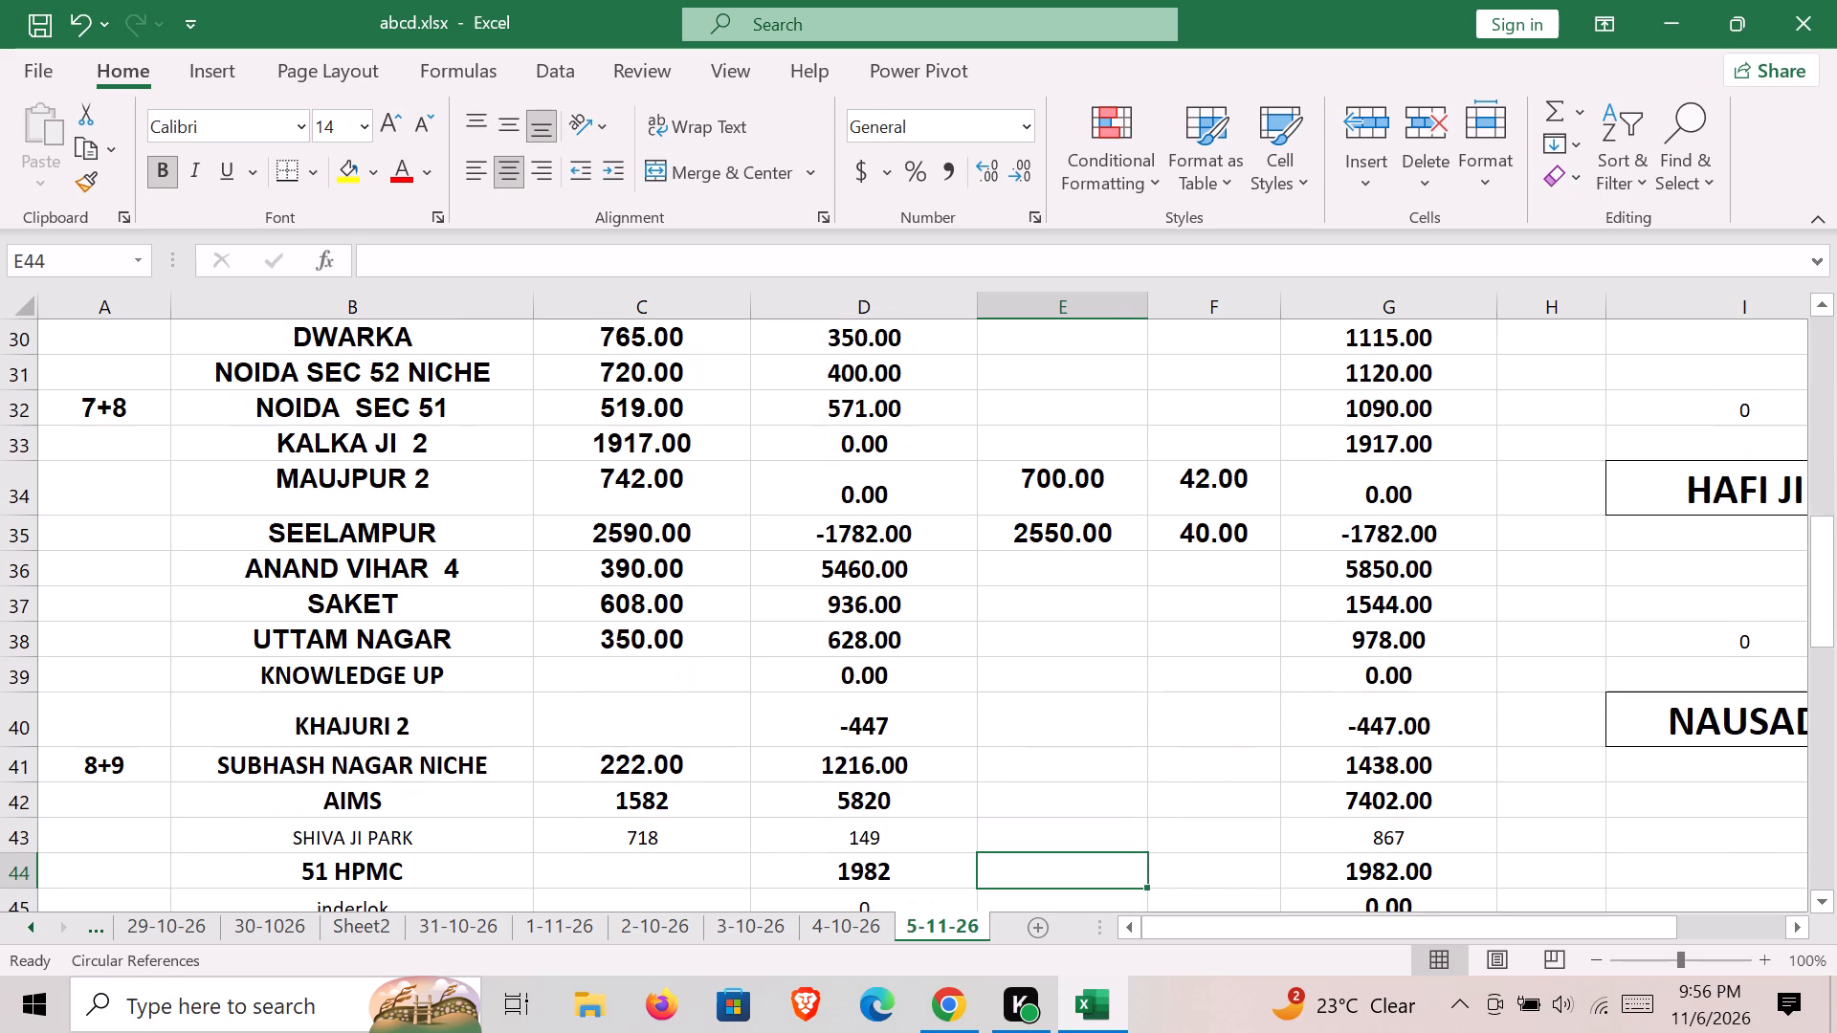
{"action": "key", "text": "Up"}
{"action": "key", "text": "Up"}
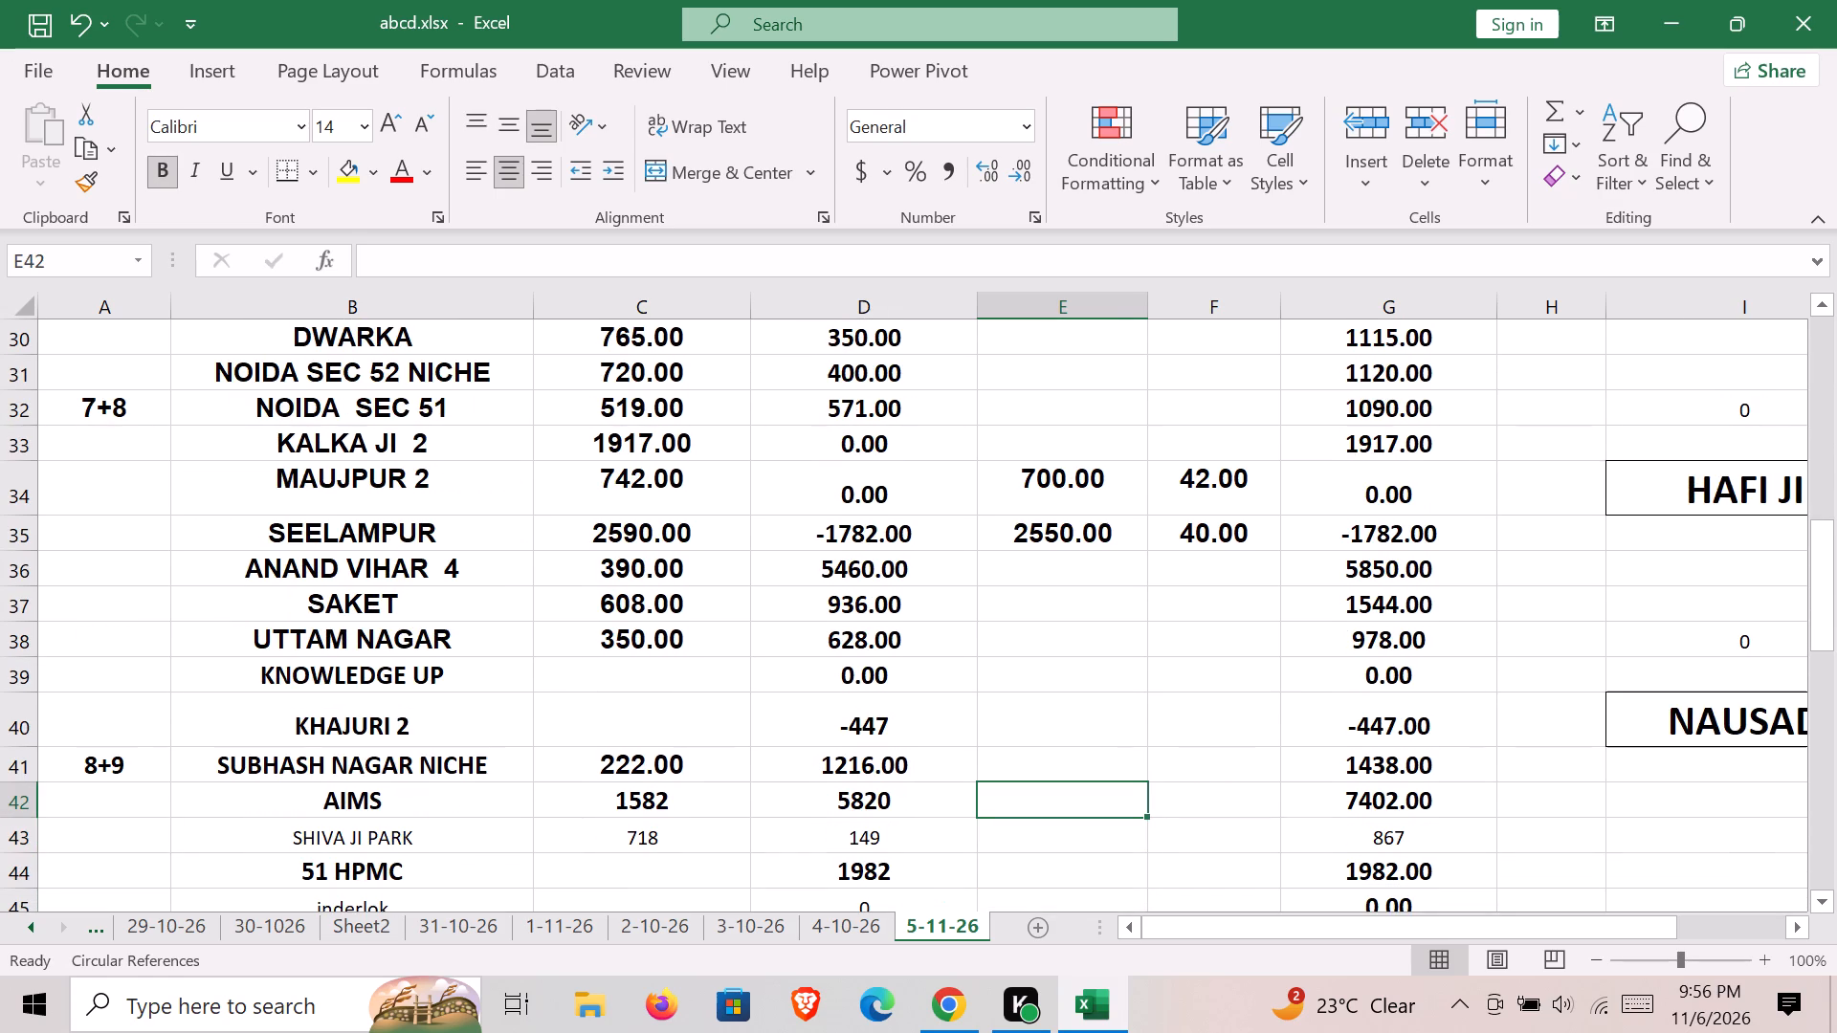
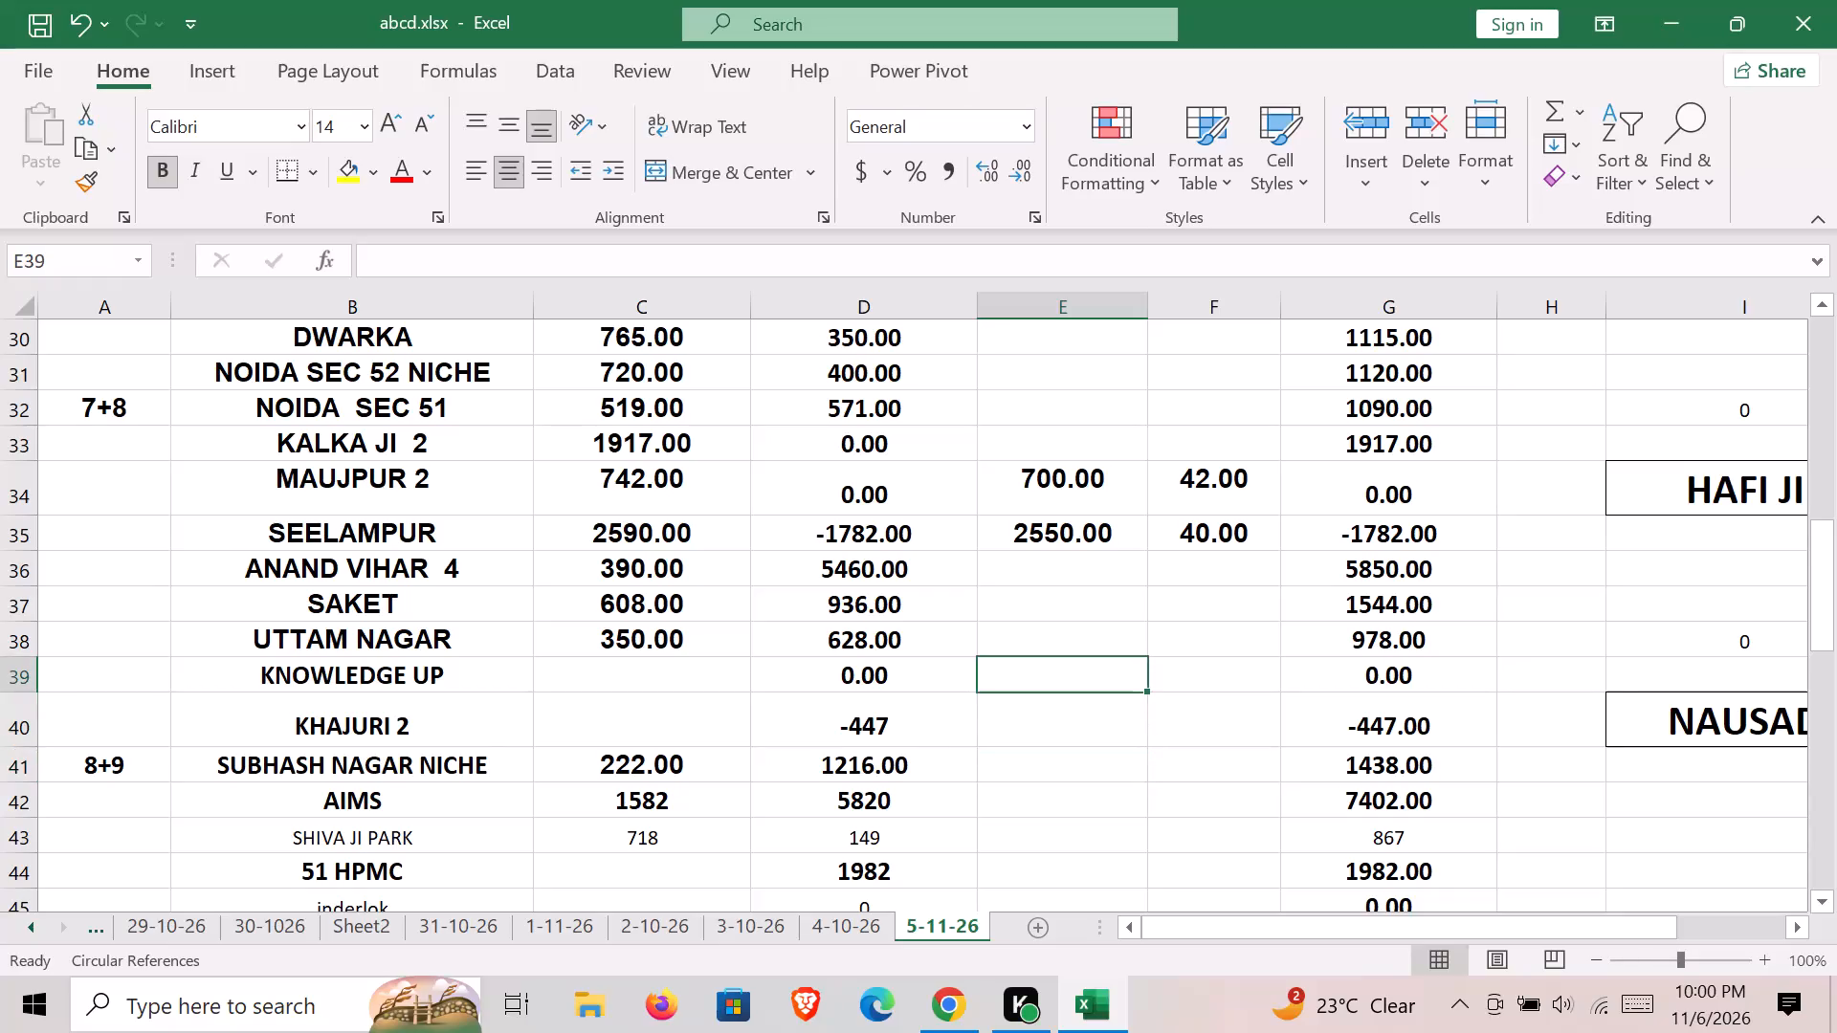
Enter a Credit Amount of 350 for UTTAM NAGAR in row 38.
{"action": "key", "text": "Down"}
{"action": "key", "text": "Down"}
{"action": "key", "text": "Down"}
{"action": "key", "text": "Down"}
{"action": "key", "text": "Down"}
{"action": "key", "text": "Up"}
{"action": "key", "text": "Up"}
{"action": "key", "text": "Up"}
{"action": "key", "text": "Up"}
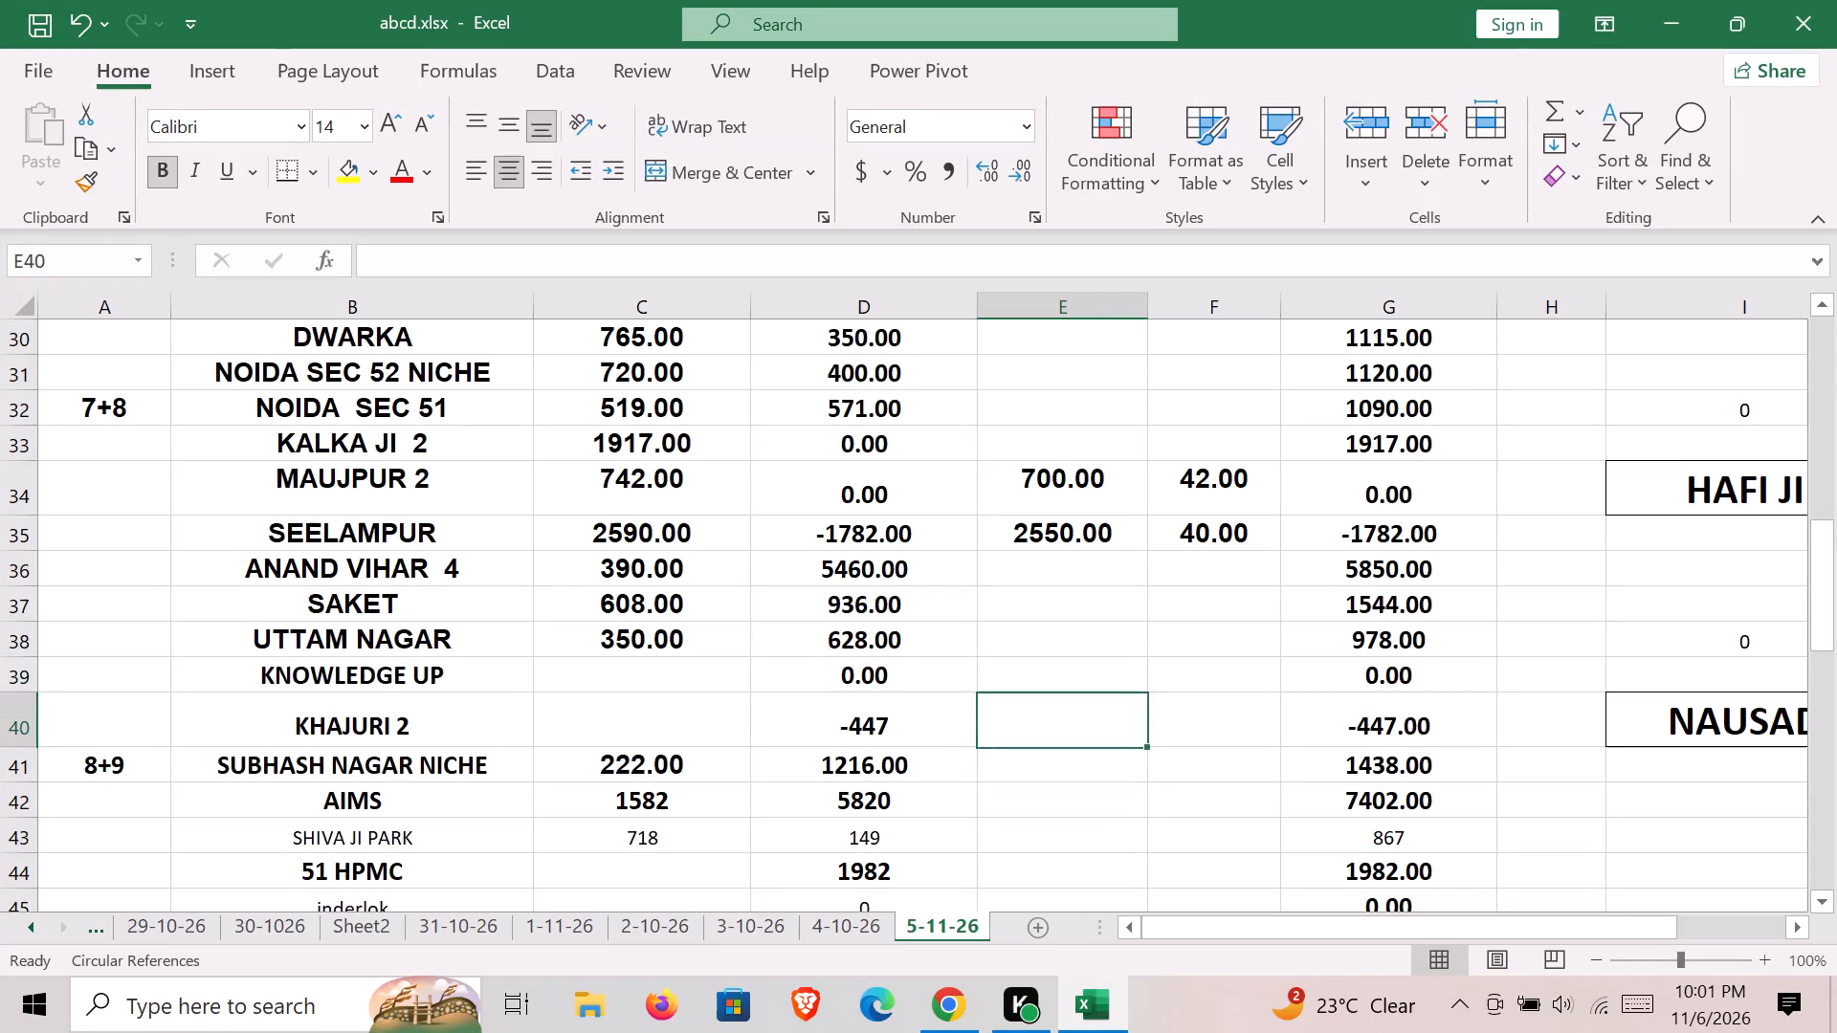
{"action": "key", "text": "Up"}
{"action": "key", "text": "Up"}
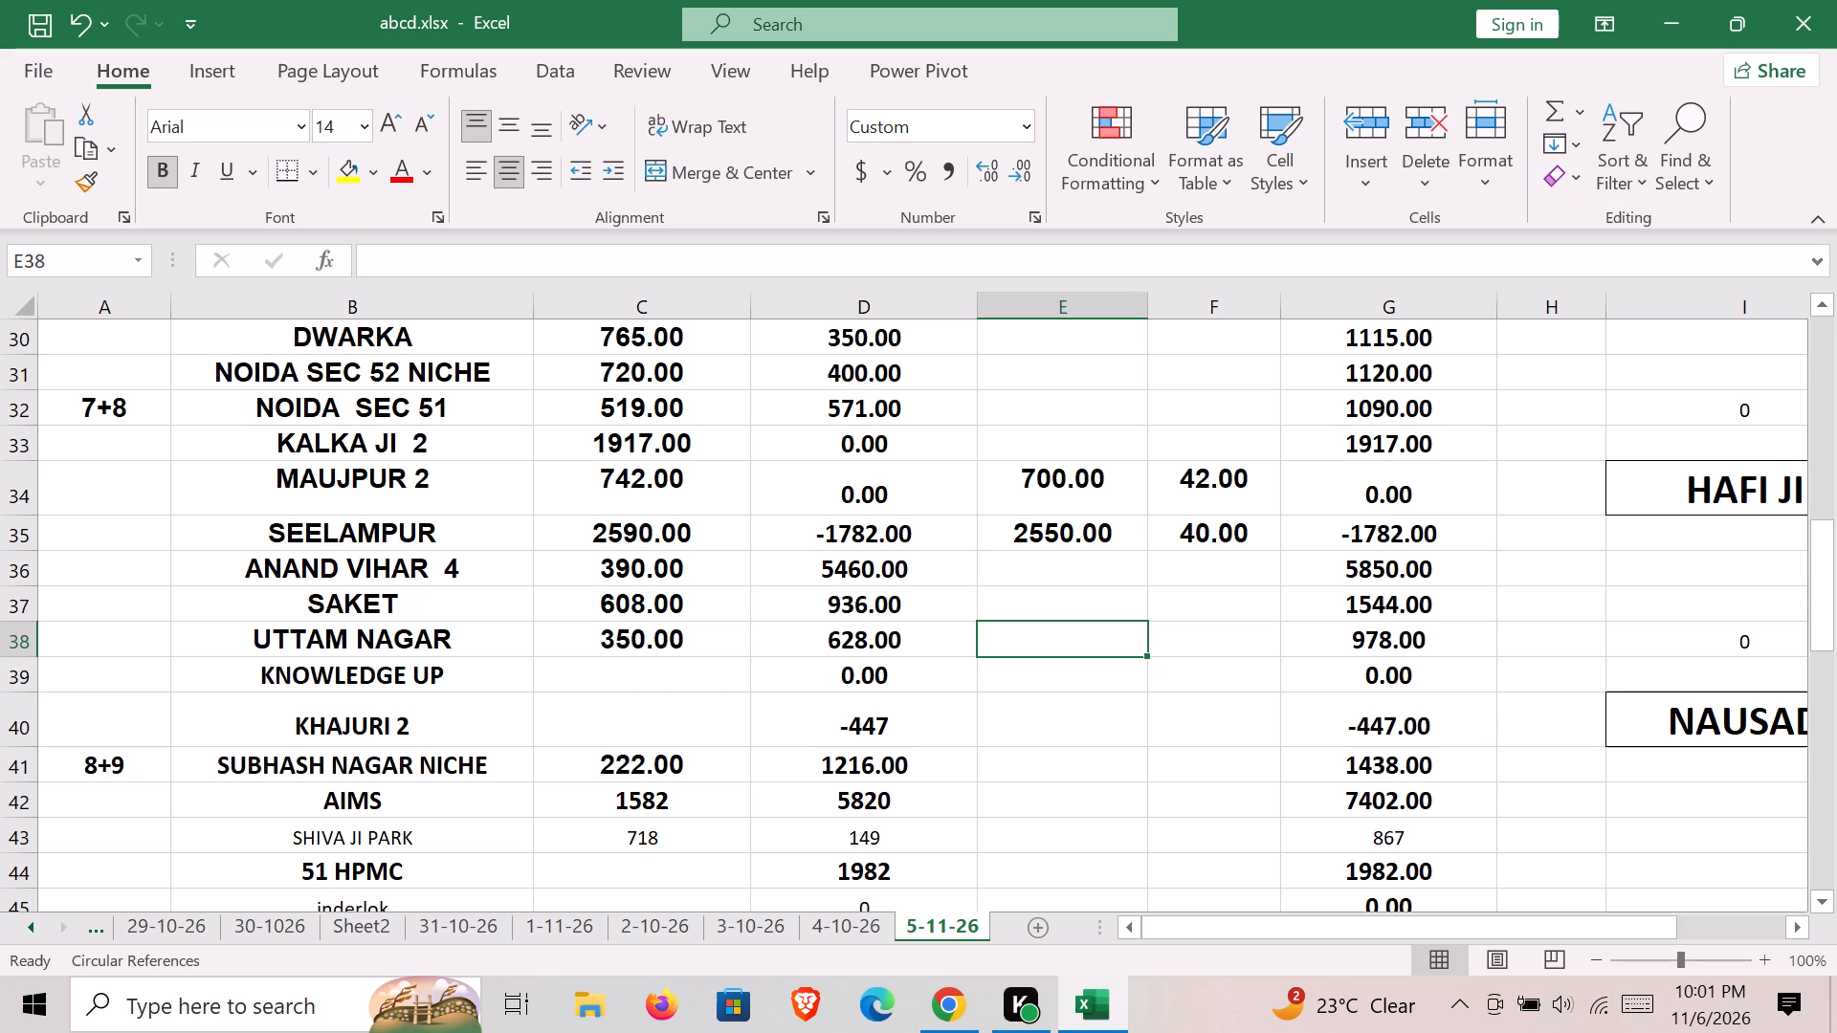
{"action": "type", "text": "350"}
{"action": "key", "text": "Up"}
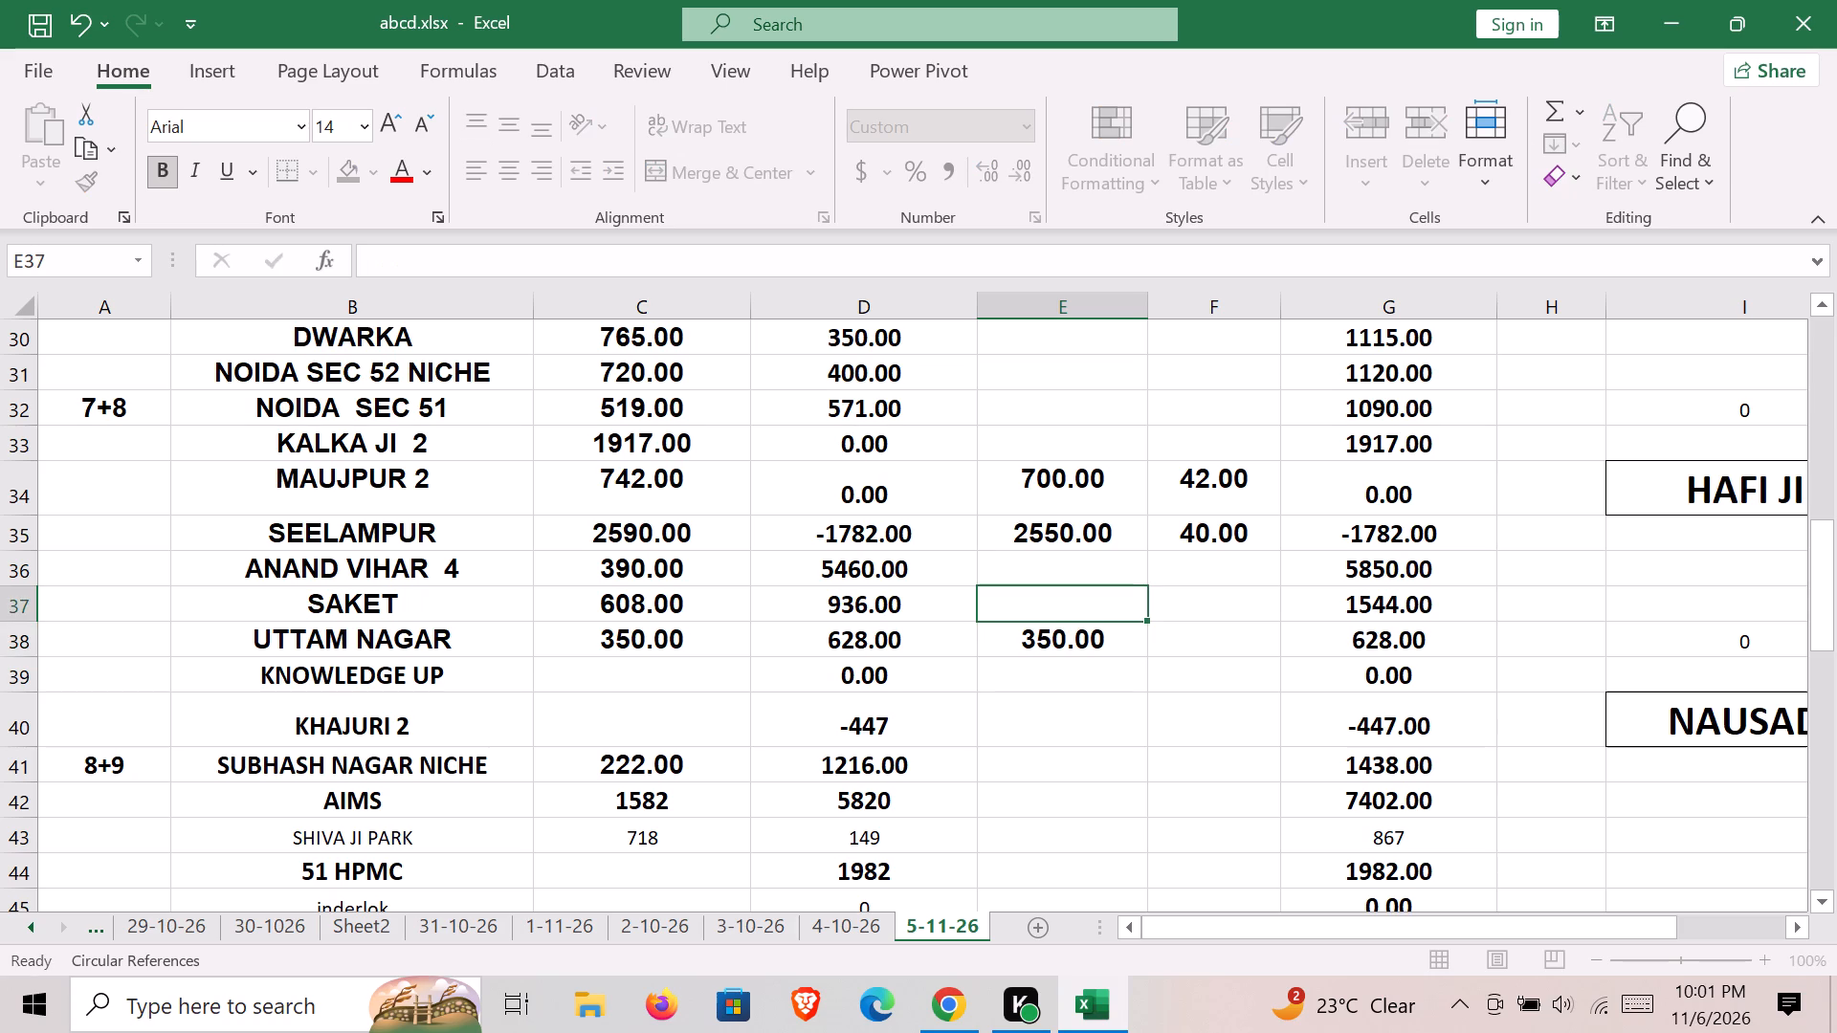
Enter a Credit Amount of 1500 for DWARKA in row 30.
{"action": "key", "text": "Up"}
{"action": "key", "text": "Up"}
{"action": "key", "text": "Up"}
{"action": "key", "text": "Up"}
{"action": "key", "text": "Up"}
{"action": "key", "text": "Up"}
{"action": "key", "text": "Up"}
{"action": "key", "text": "Up"}
{"action": "key", "text": "Down"}
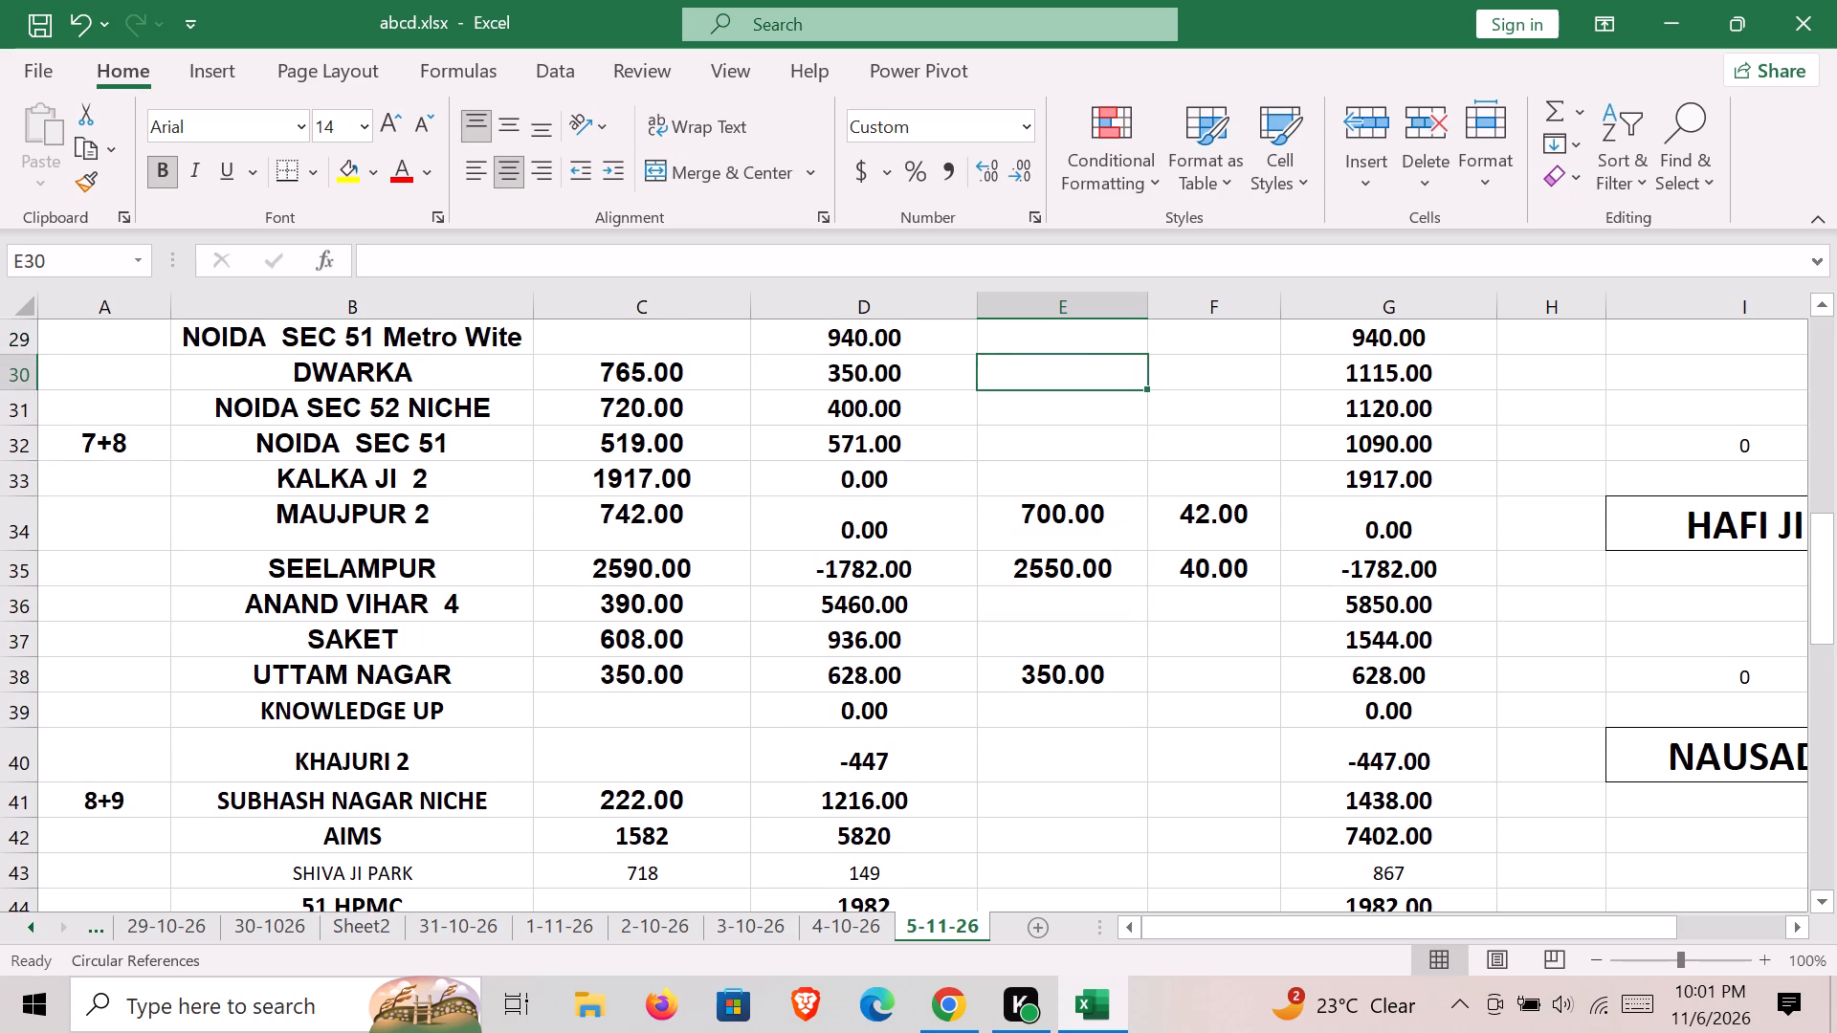
{"action": "type", "text": "1500"}
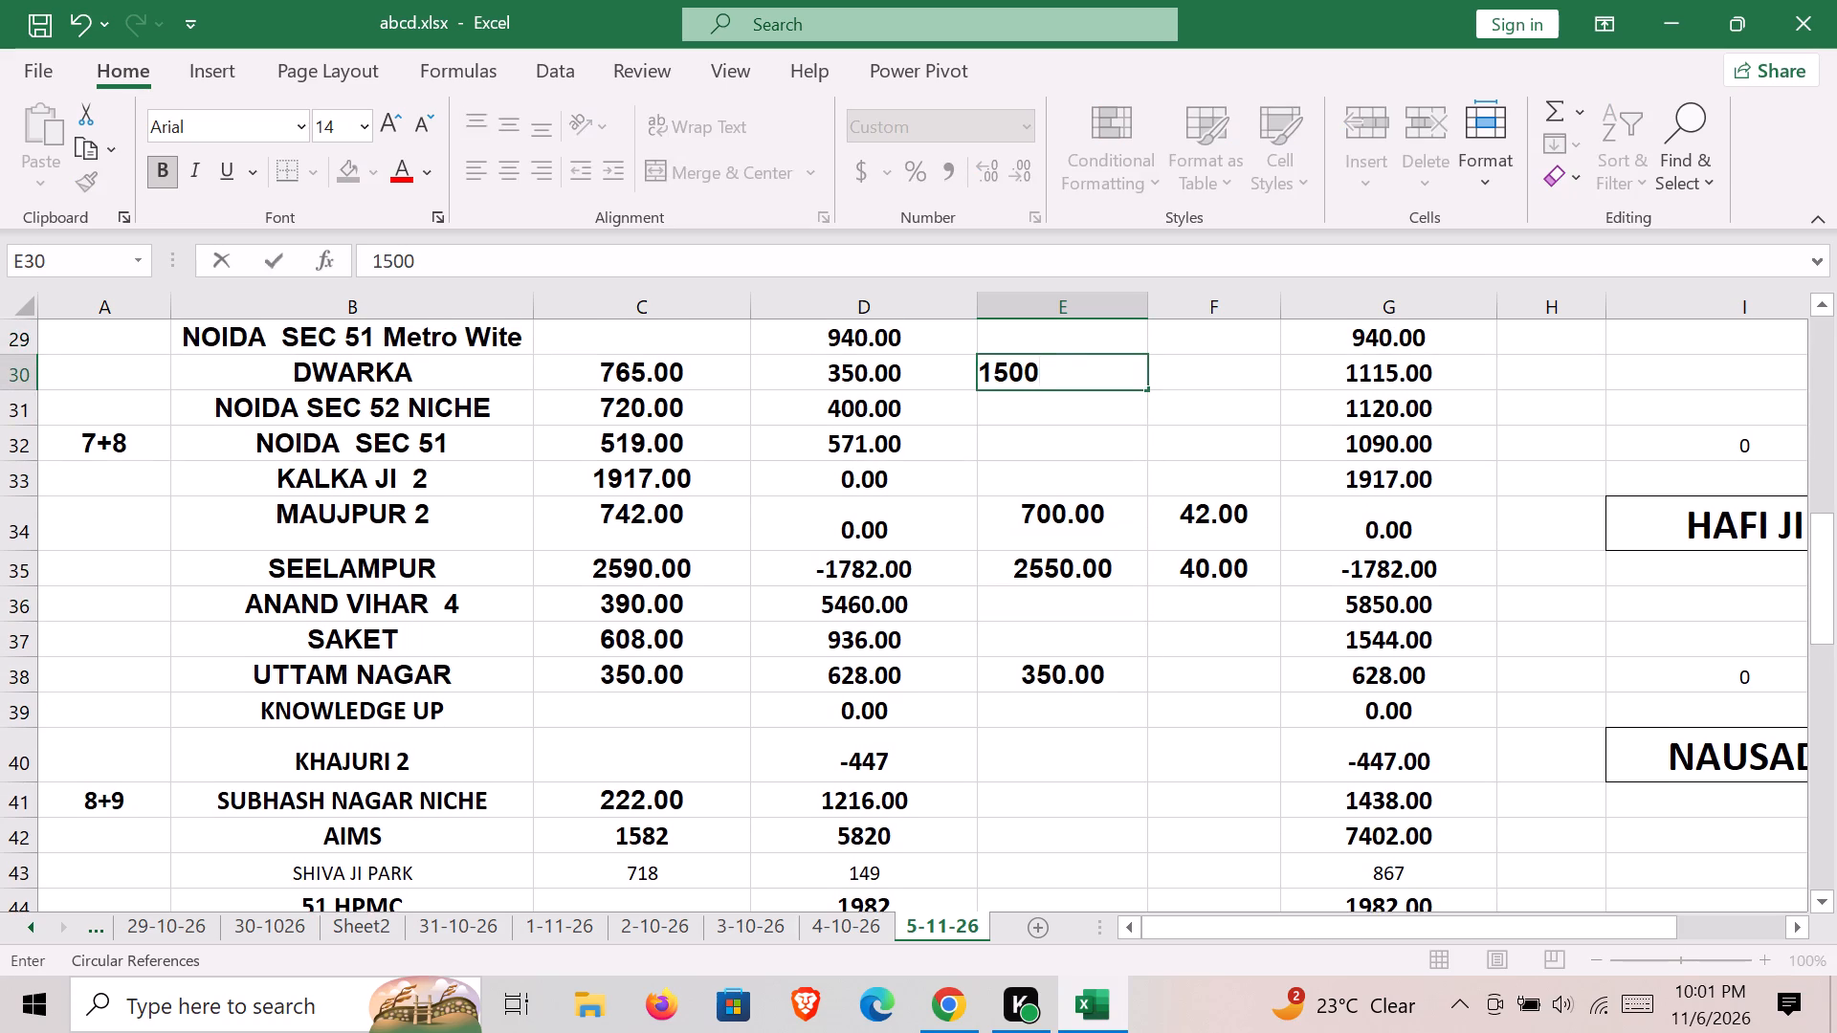
{"action": "key", "text": "Up"}
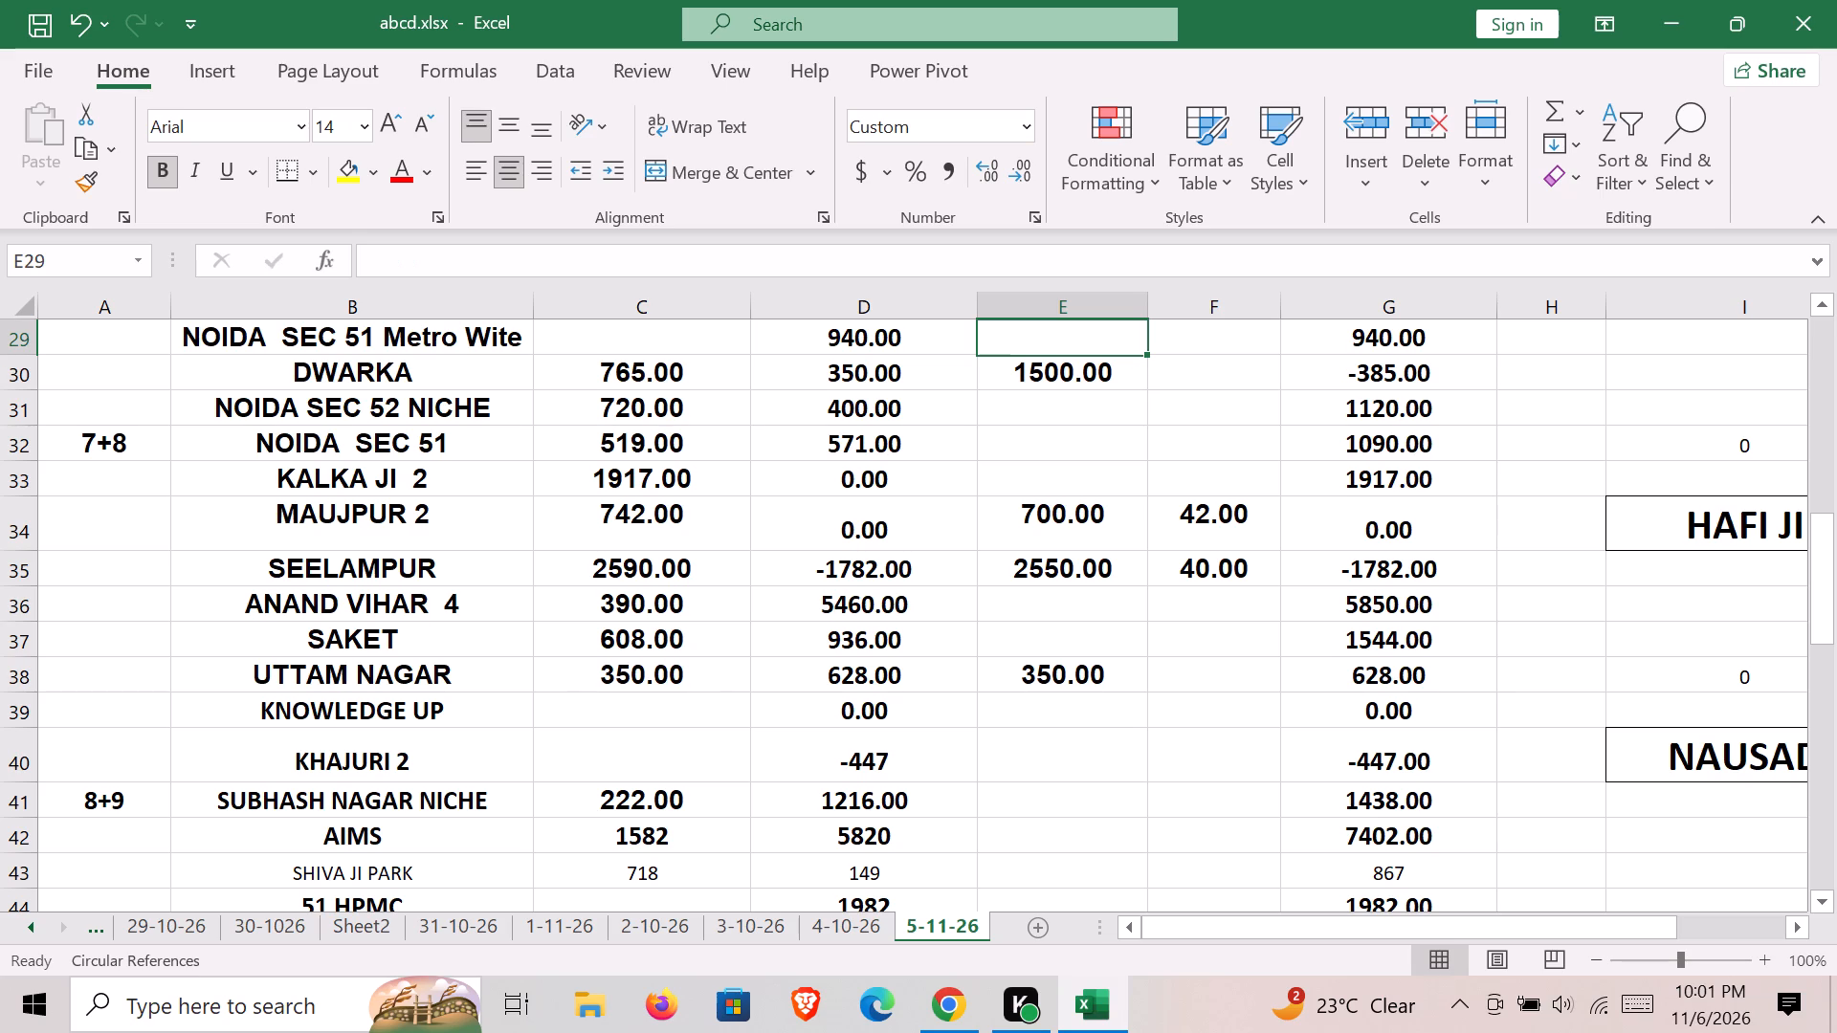
Enter Credit Amounts of 930 for DWARKA MORE in row 27 and 1070 for Dwarka More New in row 26.
{"action": "key", "text": "Up"}
{"action": "key", "text": "Up"}
{"action": "key", "text": "Up"}
{"action": "key", "text": "Down"}
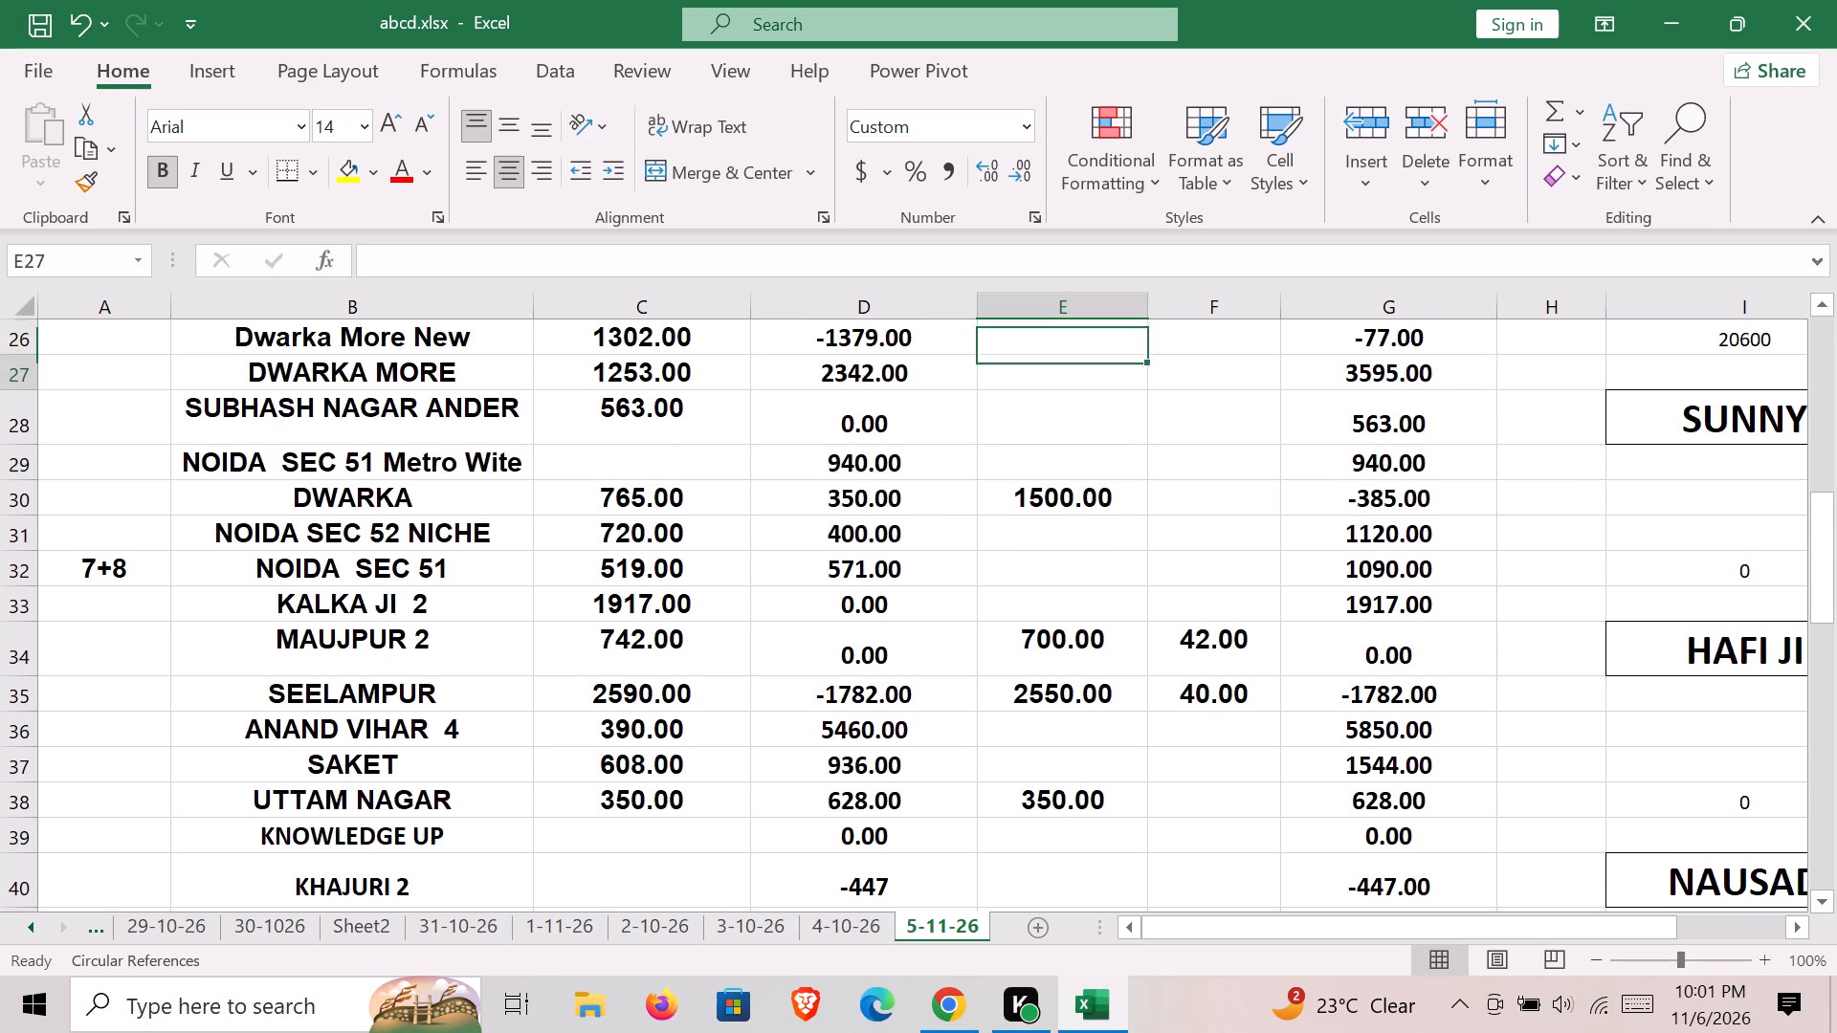
{"action": "type", "text": "930"}
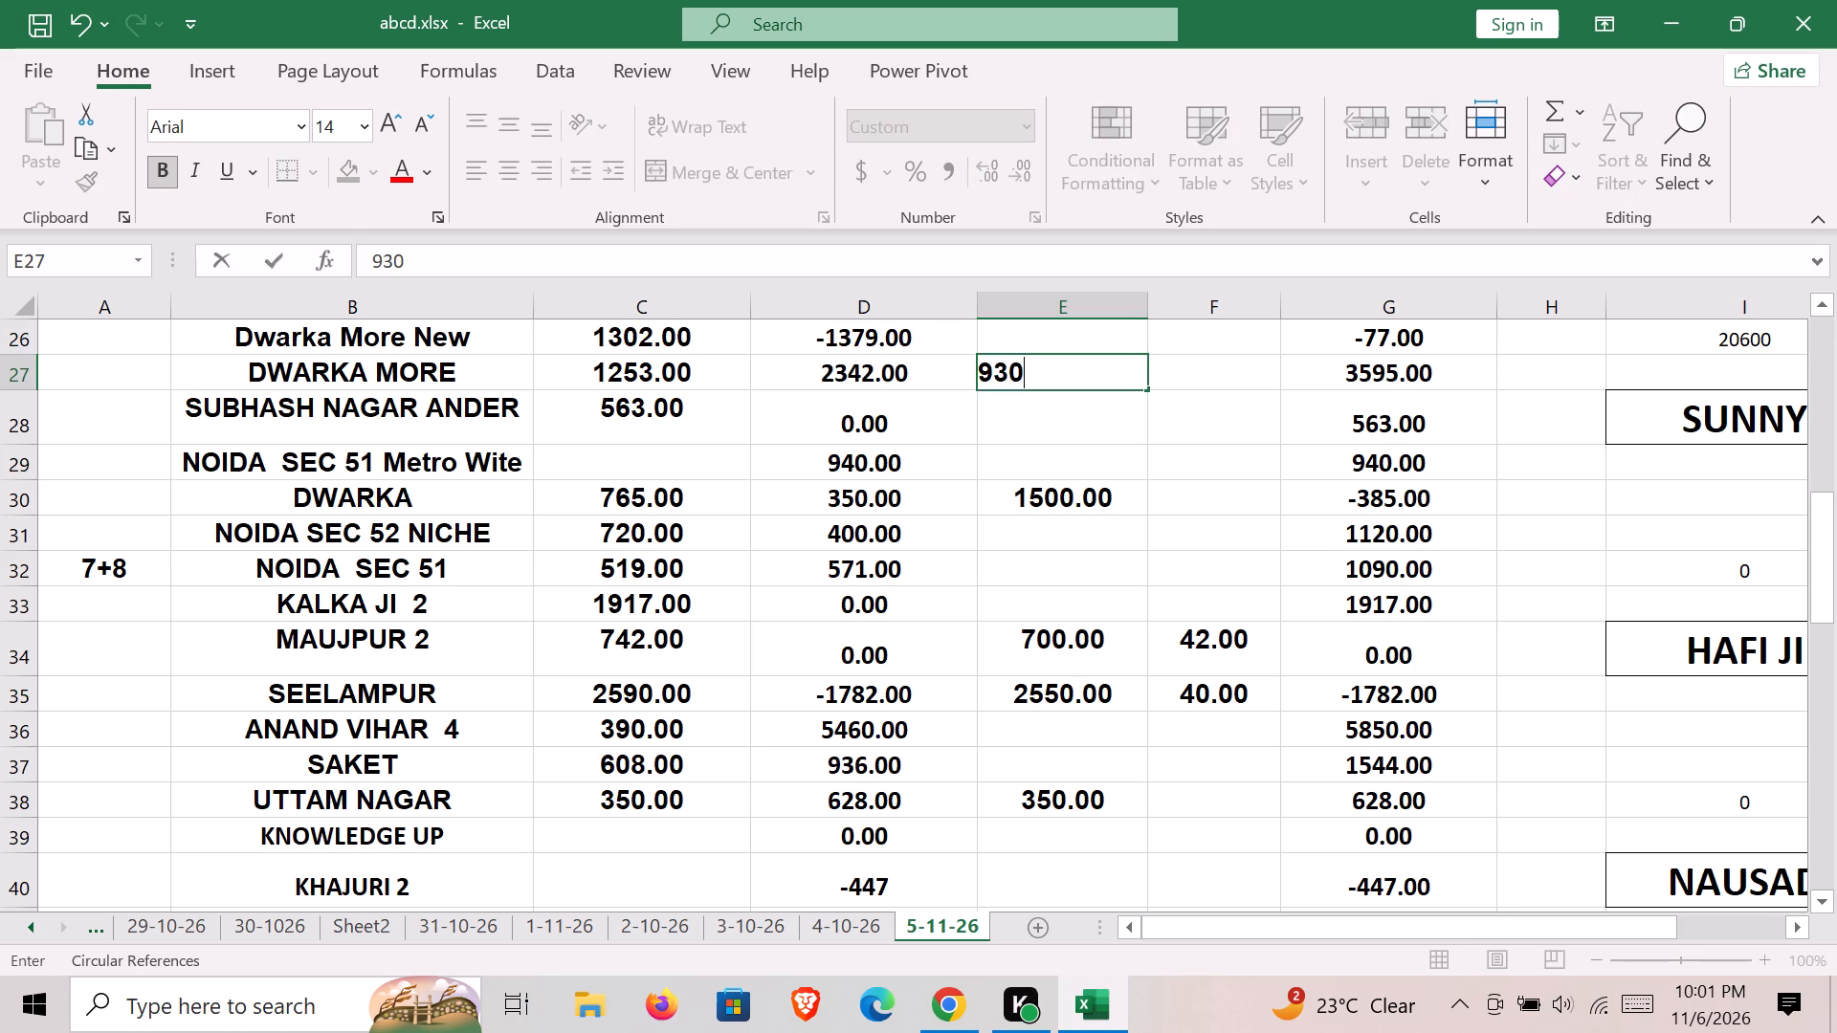
{"action": "key", "text": "Up"}
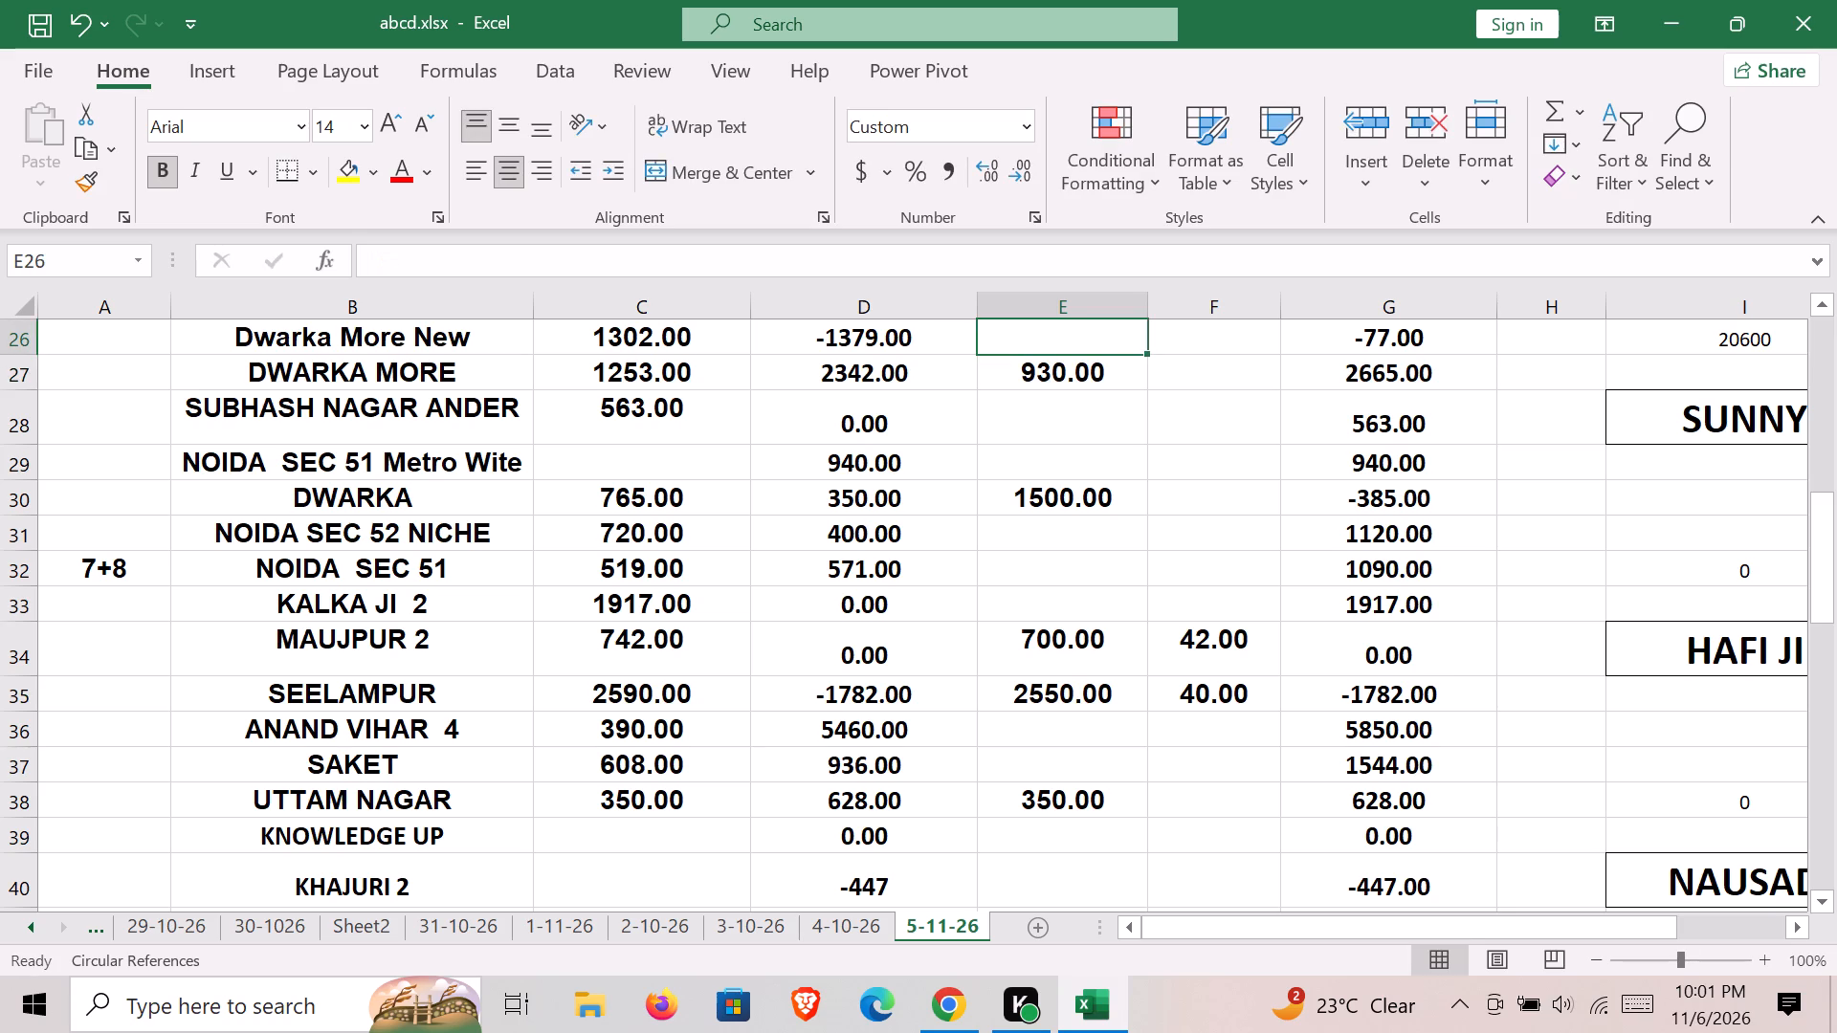
{"action": "type", "text": "1070"}
{"action": "key", "text": "Right"}
Enter a Credit Amount of 550 and an R/O of 13 for SUBHASH NAGAR ANDER in row 28.
{"action": "key", "text": "Down"}
{"action": "key", "text": "Left"}
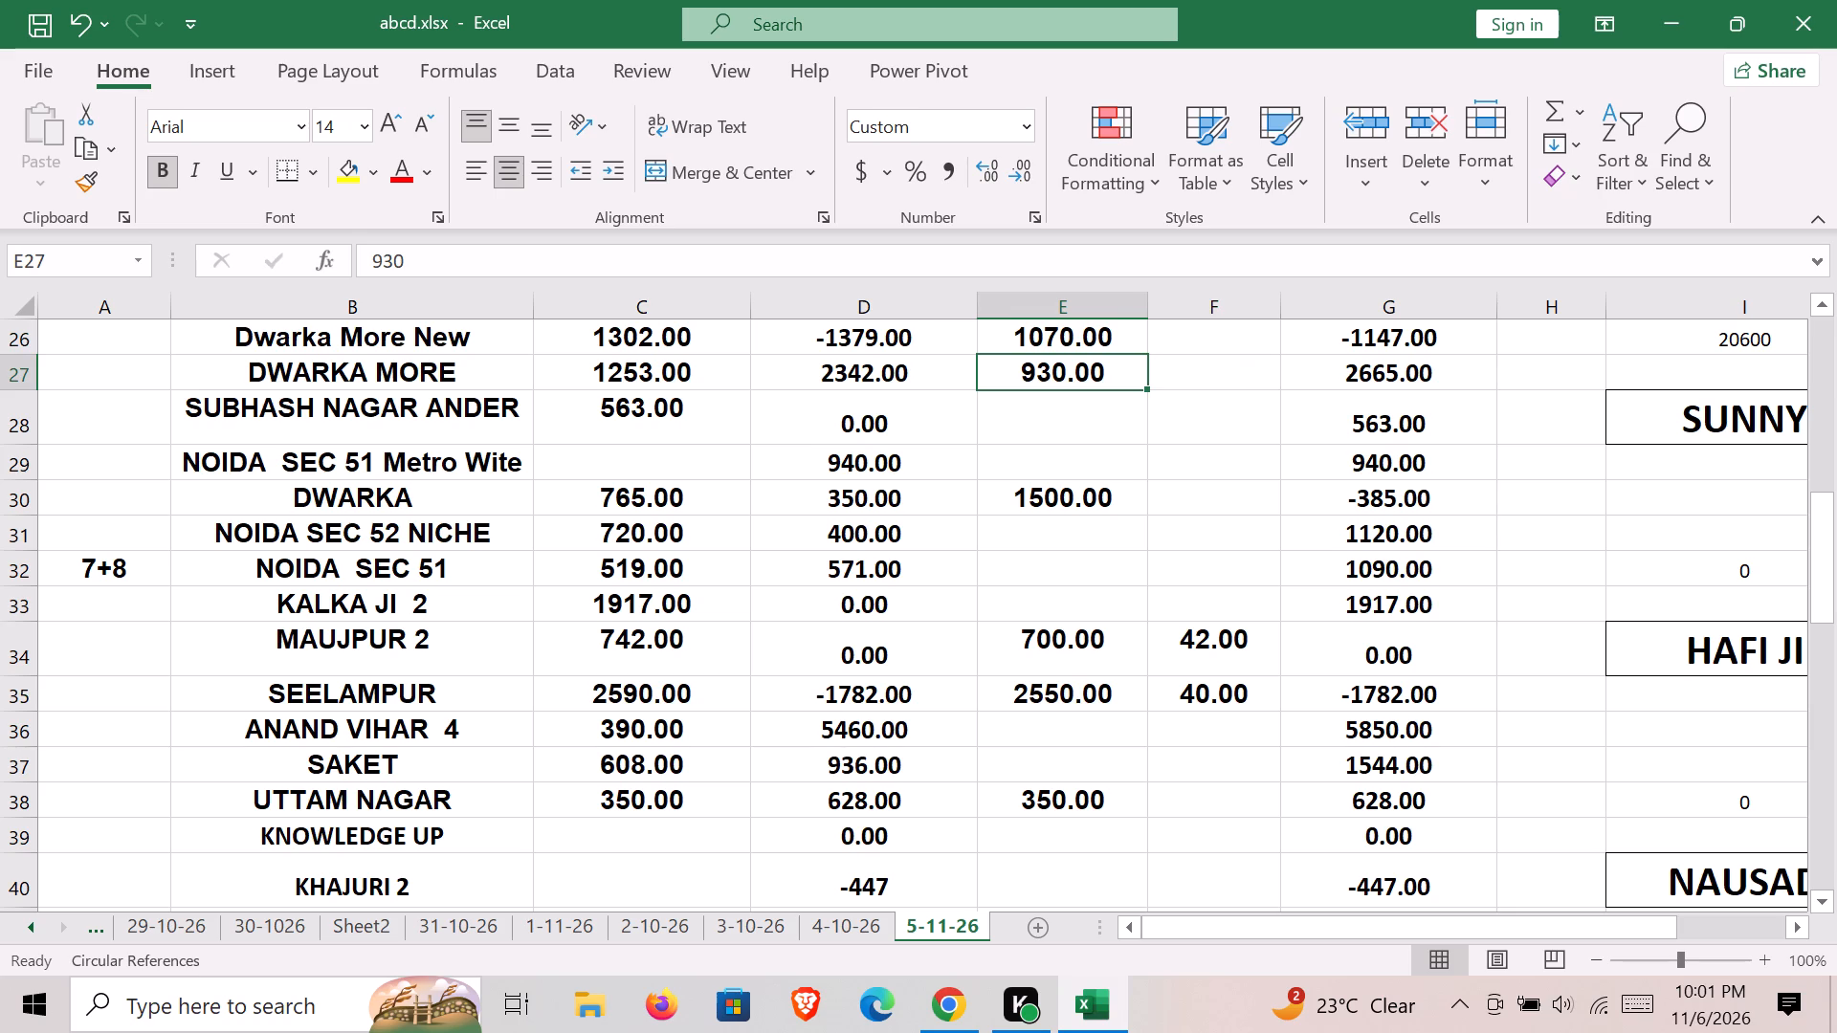
{"action": "key", "text": "Down"}
{"action": "key", "text": "Down"}
{"action": "key", "text": "Down"}
{"action": "key", "text": "Down"}
{"action": "key", "text": "Down"}
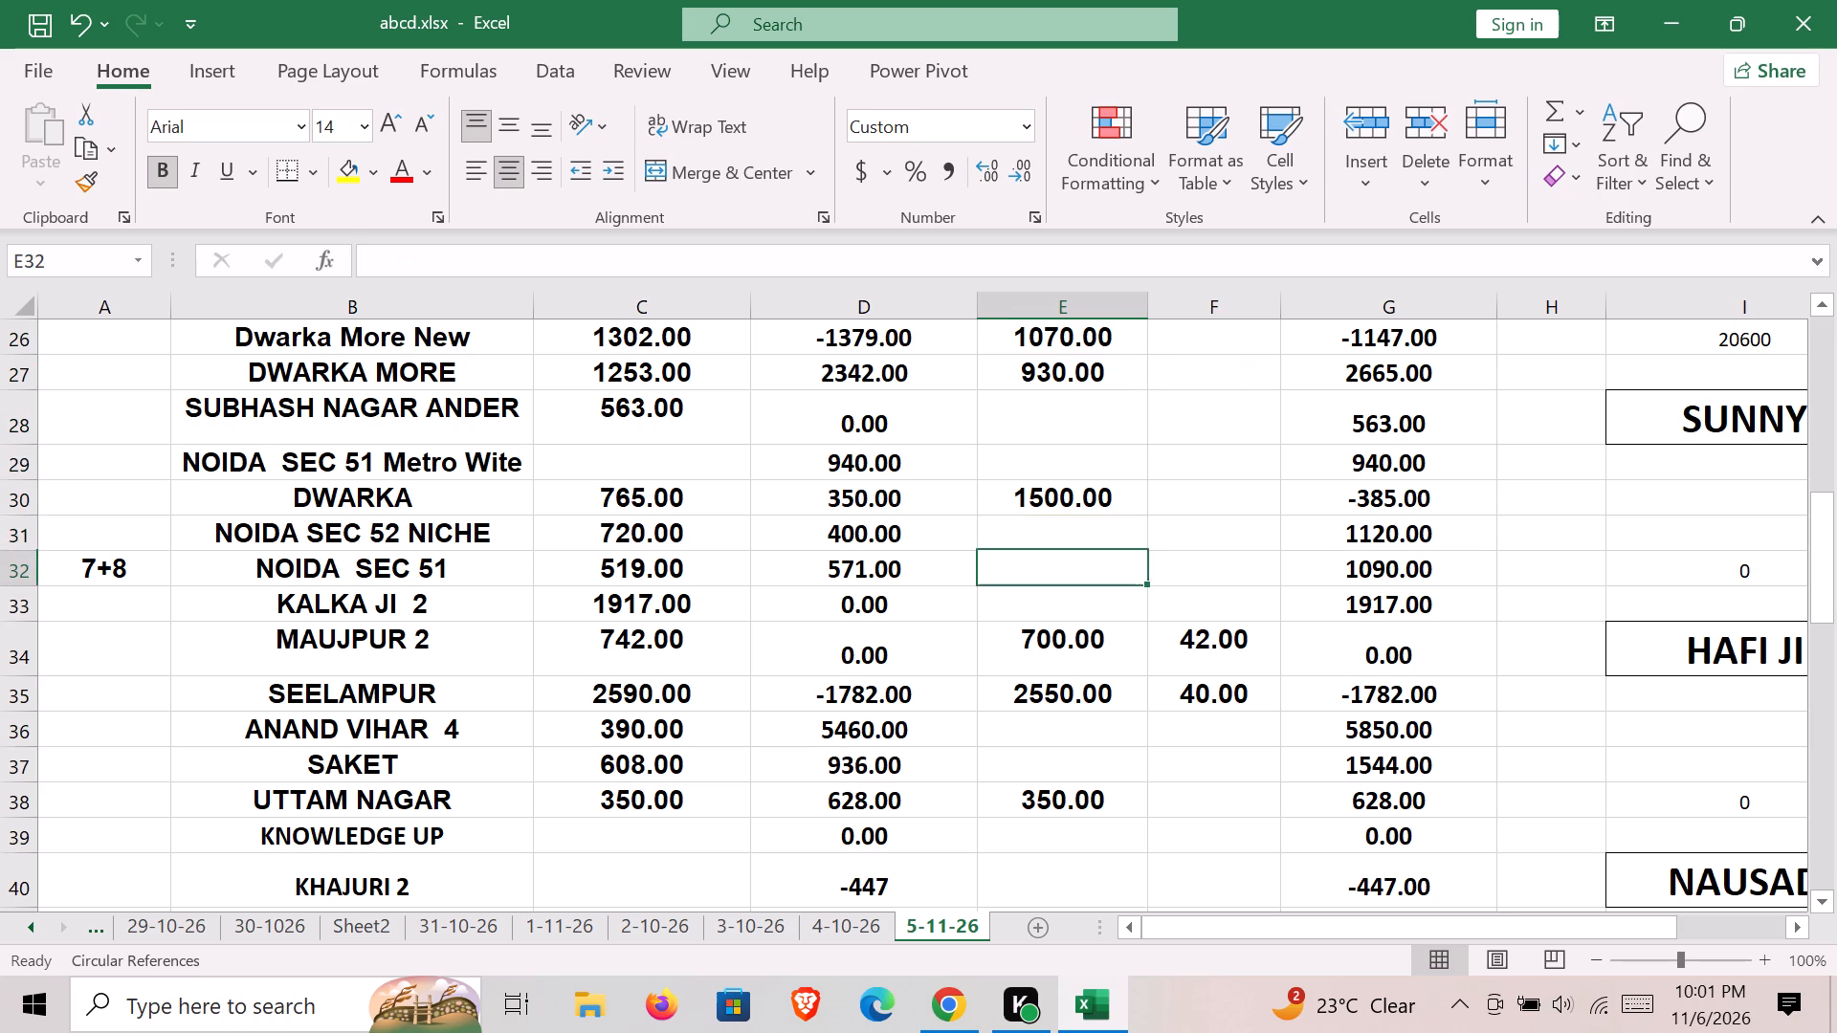
{"action": "key", "text": "Up"}
{"action": "key", "text": "Up"}
{"action": "key", "text": "Up"}
{"action": "key", "text": "Up"}
{"action": "type", "text": "5000"}
{"action": "key", "text": "BackSpace"}
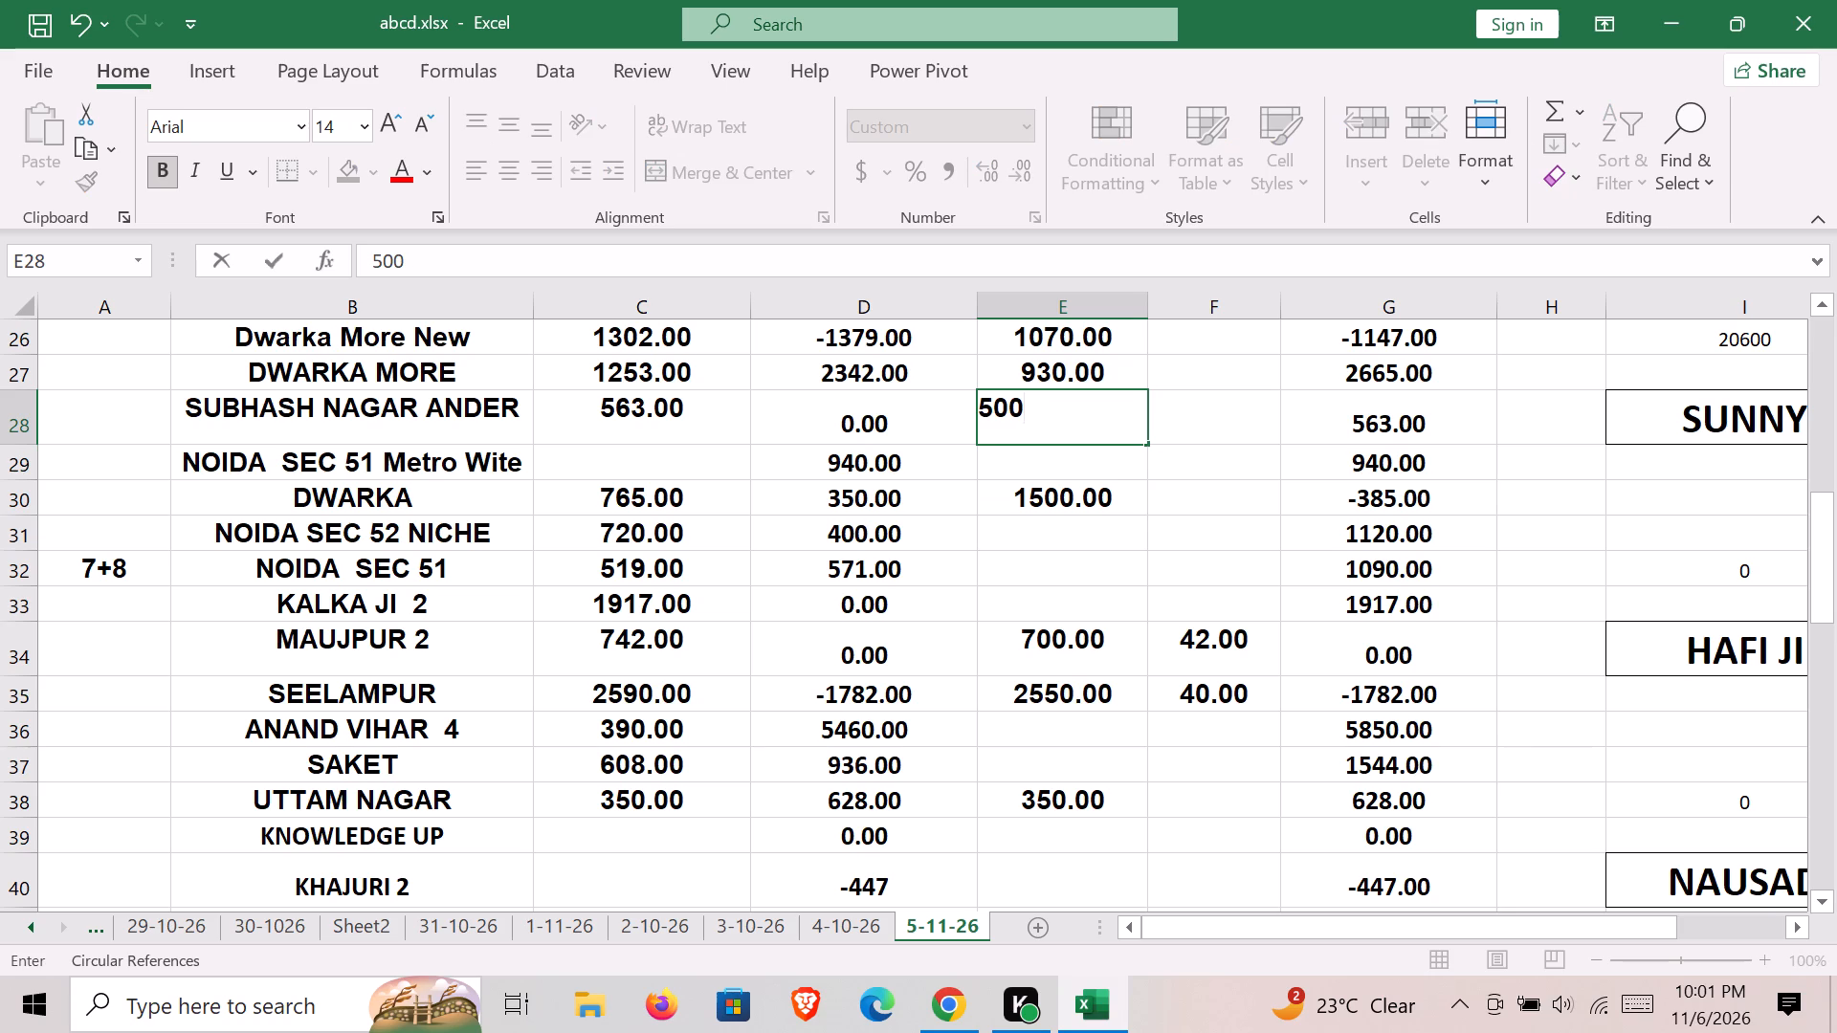
{"action": "key", "text": "BackSpace"}
{"action": "key", "text": "BackSpace"}
{"action": "type", "text": "50"}
{"action": "key", "text": "Down"}
{"action": "key", "text": "Right"}
{"action": "key", "text": "Up"}
{"action": "type", "text": "13"}
{"action": "key", "text": "Down"}
Enter a Credit Amount of 500 for SUBHASH NAGAR NICHE in row 41.
{"action": "key", "text": "Left"}
{"action": "key", "text": "Down"}
{"action": "key", "text": "Down"}
{"action": "key", "text": "Down"}
{"action": "key", "text": "Down"}
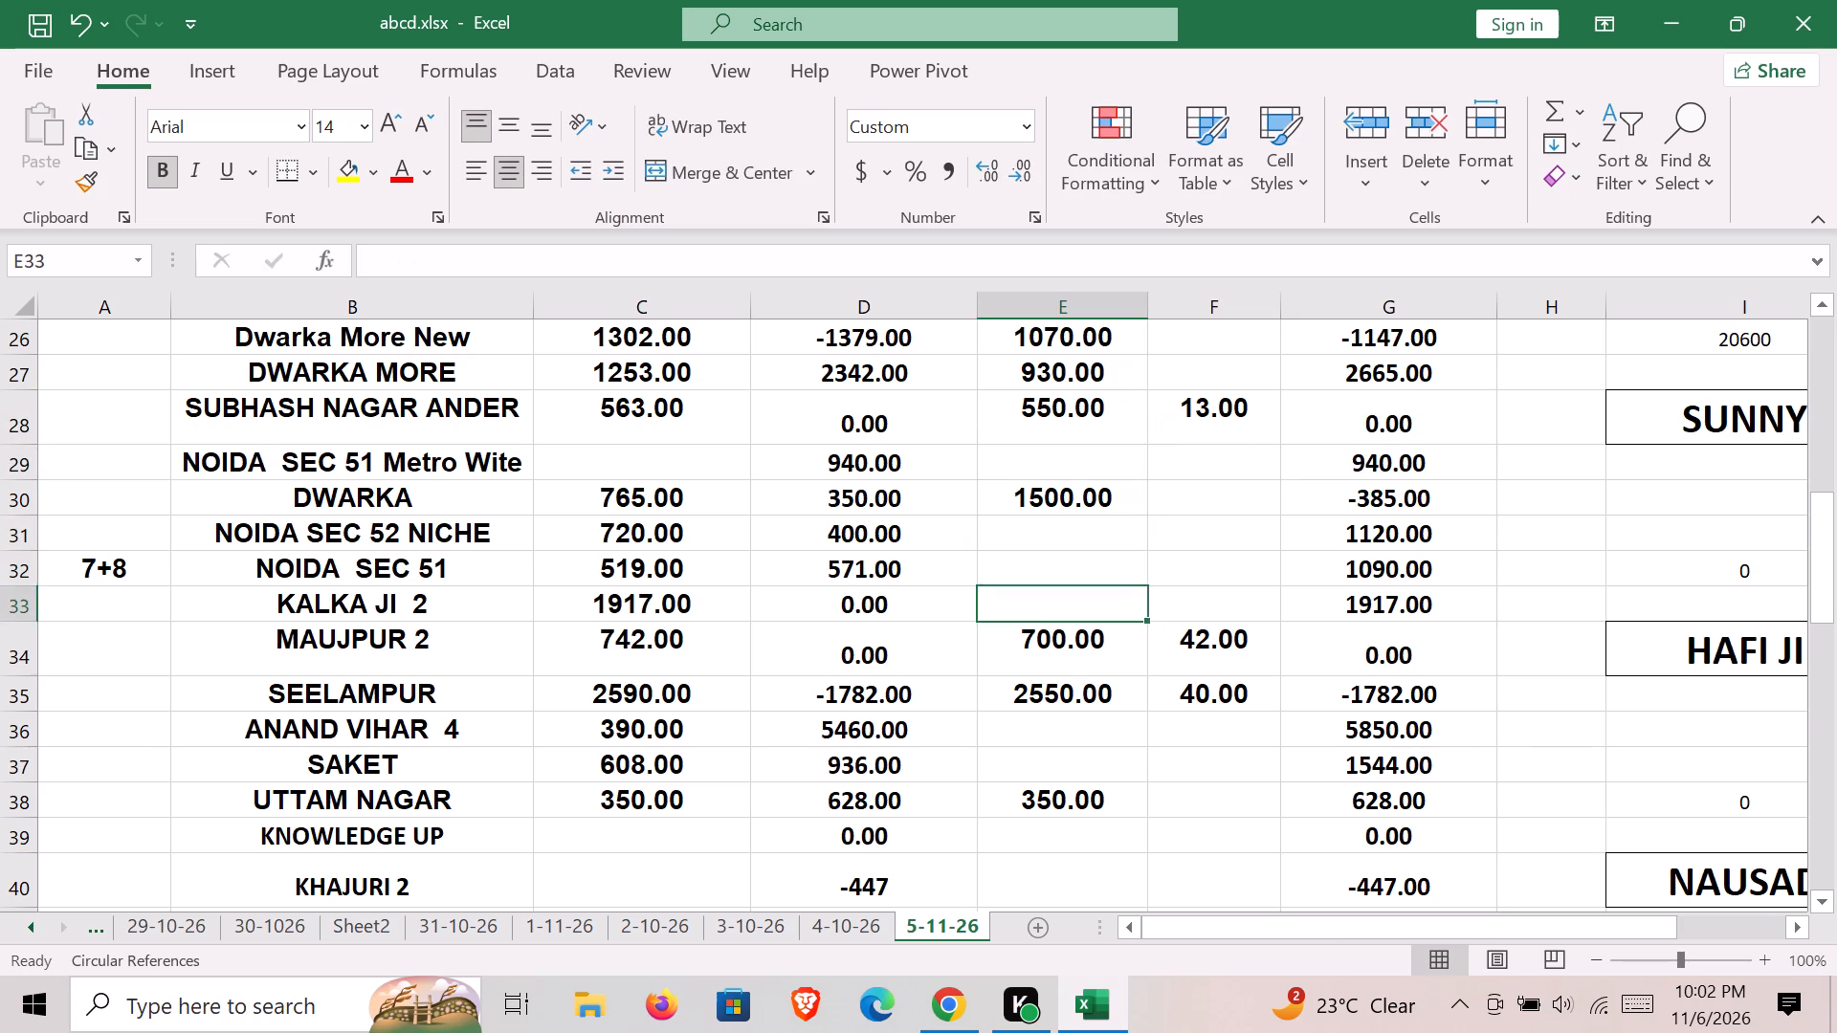
{"action": "key", "text": "Down"}
{"action": "key", "text": "Down"}
{"action": "key", "text": "Down"}
{"action": "key", "text": "Down"}
{"action": "key", "text": "Down"}
{"action": "key", "text": "Down"}
{"action": "key", "text": "Down"}
{"action": "key", "text": "Down"}
{"action": "key", "text": "Down"}
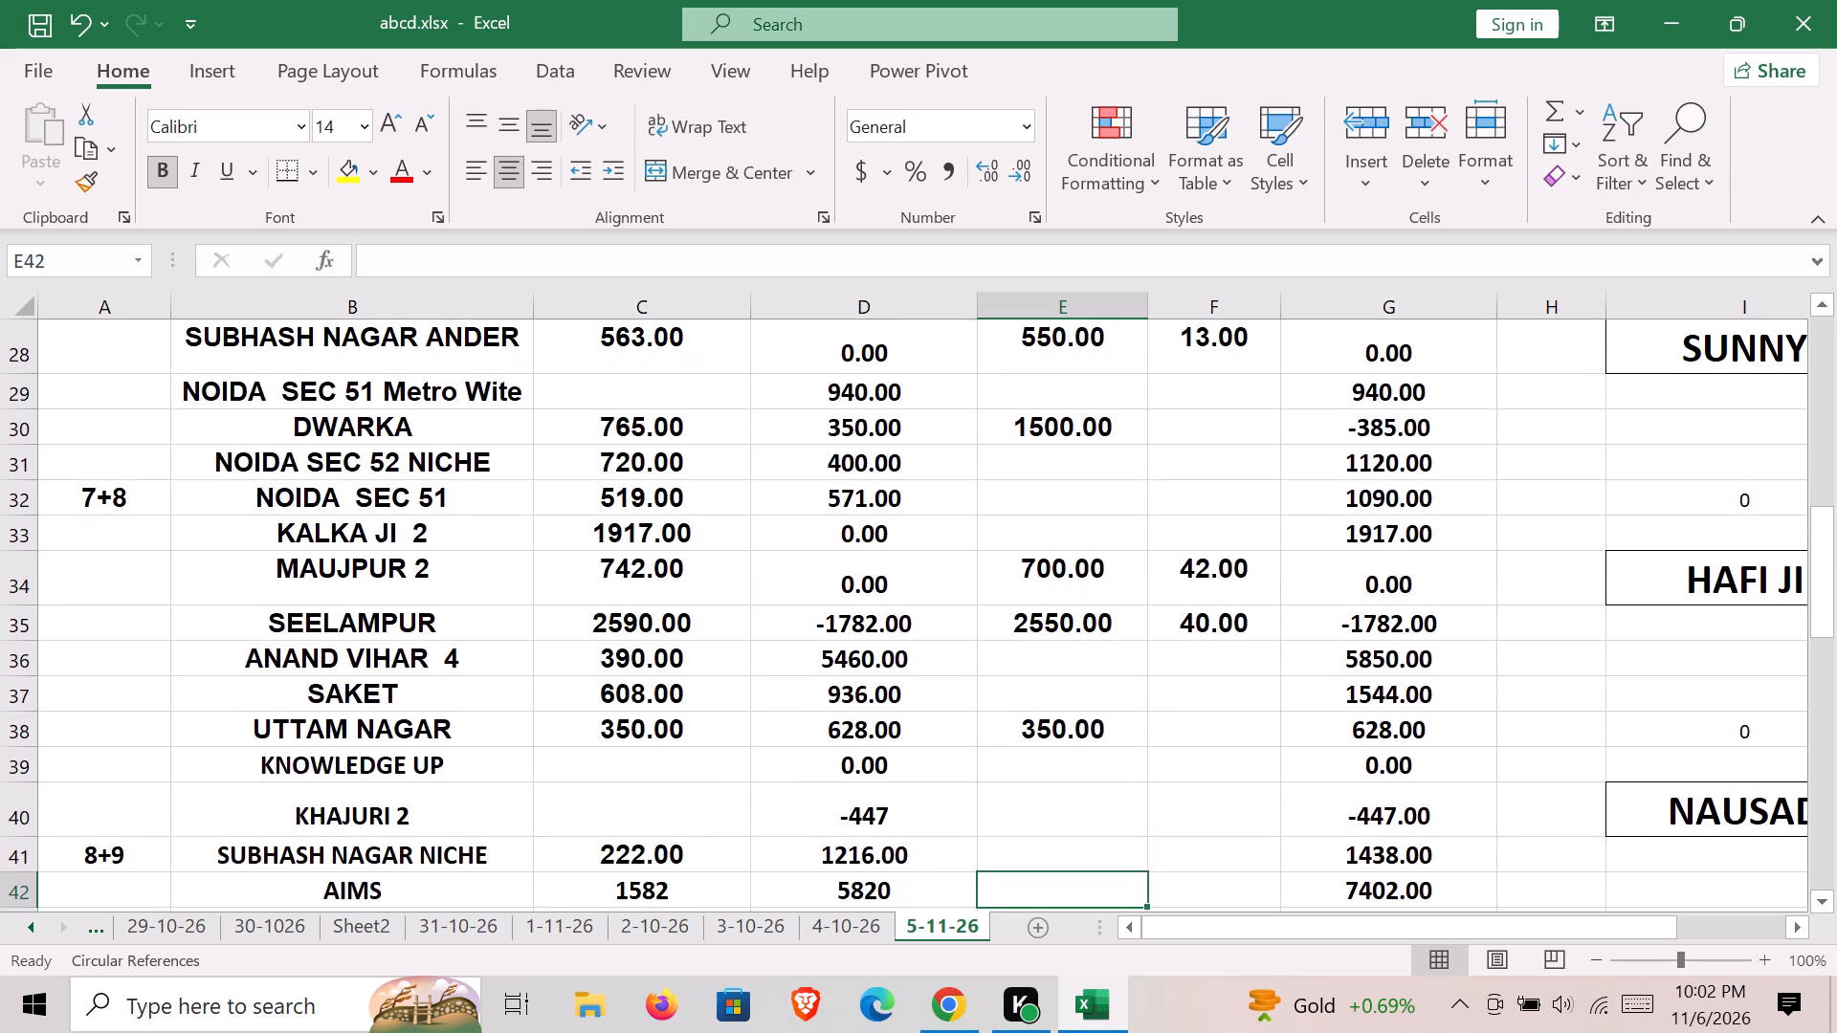
{"action": "key", "text": "Up"}
{"action": "type", "text": "500"}
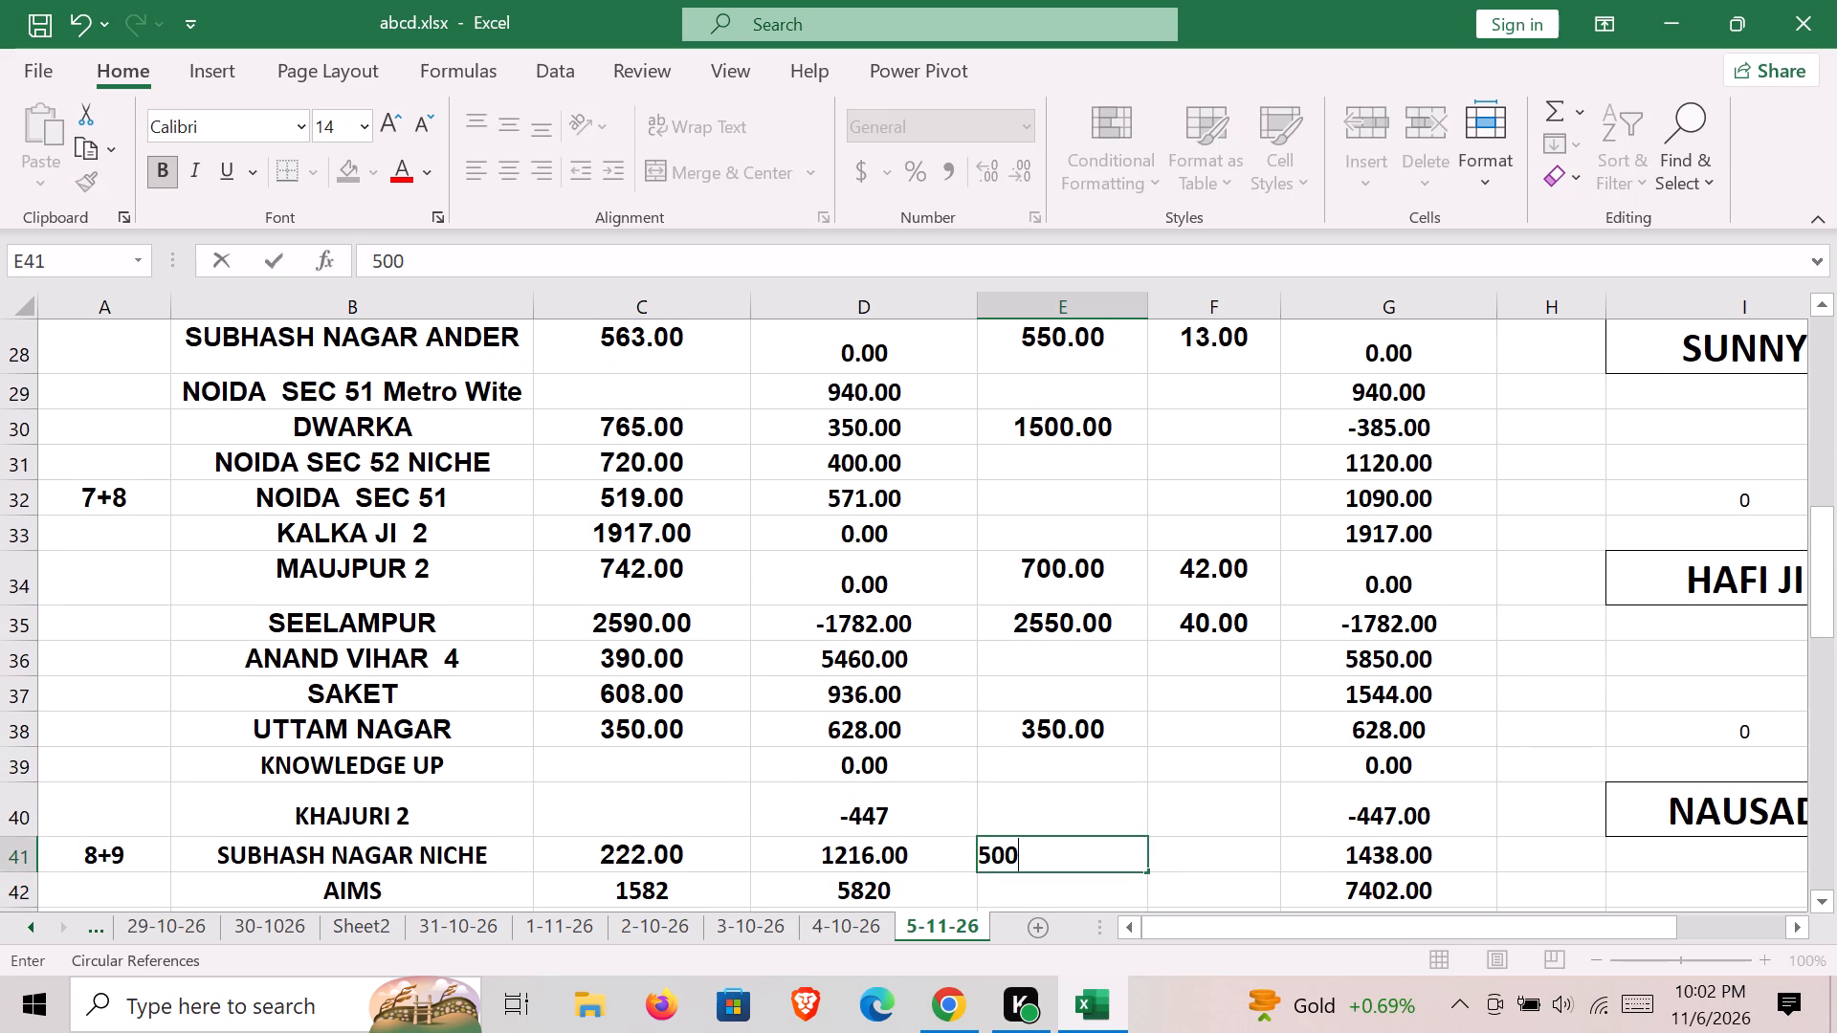
{"action": "key", "text": "Up"}
{"action": "key", "text": "Up"}
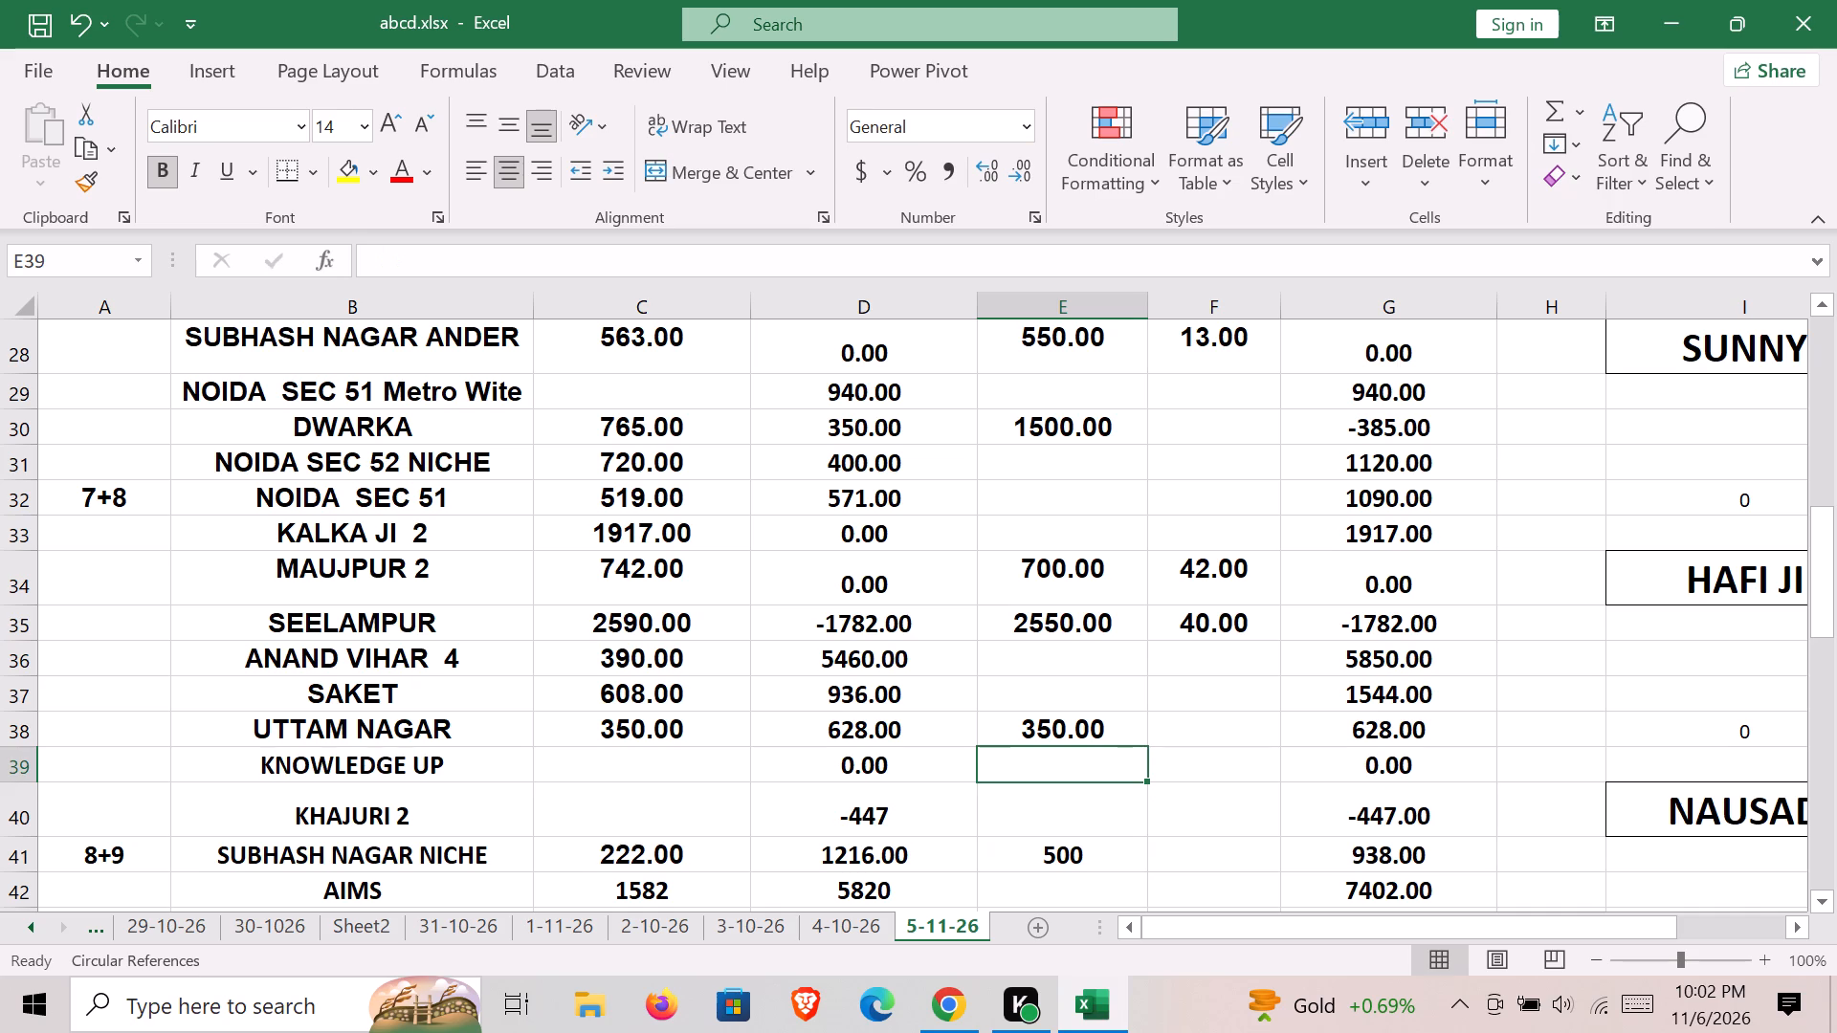
Set the DADDU amount in the CONVINCE section, row 55, to 2900.
{"action": "key", "text": "Right"}
{"action": "key", "text": "Right"}
{"action": "key", "text": "Right"}
{"action": "key", "text": "Right"}
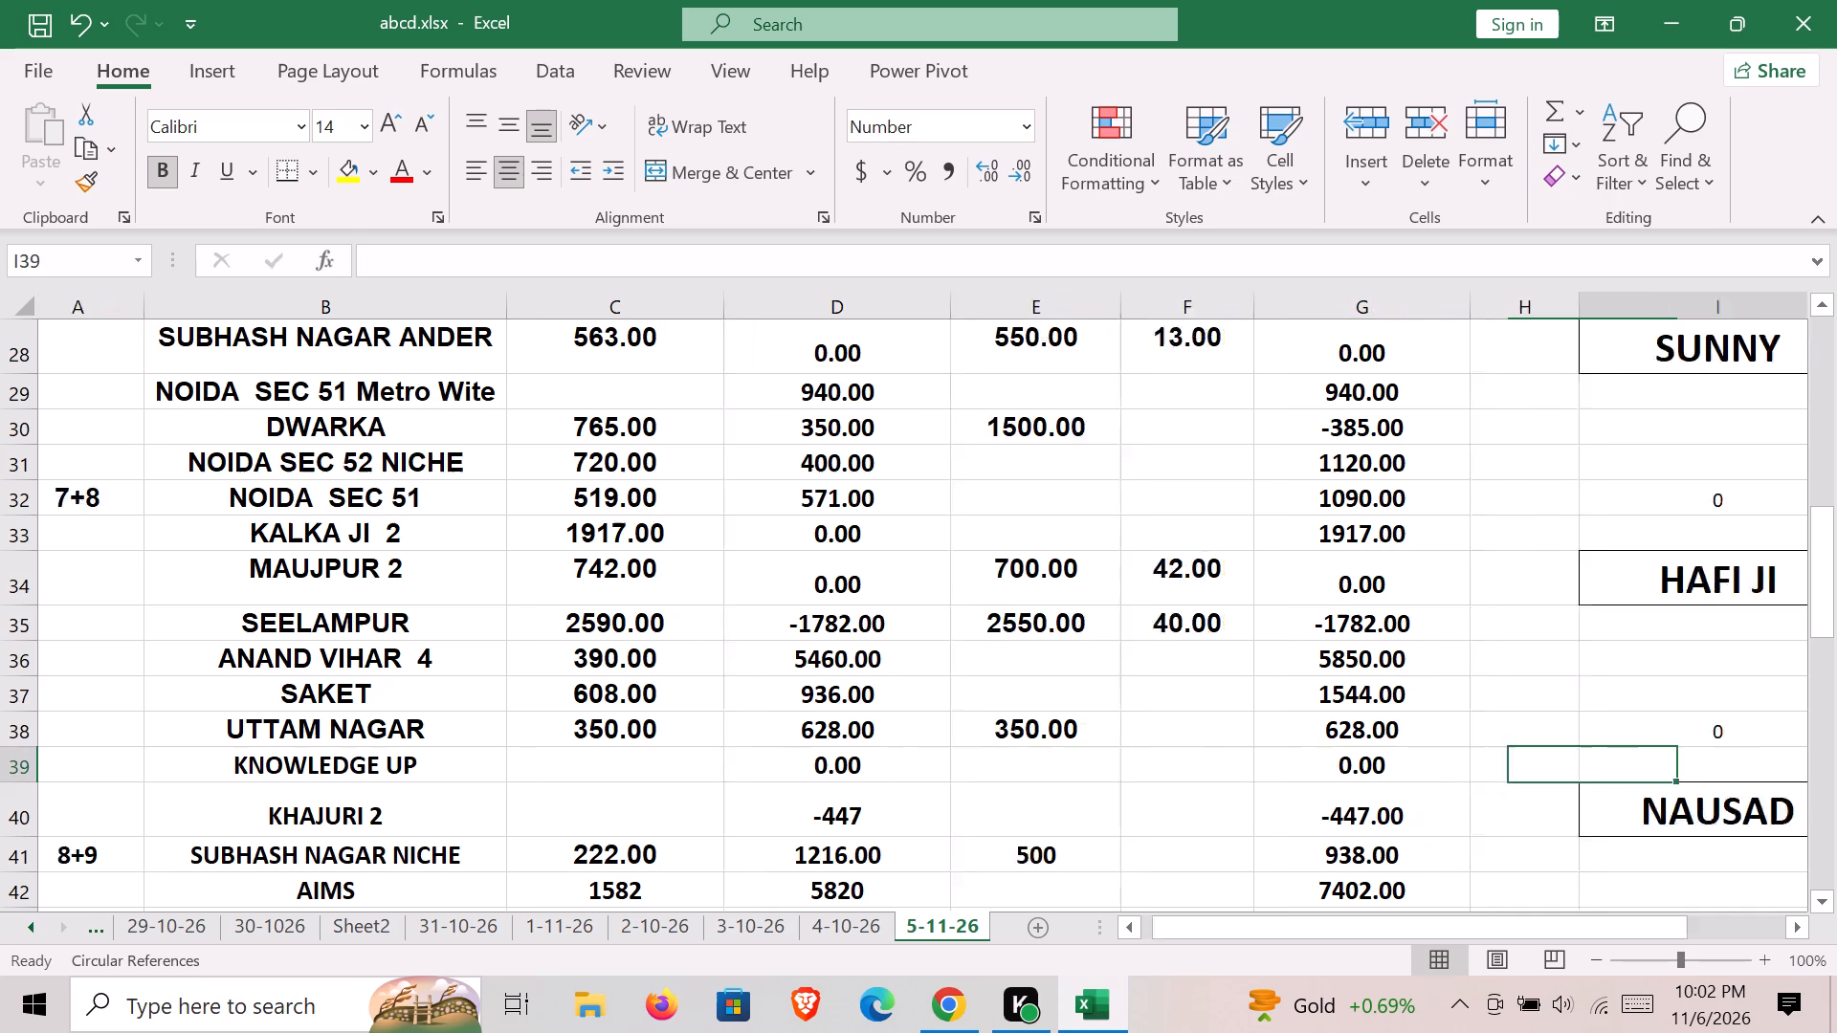
{"action": "key", "text": "Right"}
{"action": "key", "text": "Down"}
{"action": "key", "text": "Down"}
{"action": "key", "text": "Down"}
{"action": "key", "text": "Down"}
{"action": "key", "text": "Down"}
{"action": "key", "text": "Down"}
{"action": "key", "text": "Down"}
{"action": "key", "text": "Down"}
{"action": "key", "text": "Down"}
{"action": "key", "text": "Down"}
{"action": "key", "text": "Down"}
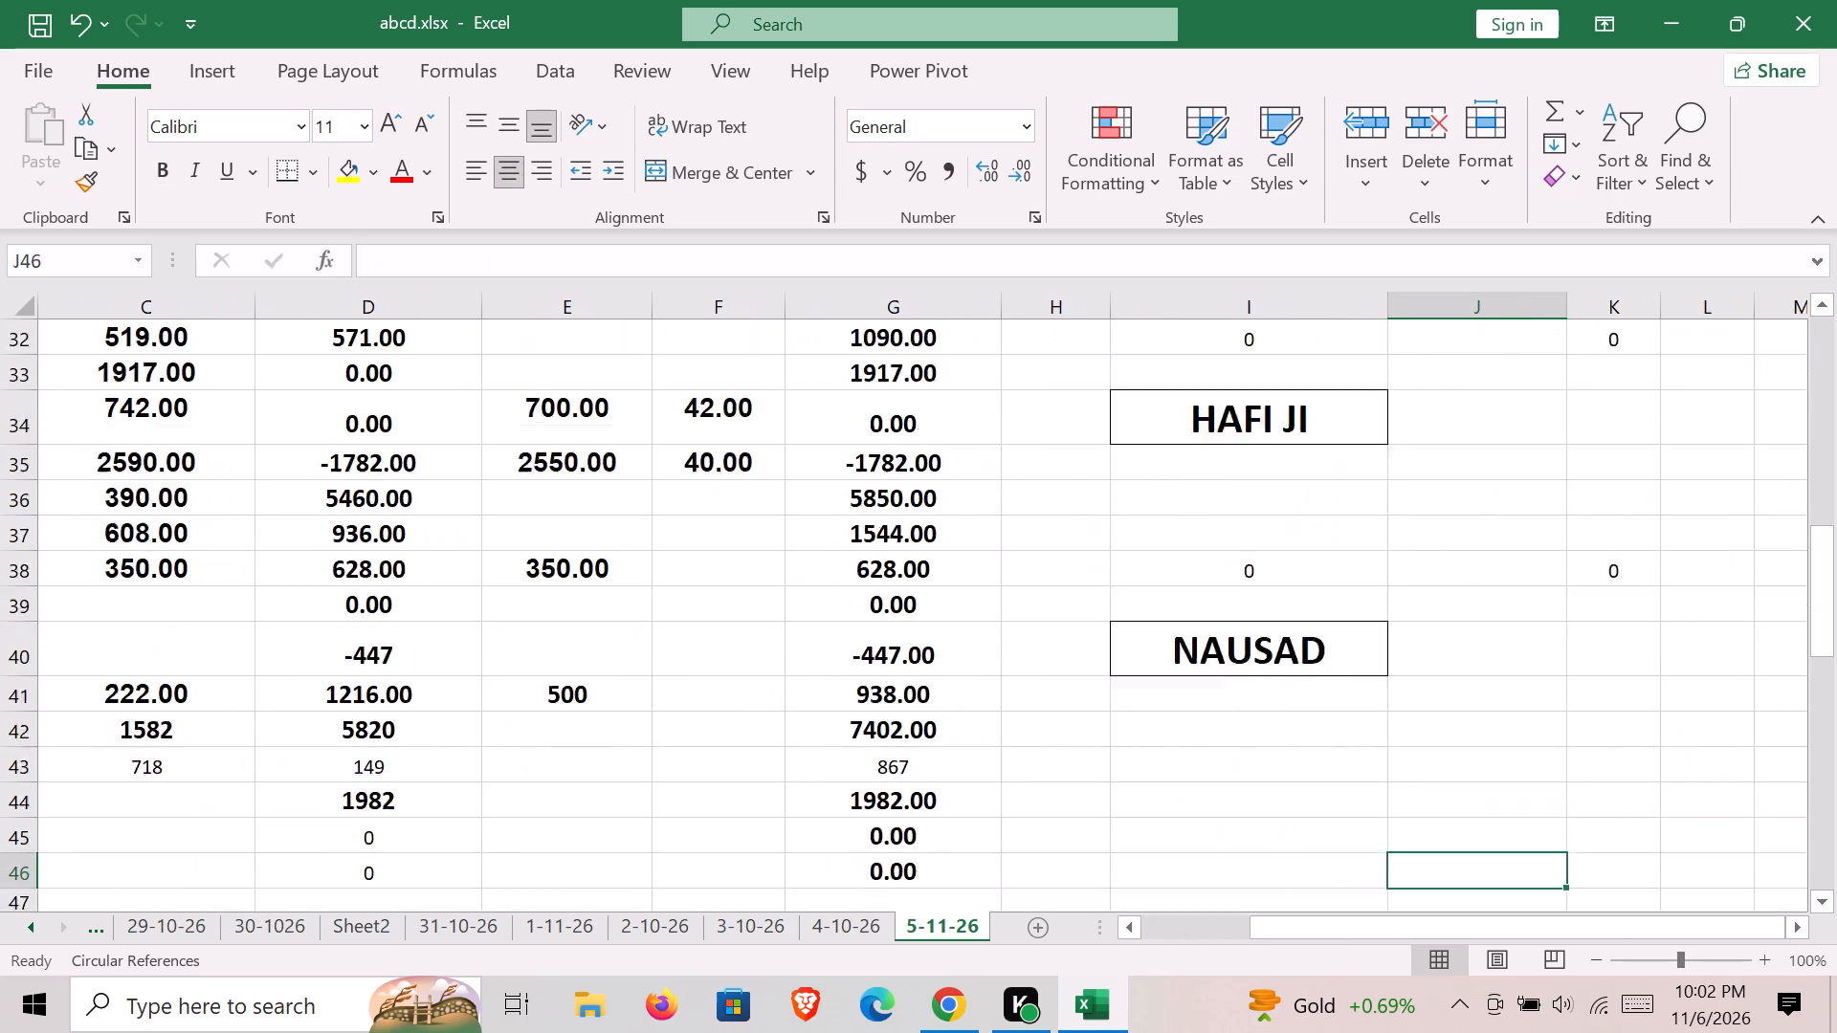
{"action": "key", "text": "Down"}
{"action": "key", "text": "Down"}
{"action": "key", "text": "Down"}
{"action": "key", "text": "Down"}
{"action": "key", "text": "Down"}
{"action": "key", "text": "Down"}
{"action": "key", "text": "Down"}
{"action": "key", "text": "Down"}
{"action": "key", "text": "Down"}
{"action": "key", "text": "Down"}
{"action": "key", "text": "Down"}
{"action": "key", "text": "Down"}
{"action": "key", "text": "Up"}
{"action": "key", "text": "Up"}
{"action": "key", "text": "Up"}
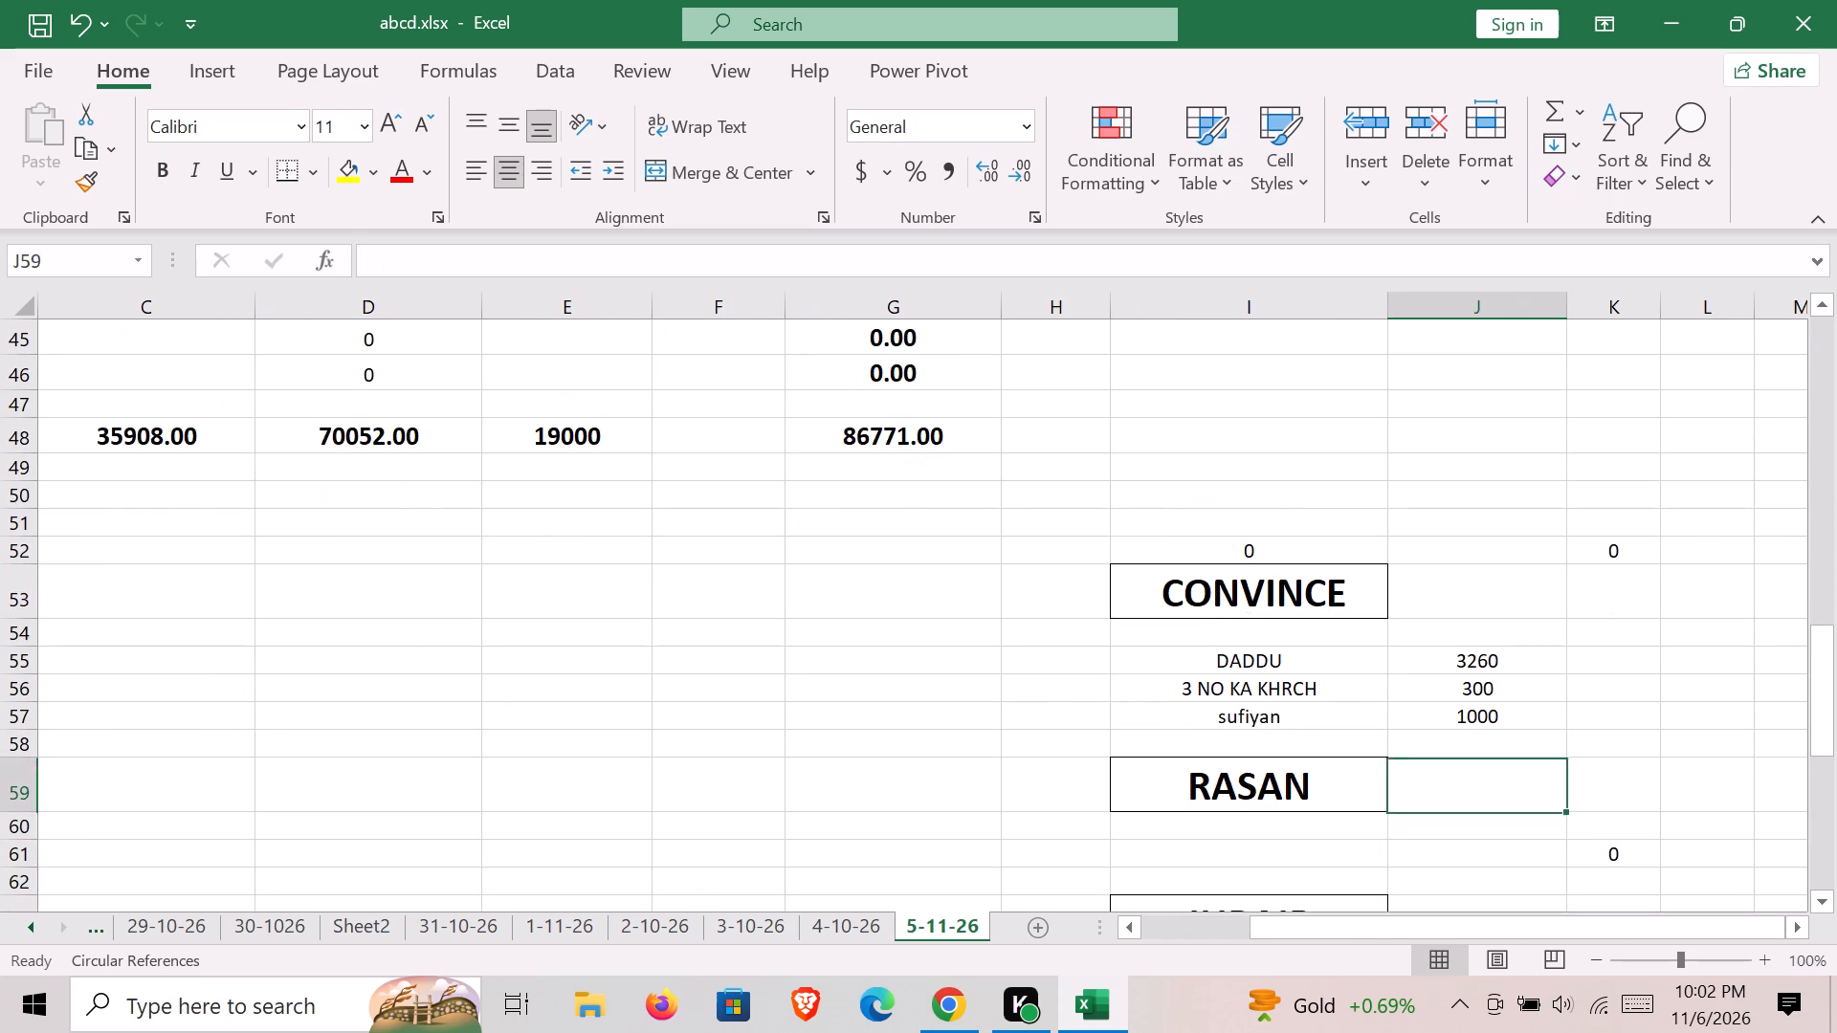
{"action": "key", "text": "Up"}
{"action": "key", "text": "Up"}
{"action": "key", "text": "Up"}
{"action": "key", "text": "Up"}
{"action": "type", "text": "2900"}
{"action": "key", "text": "Down"}
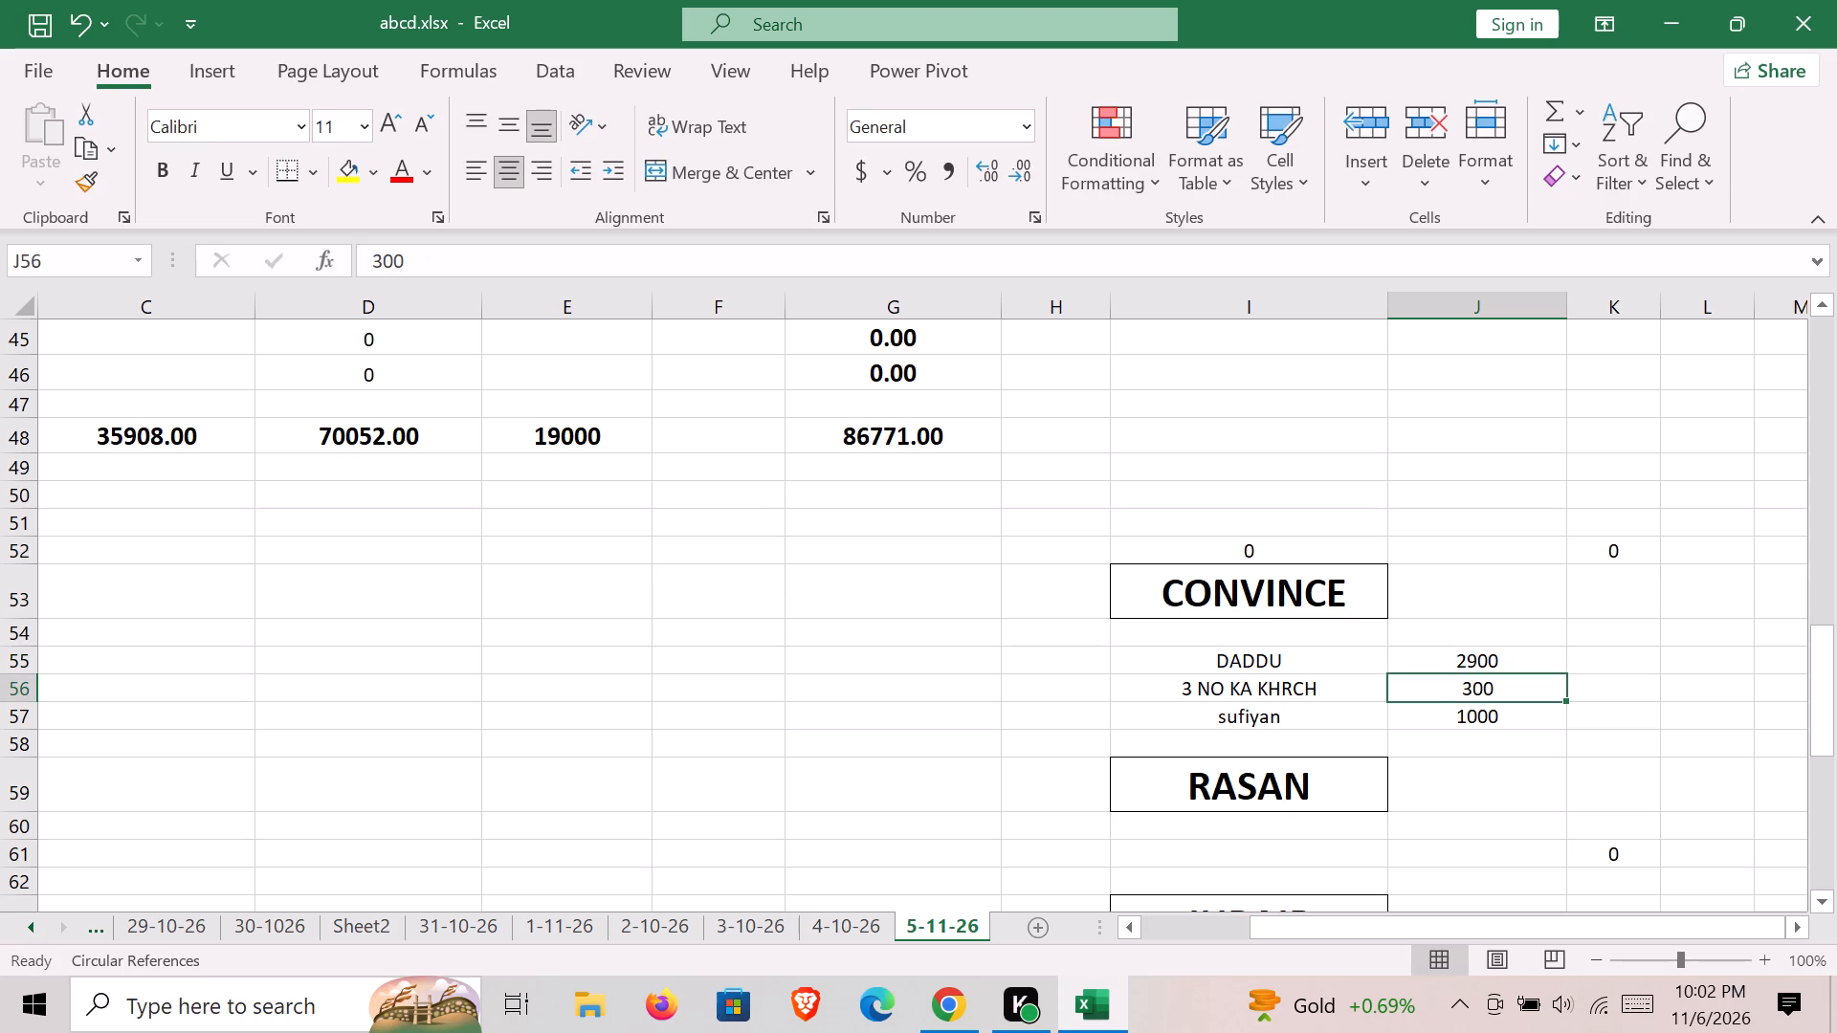
Replace the name of the CONVINCE entry in row 57 with sandeep.
{"action": "key", "text": "Down"}
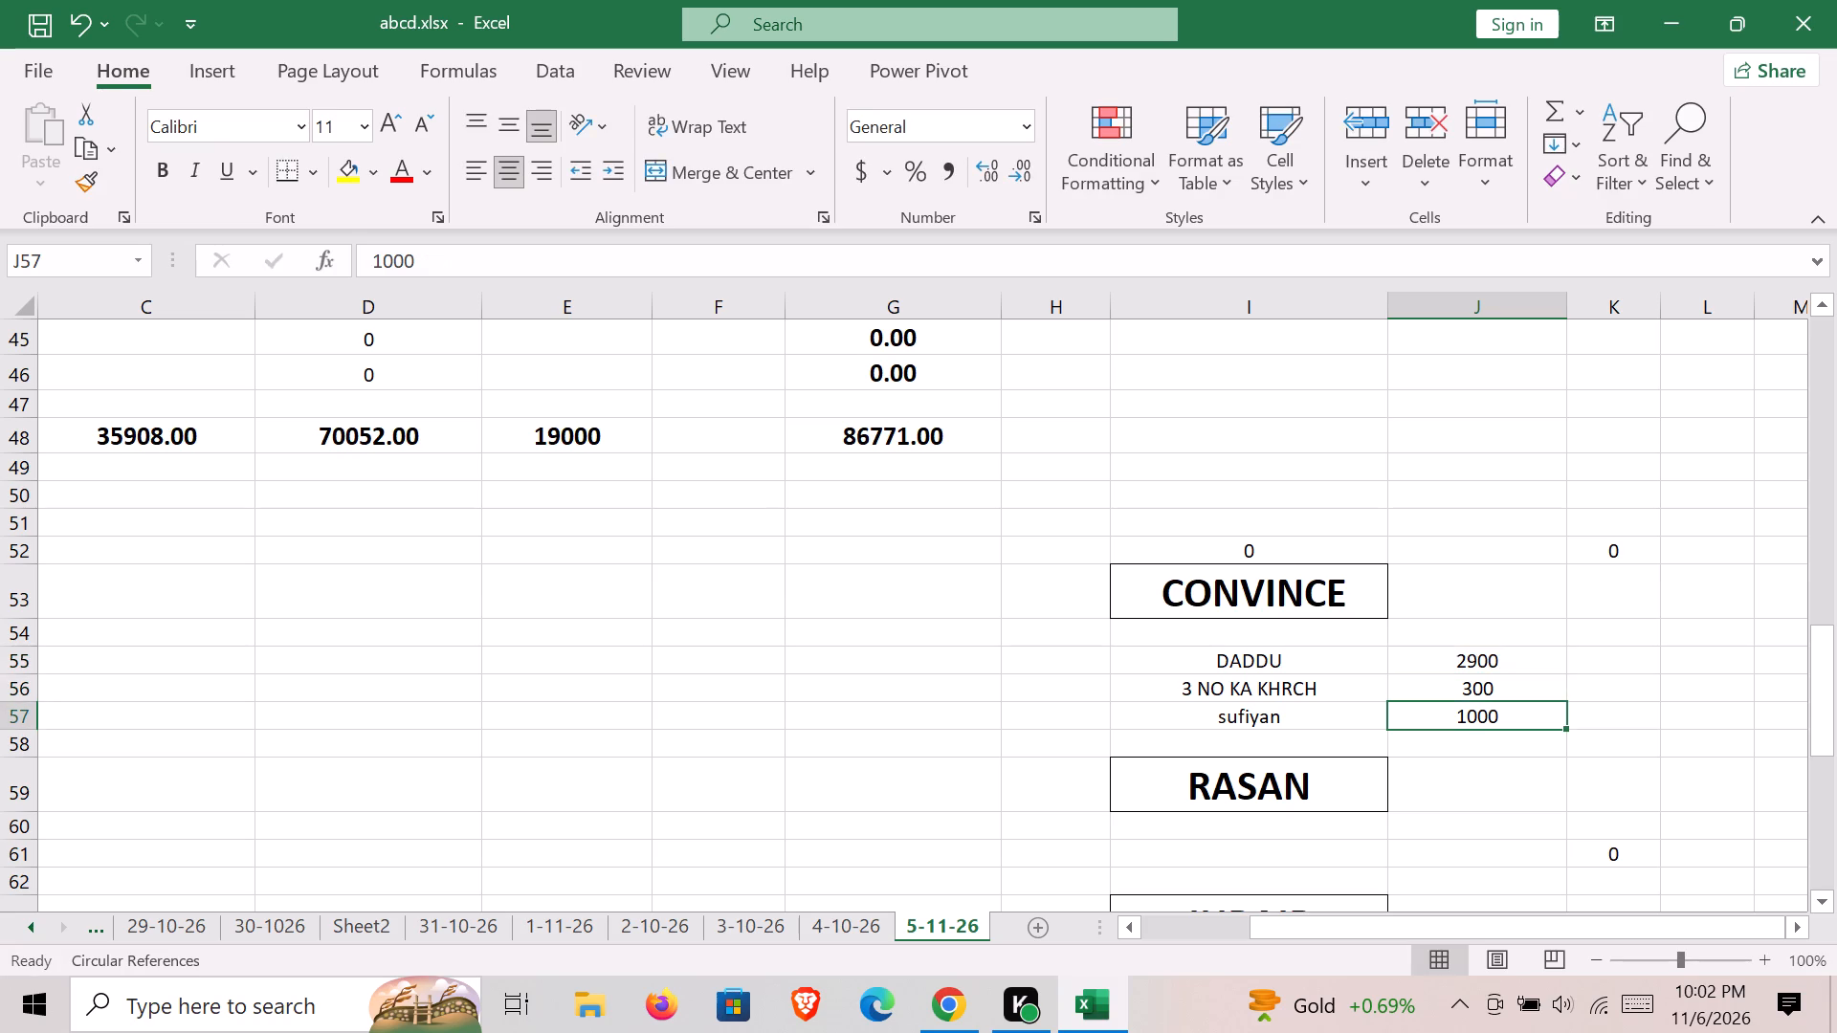
{"action": "key", "text": "Left"}
{"action": "type", "text": "sandeep"}
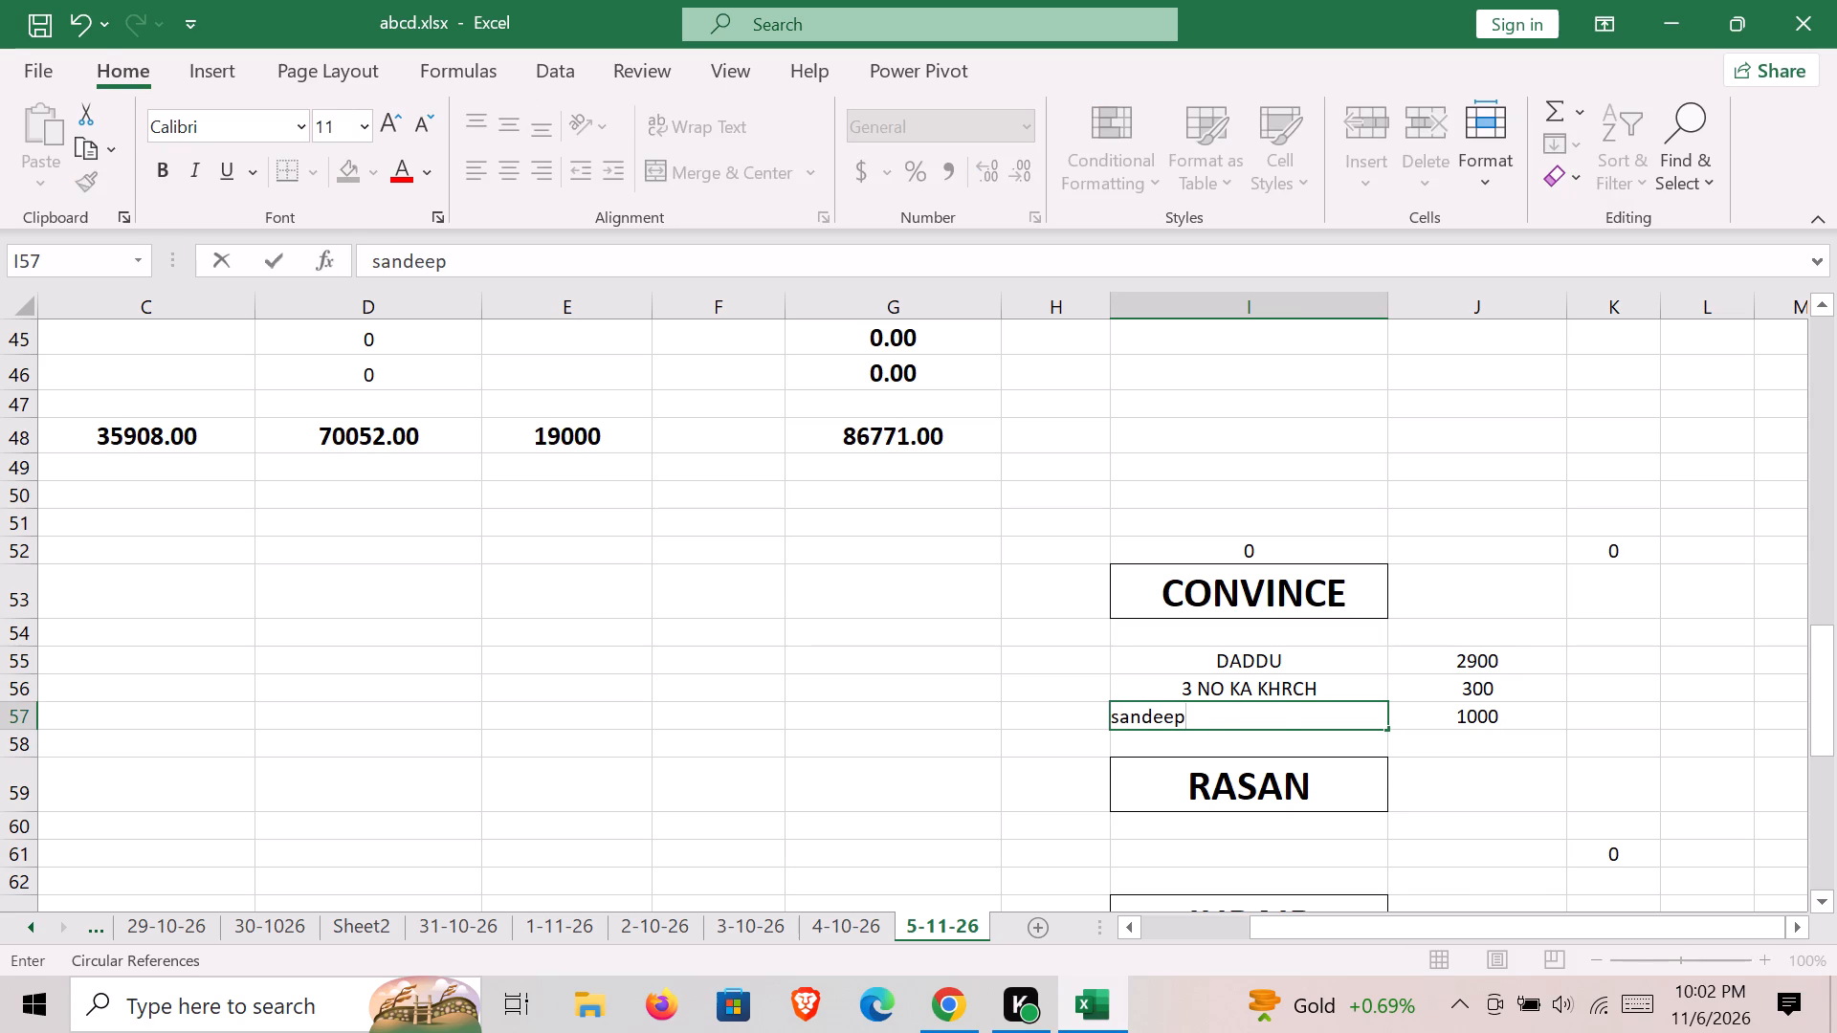
{"action": "key", "text": "Down"}
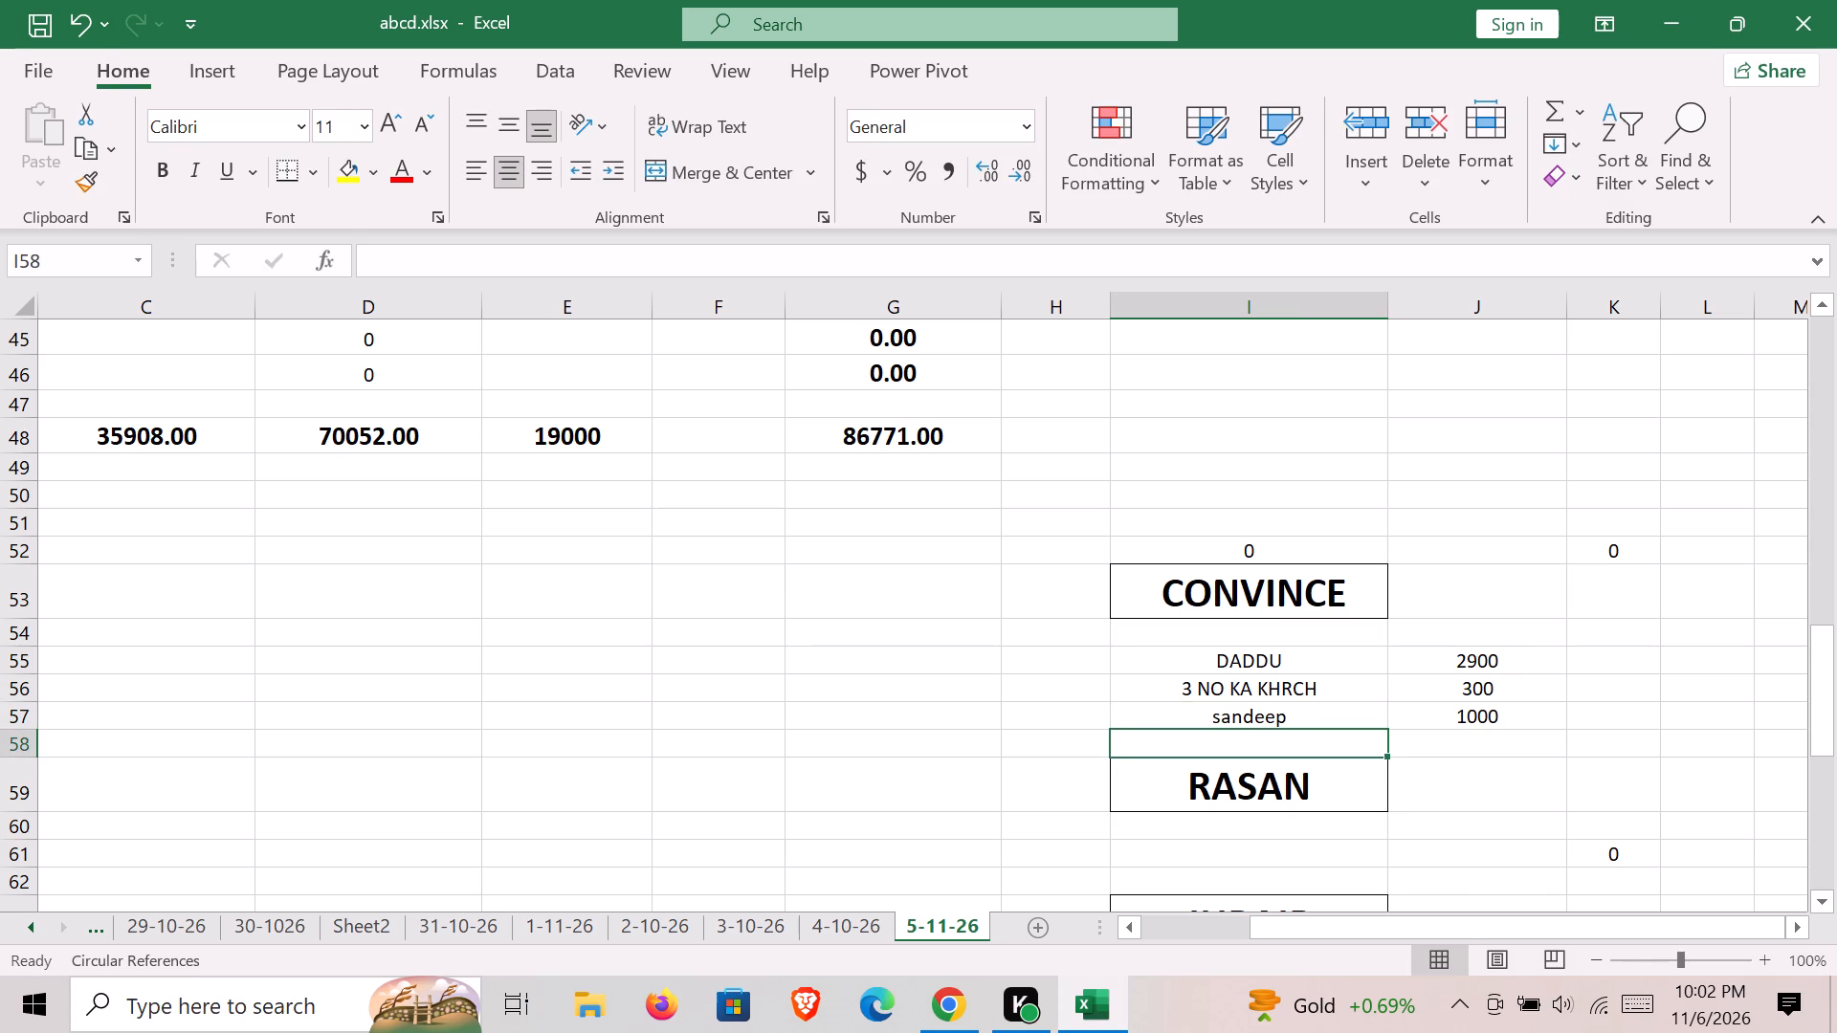
Add a tel entry of 1500 in row 58 and set the sandeep amount in row 57 to 1500.
{"action": "type", "text": "tel"}
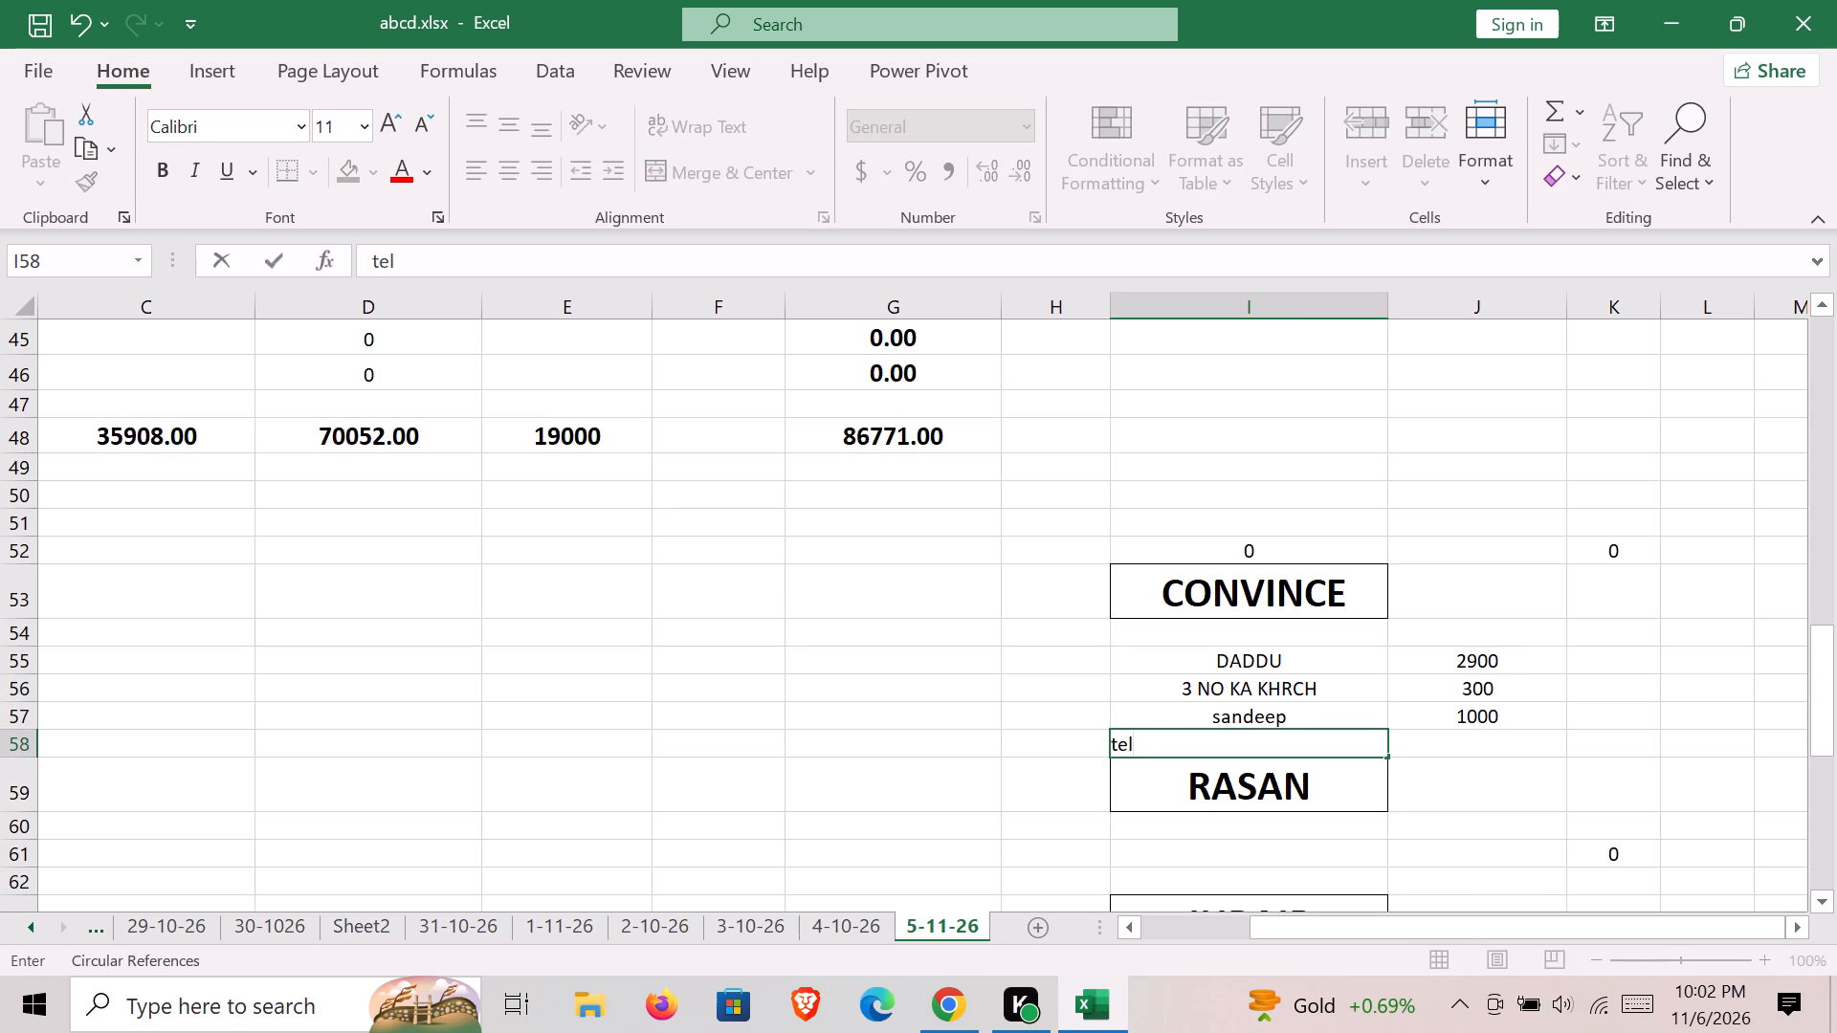
{"action": "key", "text": "Right"}
{"action": "type", "text": "1500"}
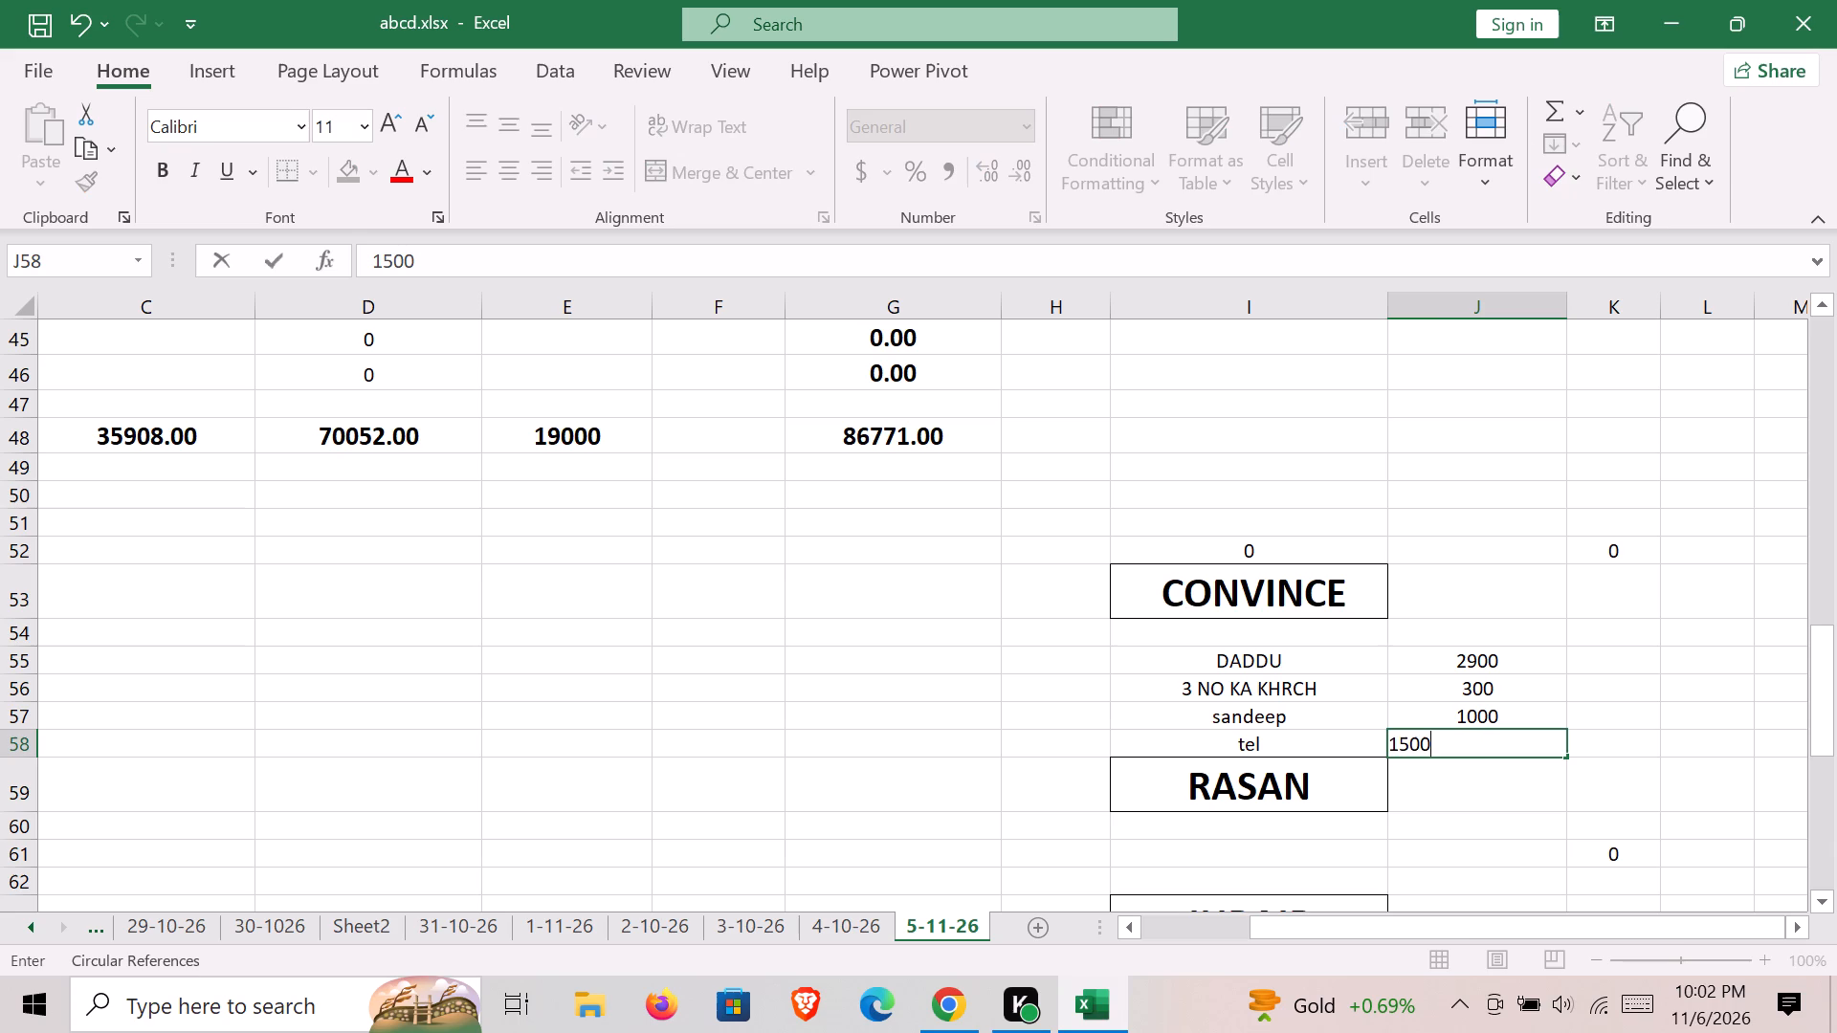
{"action": "key", "text": "Up"}
{"action": "type", "text": "1500"}
{"action": "key", "text": "Up"}
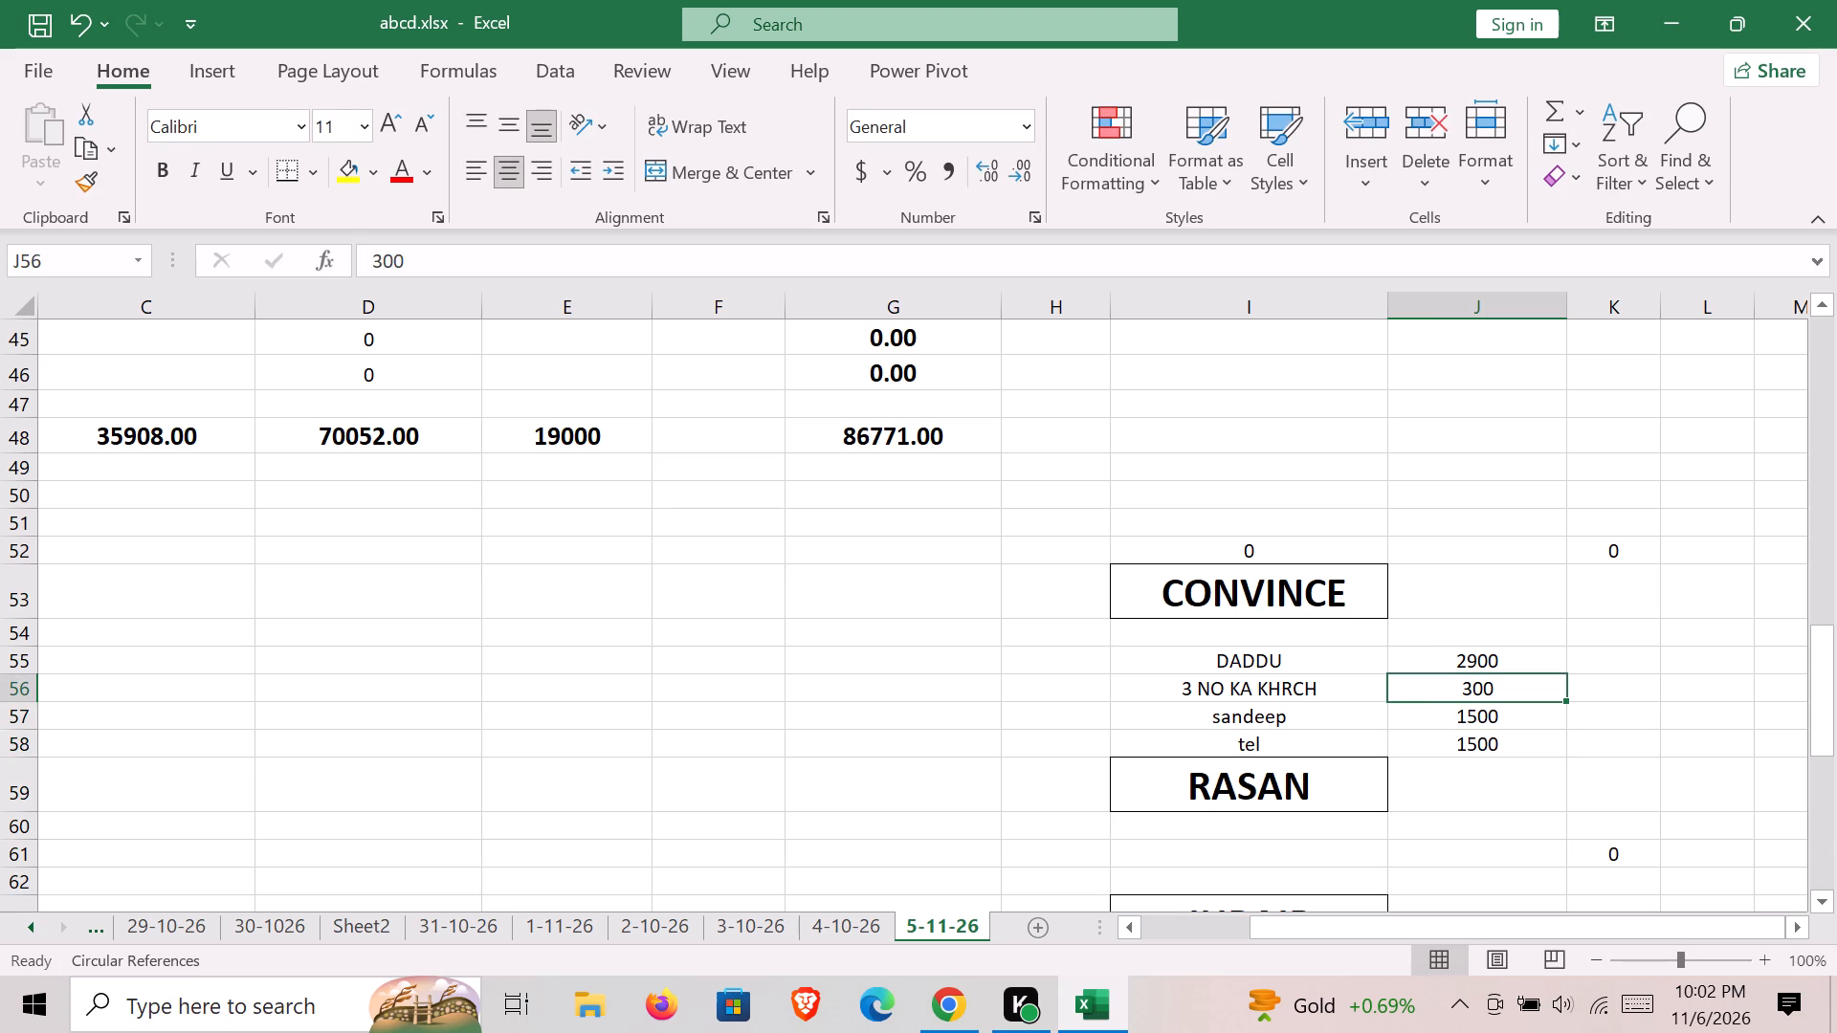
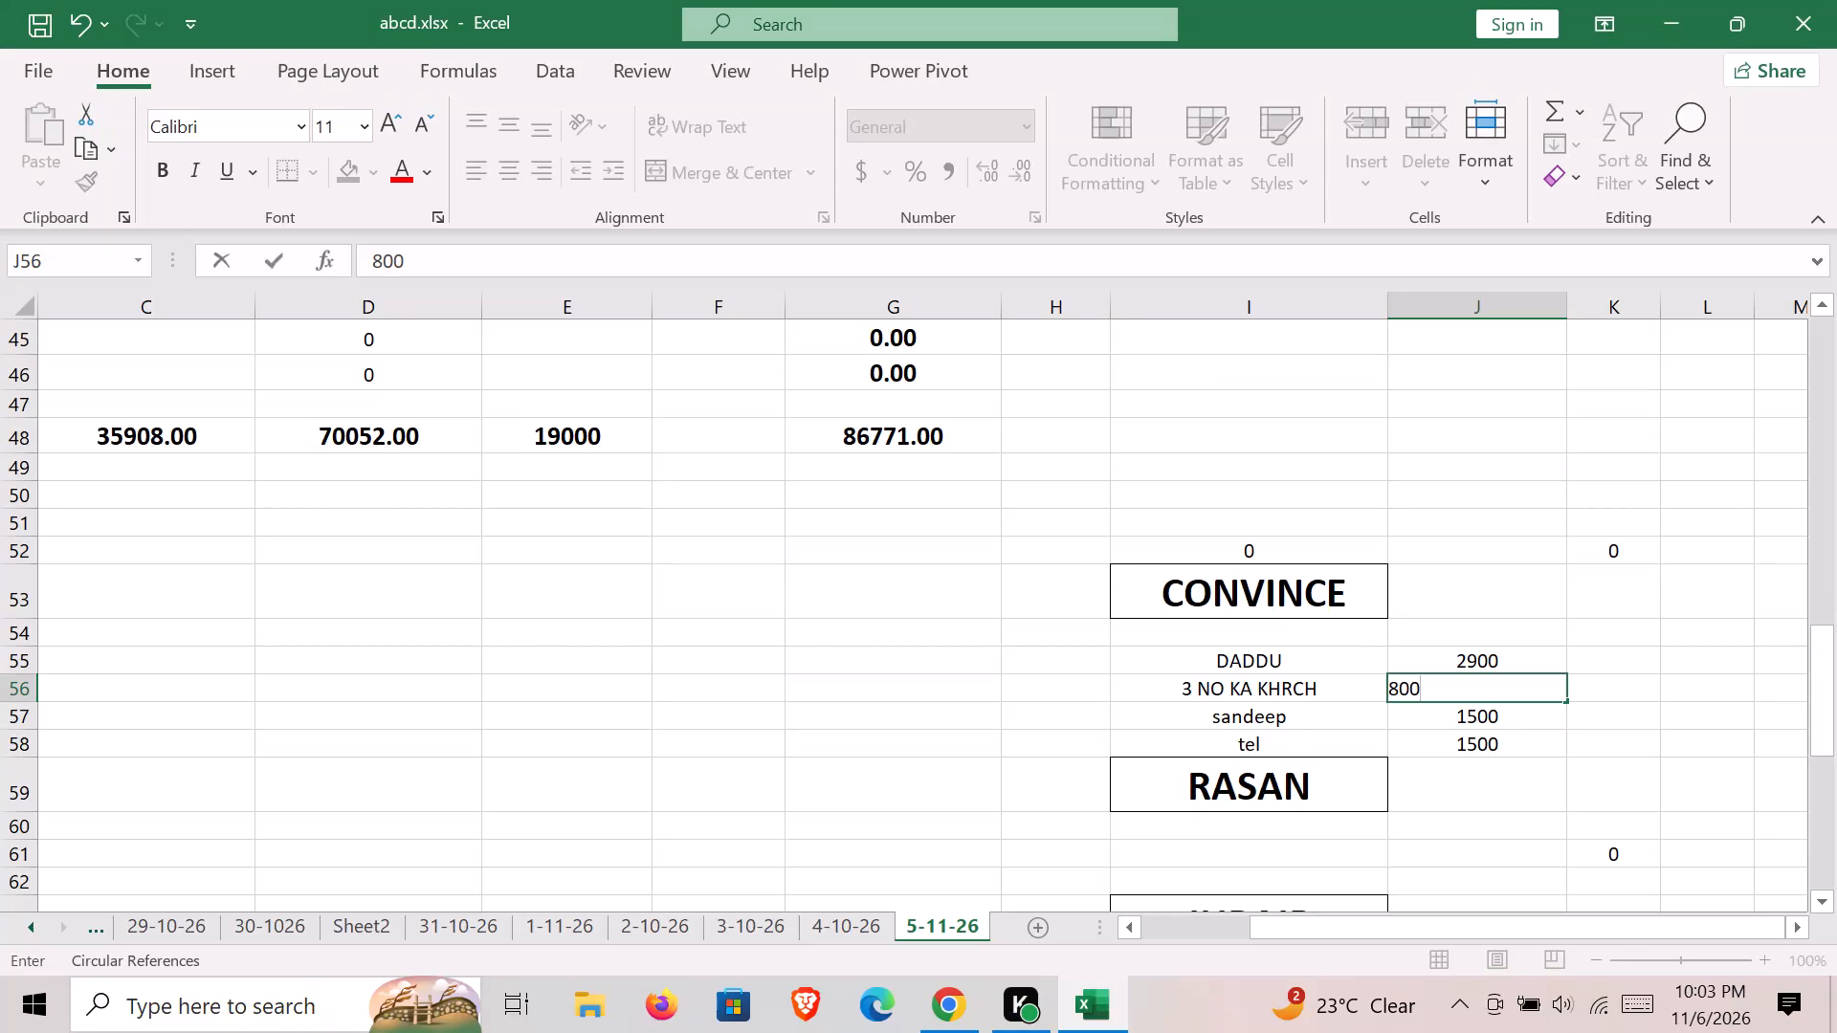
Set the 3 NO KA KHRCH amount in the CONVINCE section, row 56, to 850 and save the workbook.
{"action": "key", "text": "BackSpace"}
{"action": "key", "text": "BackSpace"}
{"action": "type", "text": "50"}
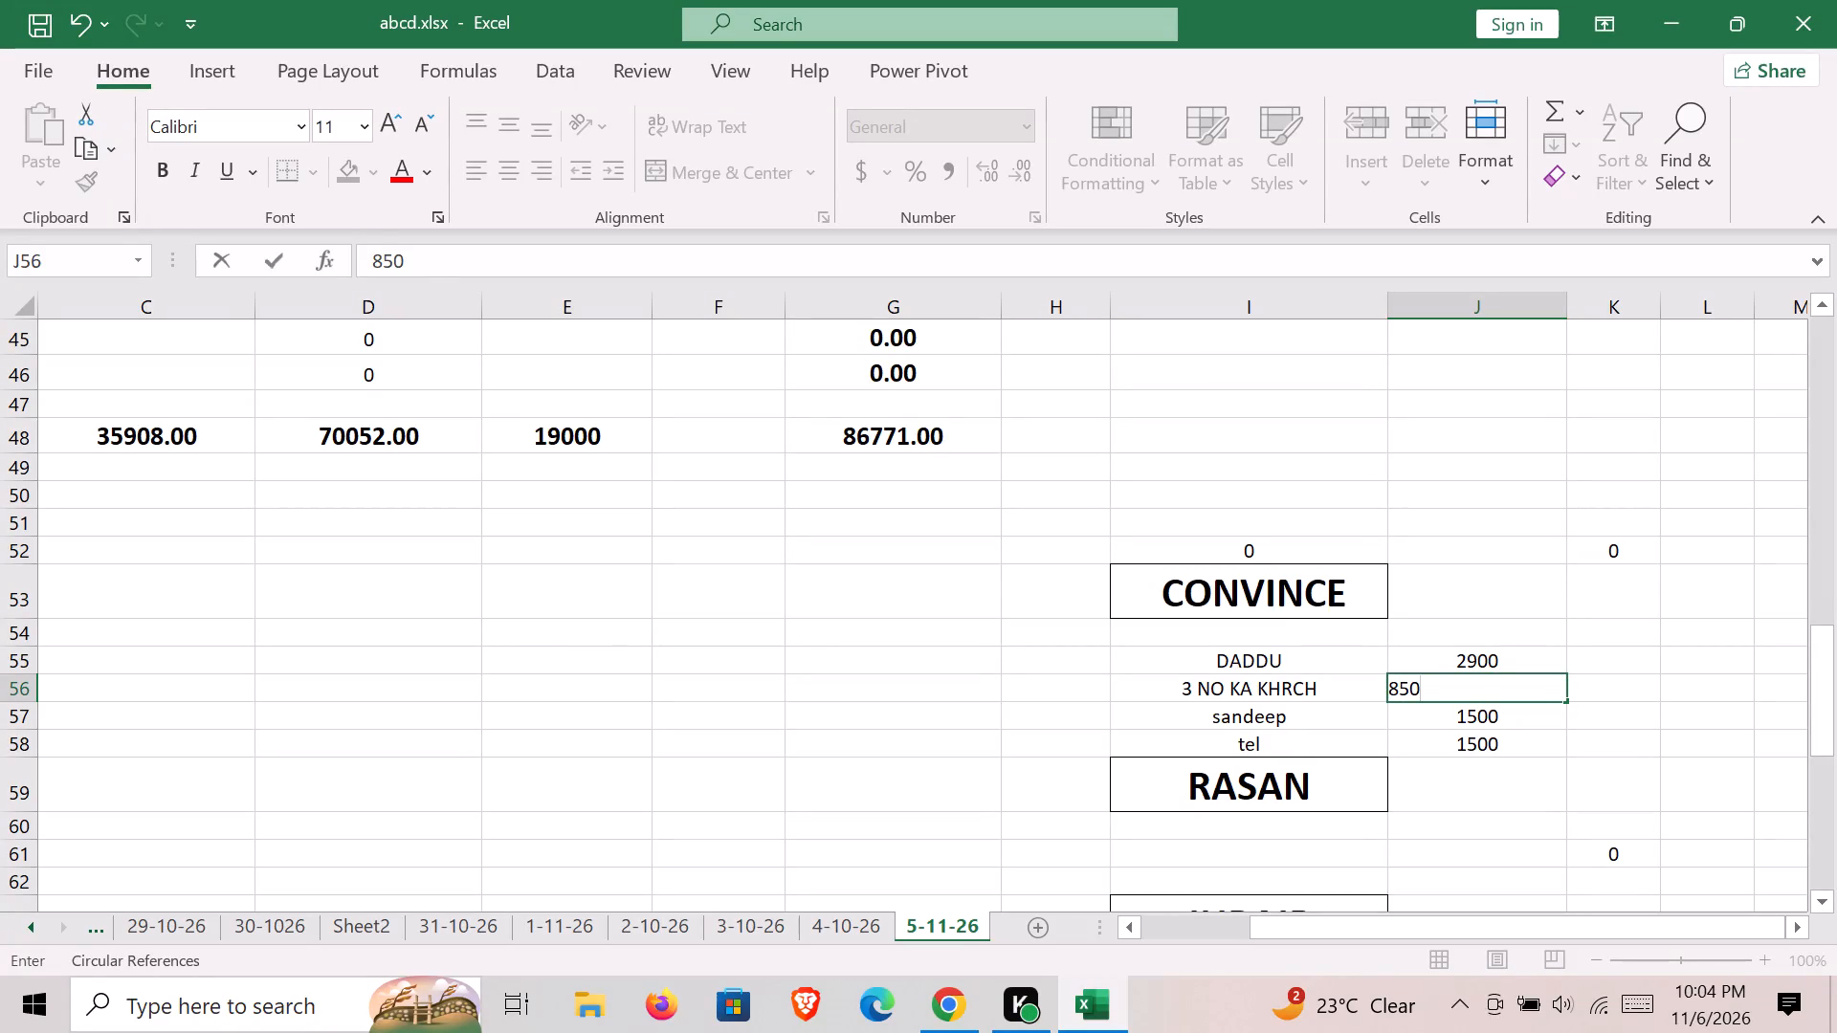
{"action": "key", "text": "ctrl+s"}
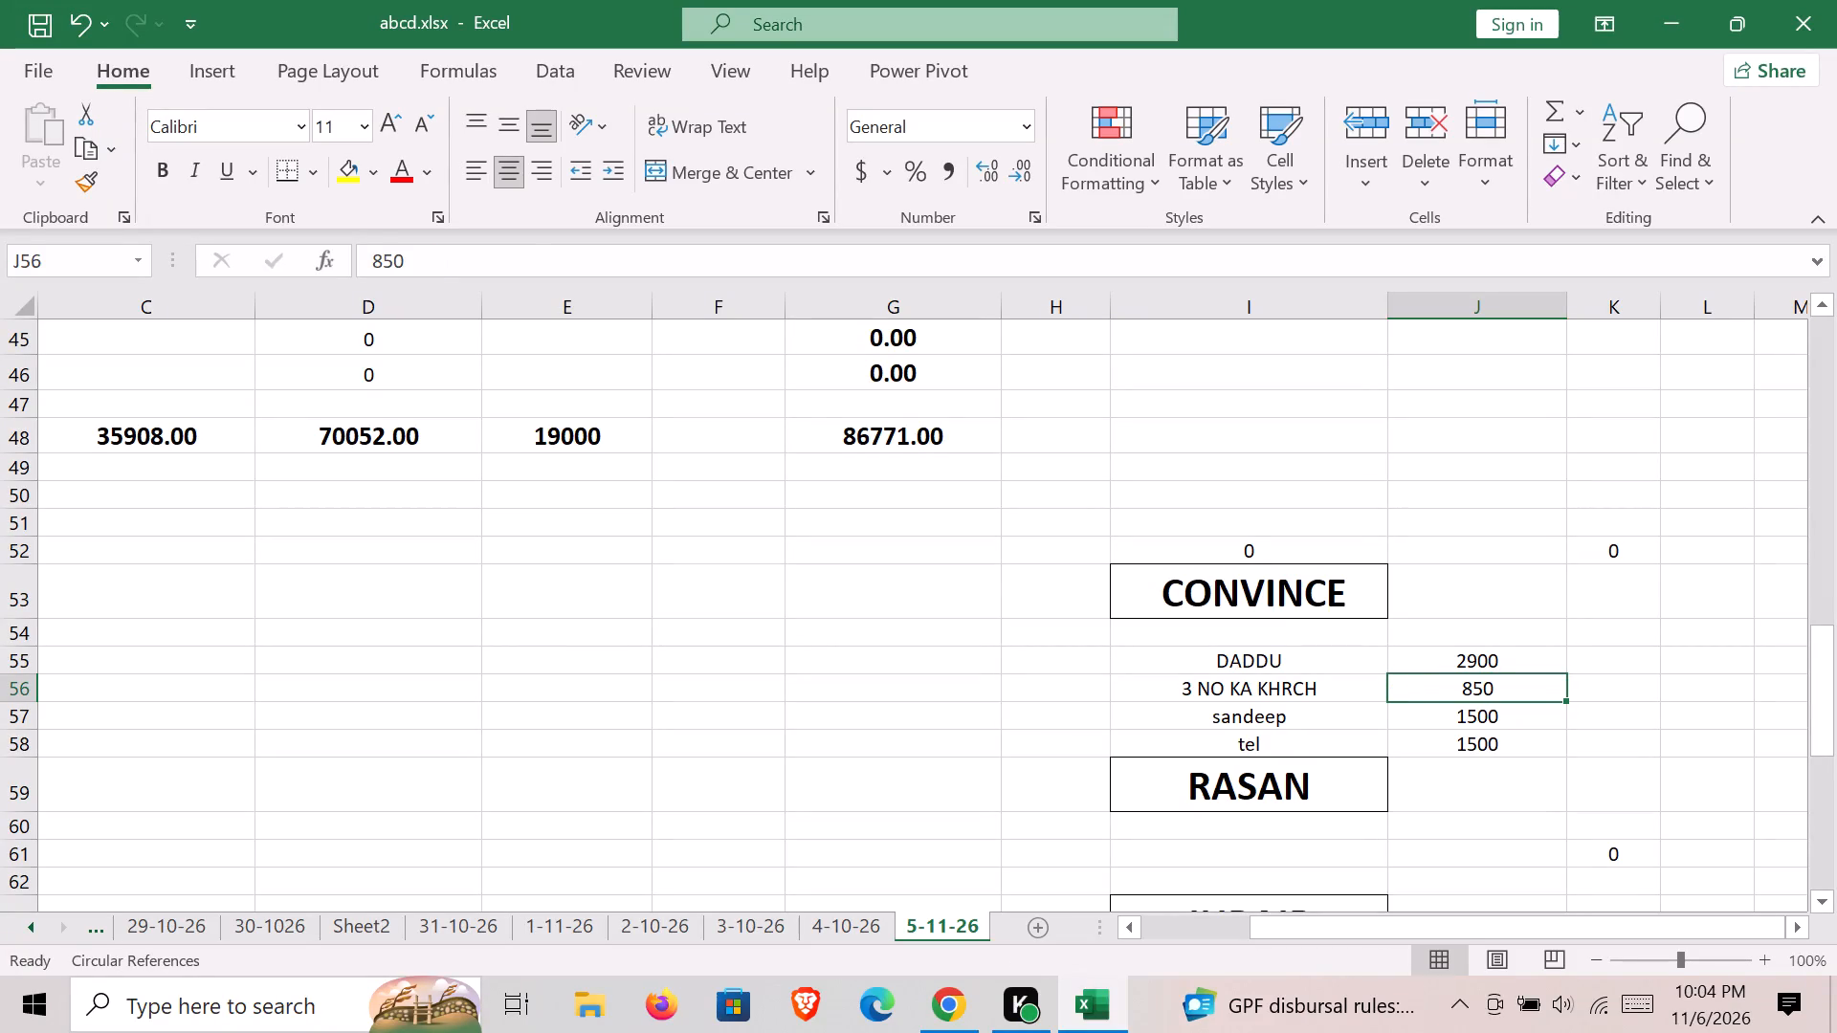
Clear the amount under the GUPTA heading in cell I23.
{"action": "key", "text": "Up"}
{"action": "key", "text": "Up"}
{"action": "key", "text": "Up"}
{"action": "key", "text": "Up"}
{"action": "key", "text": "Up"}
{"action": "key", "text": "Up"}
{"action": "key", "text": "Up"}
{"action": "key", "text": "Up"}
{"action": "key", "text": "Up"}
{"action": "key", "text": "Up"}
{"action": "key", "text": "Up"}
{"action": "key", "text": "Up"}
{"action": "key", "text": "Up"}
{"action": "key", "text": "Up"}
{"action": "key", "text": "Up"}
{"action": "key", "text": "Up"}
{"action": "key", "text": "Up"}
{"action": "key", "text": "Up"}
{"action": "key", "text": "Up"}
{"action": "key", "text": "Up"}
{"action": "key", "text": "Up"}
{"action": "key", "text": "Up"}
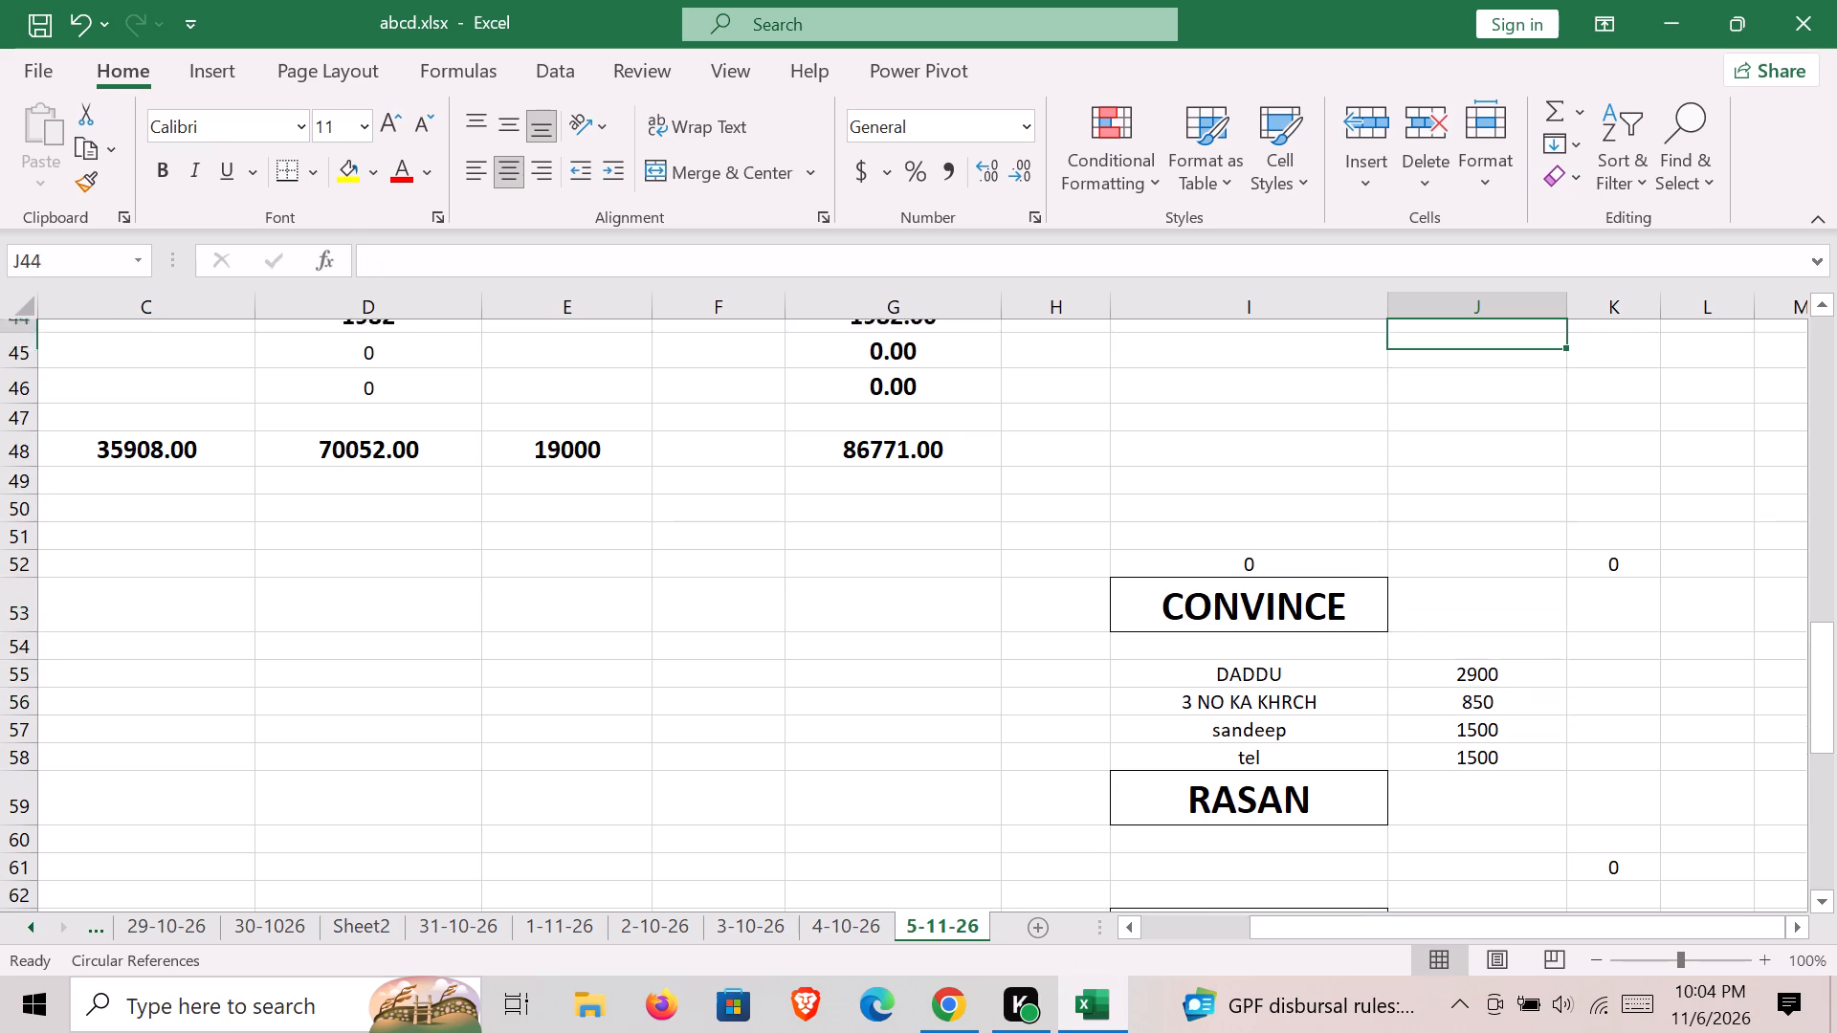
{"action": "key", "text": "Up"}
{"action": "key", "text": "Up"}
{"action": "key", "text": "Up"}
{"action": "key", "text": "Up"}
{"action": "key", "text": "Up"}
{"action": "key", "text": "Up"}
{"action": "key", "text": "Up"}
{"action": "key", "text": "Up"}
{"action": "key", "text": "Up"}
{"action": "key", "text": "Down"}
{"action": "key", "text": "Up"}
{"action": "key", "text": "Down"}
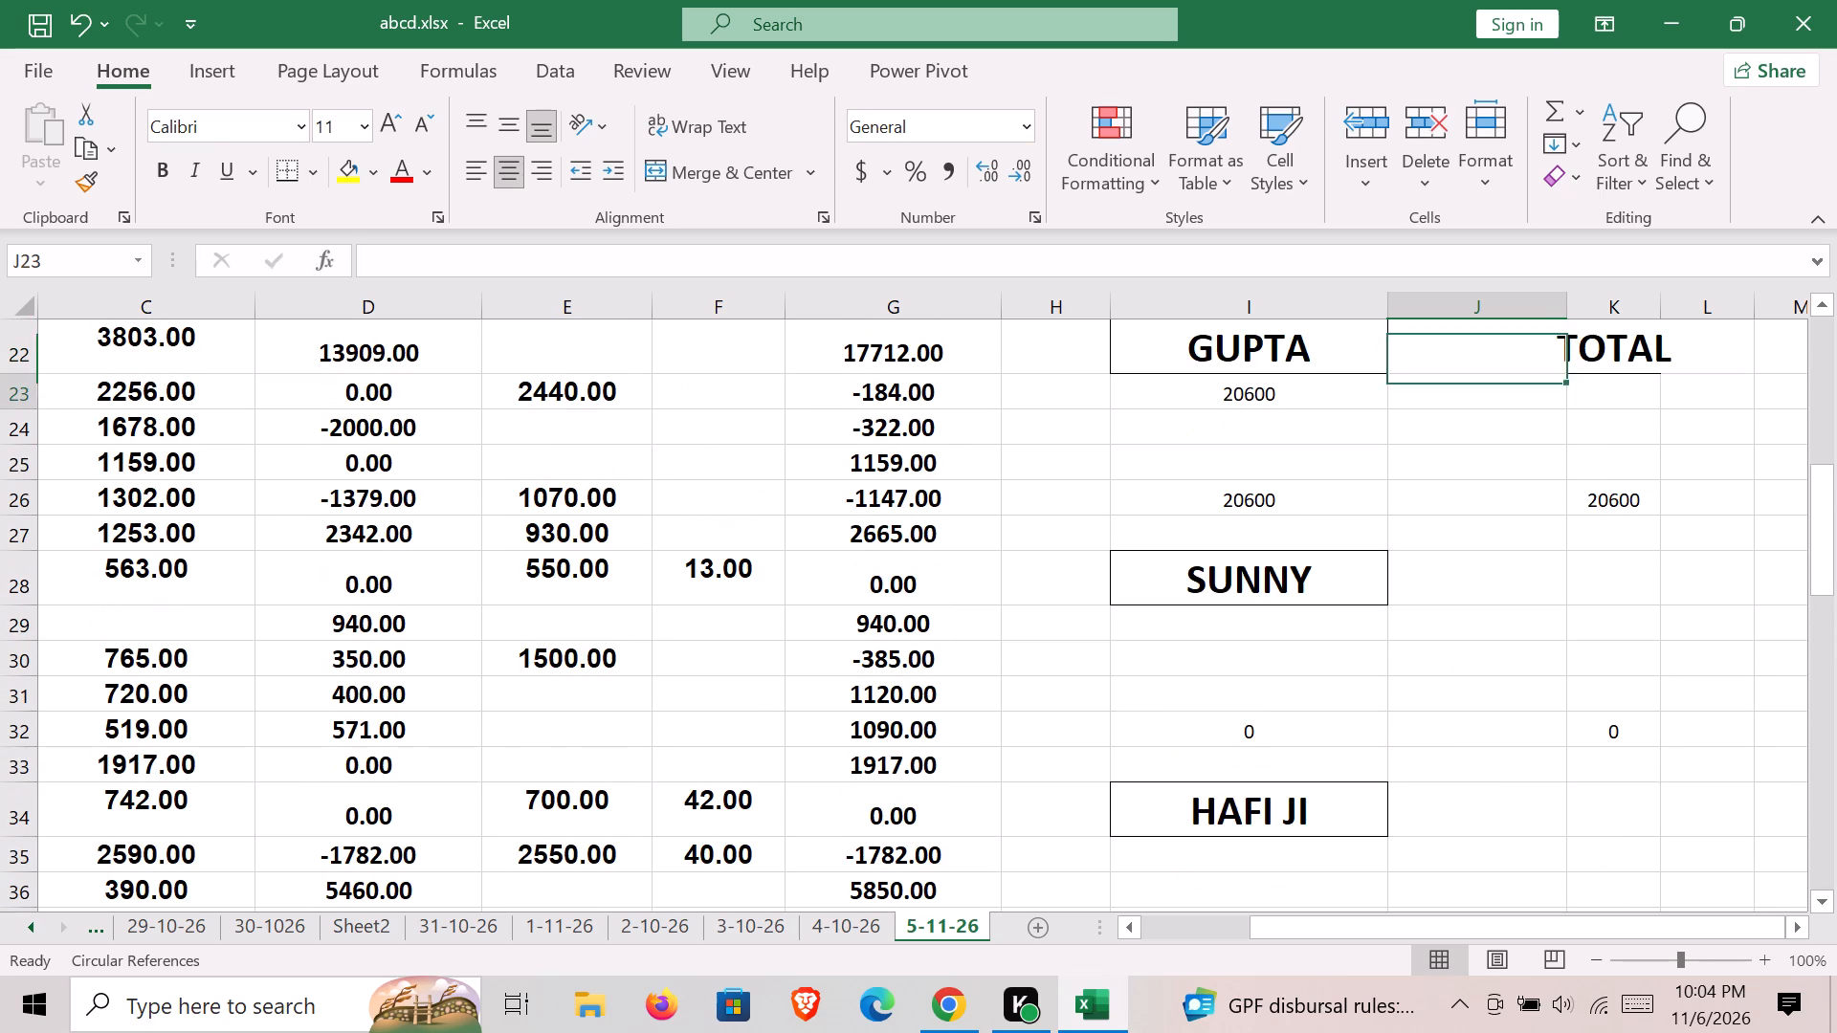
{"action": "key", "text": "Left"}
{"action": "key", "text": "Delete"}
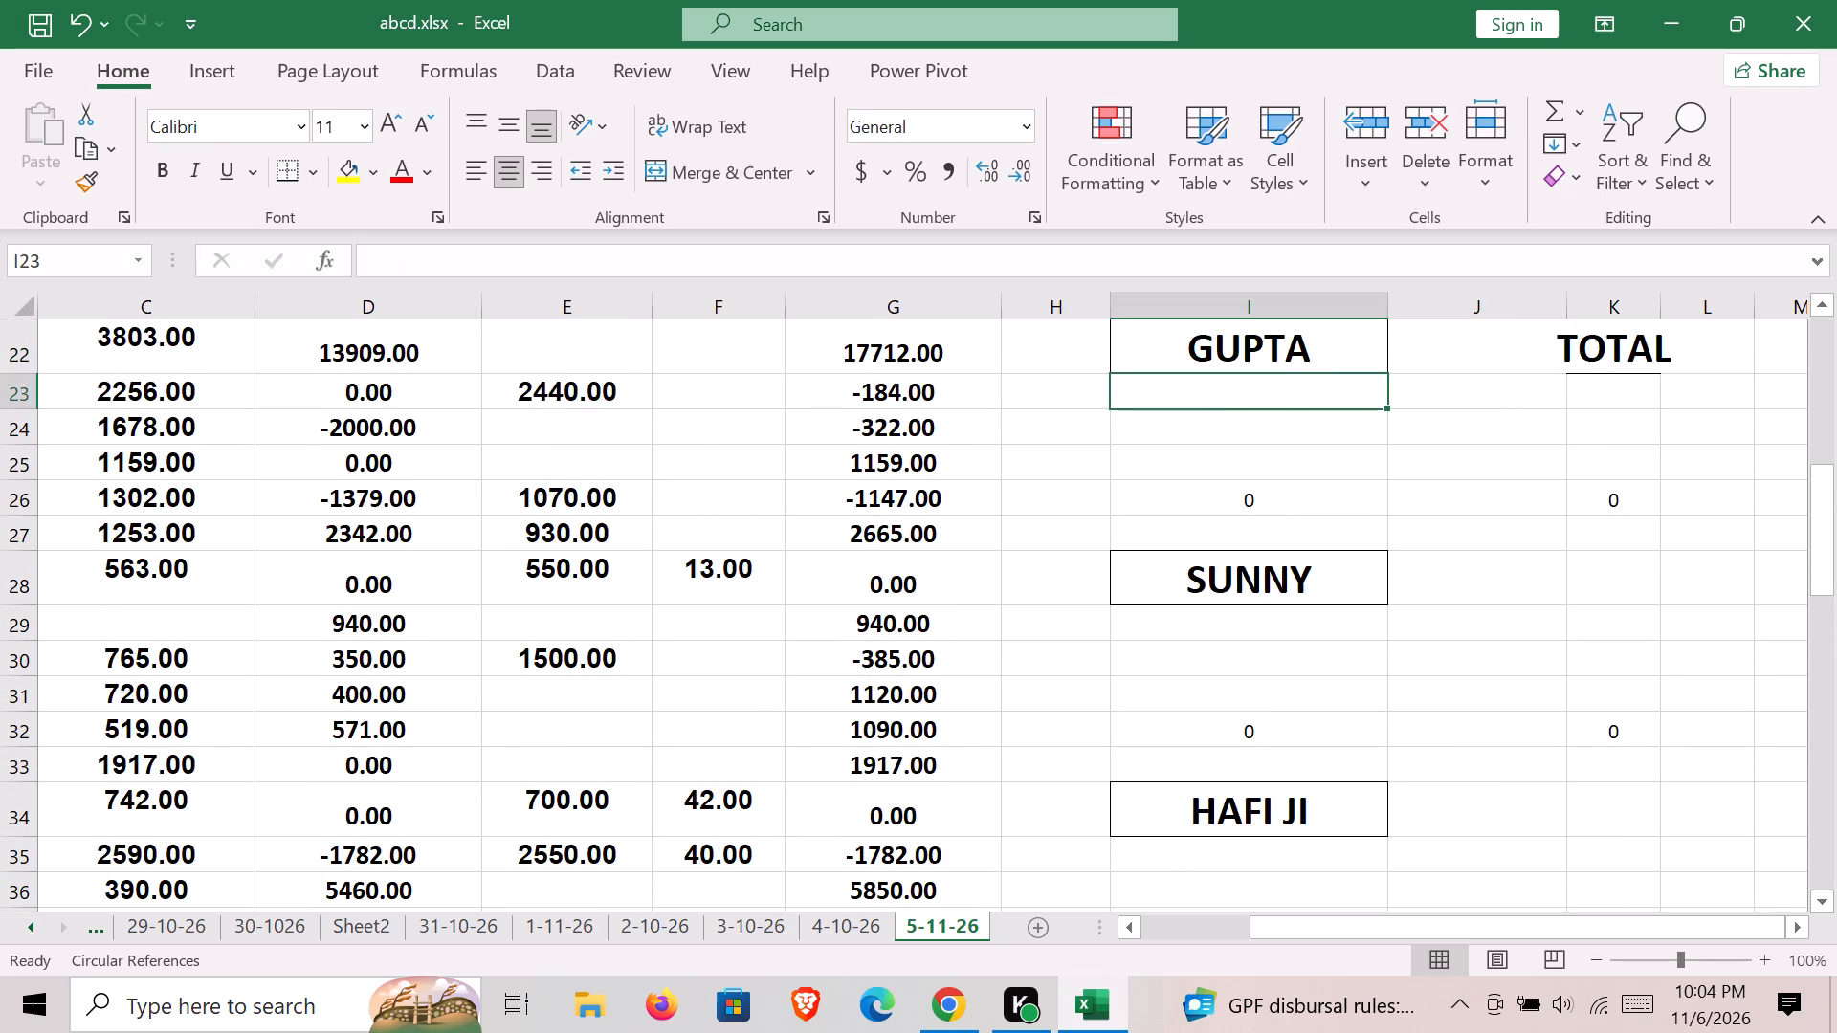
Clear the amount under the BROWNIE heading in cell I71.
{"action": "key", "text": "Down"}
{"action": "key", "text": "Down"}
{"action": "key", "text": "Down"}
{"action": "key", "text": "Down"}
{"action": "key", "text": "Down"}
{"action": "key", "text": "Down"}
{"action": "key", "text": "Down"}
{"action": "key", "text": "Down"}
{"action": "key", "text": "Down"}
{"action": "key", "text": "Down"}
{"action": "key", "text": "Down"}
{"action": "key", "text": "Down"}
{"action": "key", "text": "Down"}
{"action": "key", "text": "Down"}
{"action": "key", "text": "Down"}
{"action": "key", "text": "Down"}
{"action": "key", "text": "Down"}
{"action": "key", "text": "Down"}
{"action": "key", "text": "Down"}
{"action": "key", "text": "Down"}
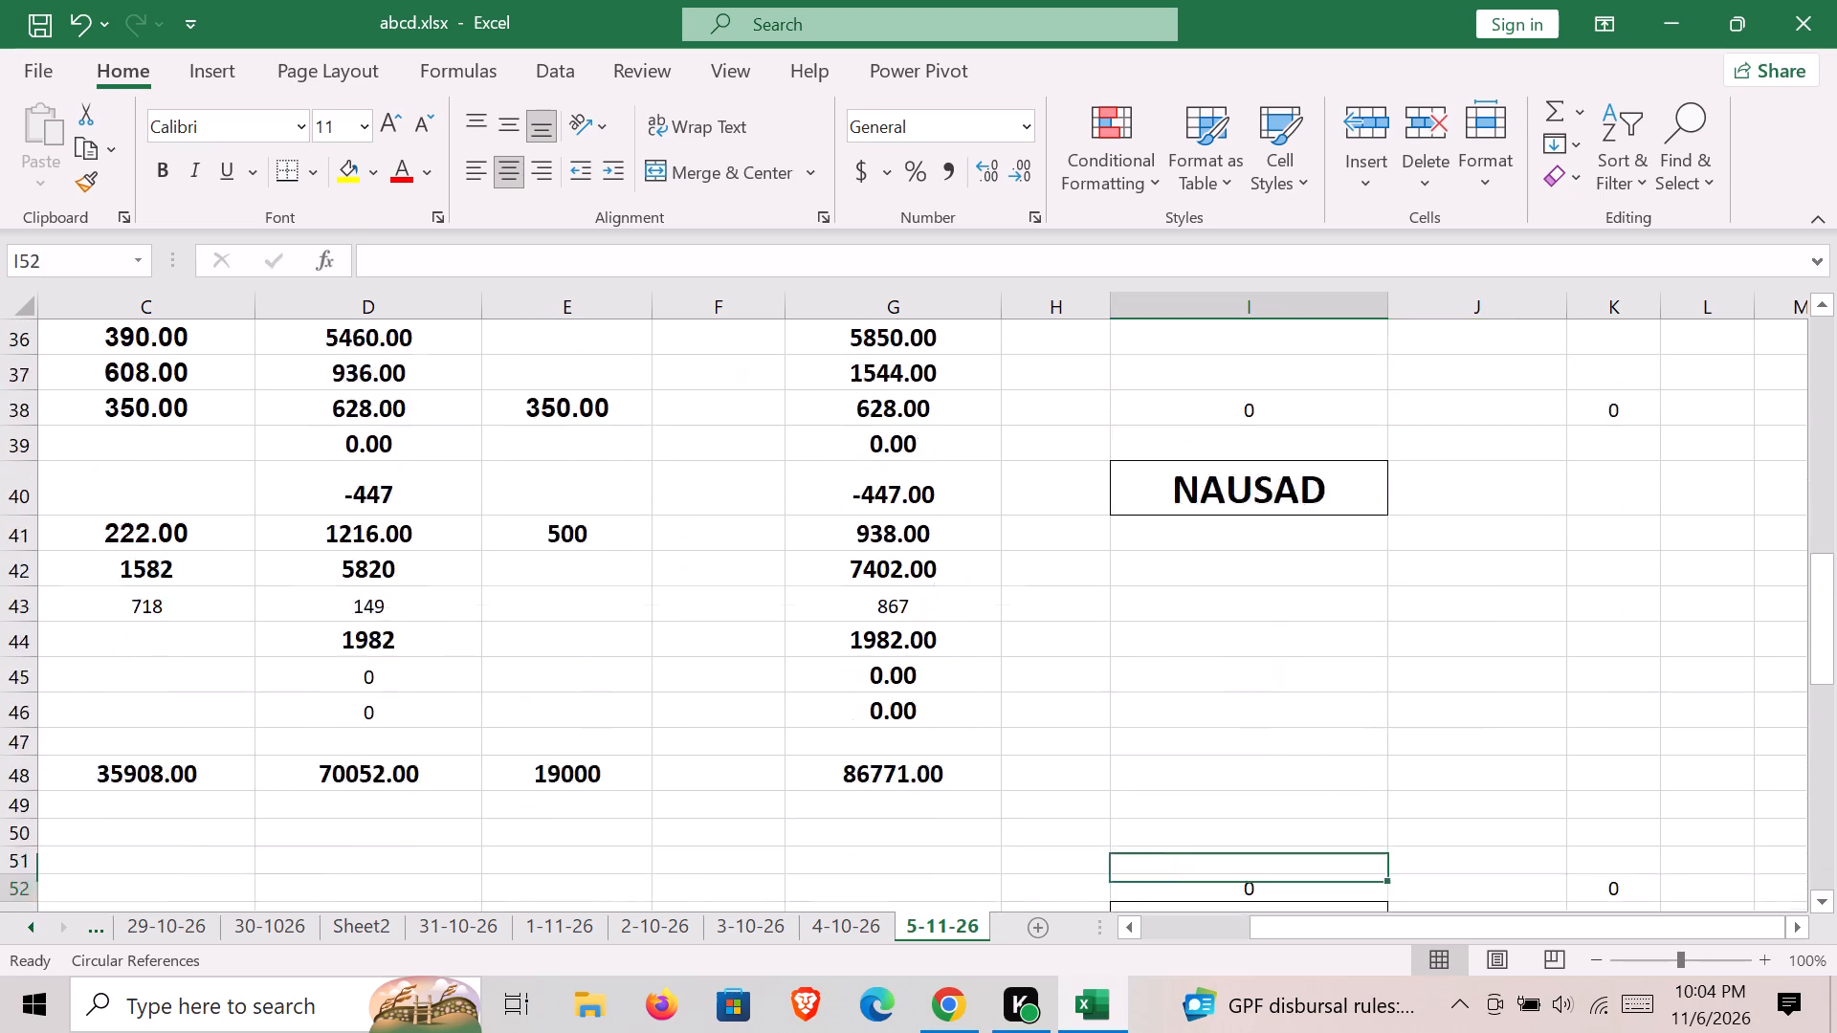
{"action": "key", "text": "Up"}
{"action": "key", "text": "Down"}
{"action": "key", "text": "Down"}
{"action": "key", "text": "Down"}
{"action": "key", "text": "Down"}
{"action": "key", "text": "Down"}
{"action": "key", "text": "Down"}
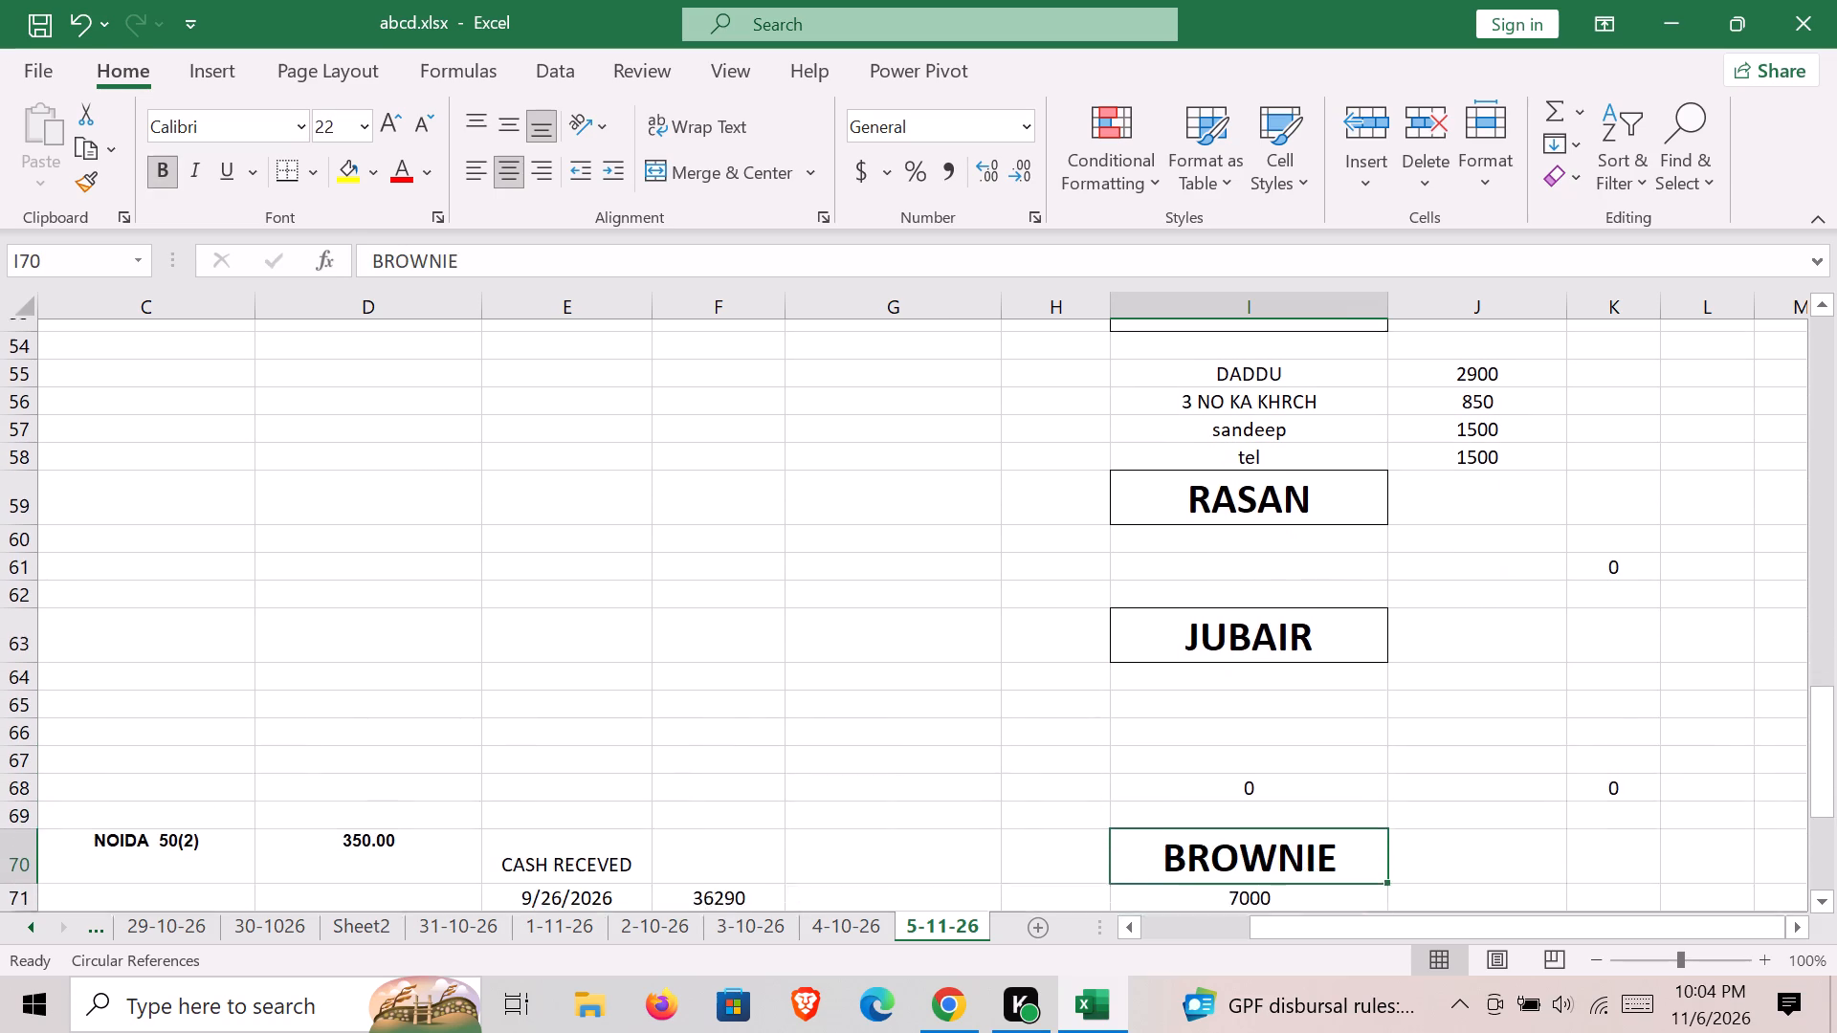
{"action": "key", "text": "Down"}
{"action": "key", "text": "Delete"}
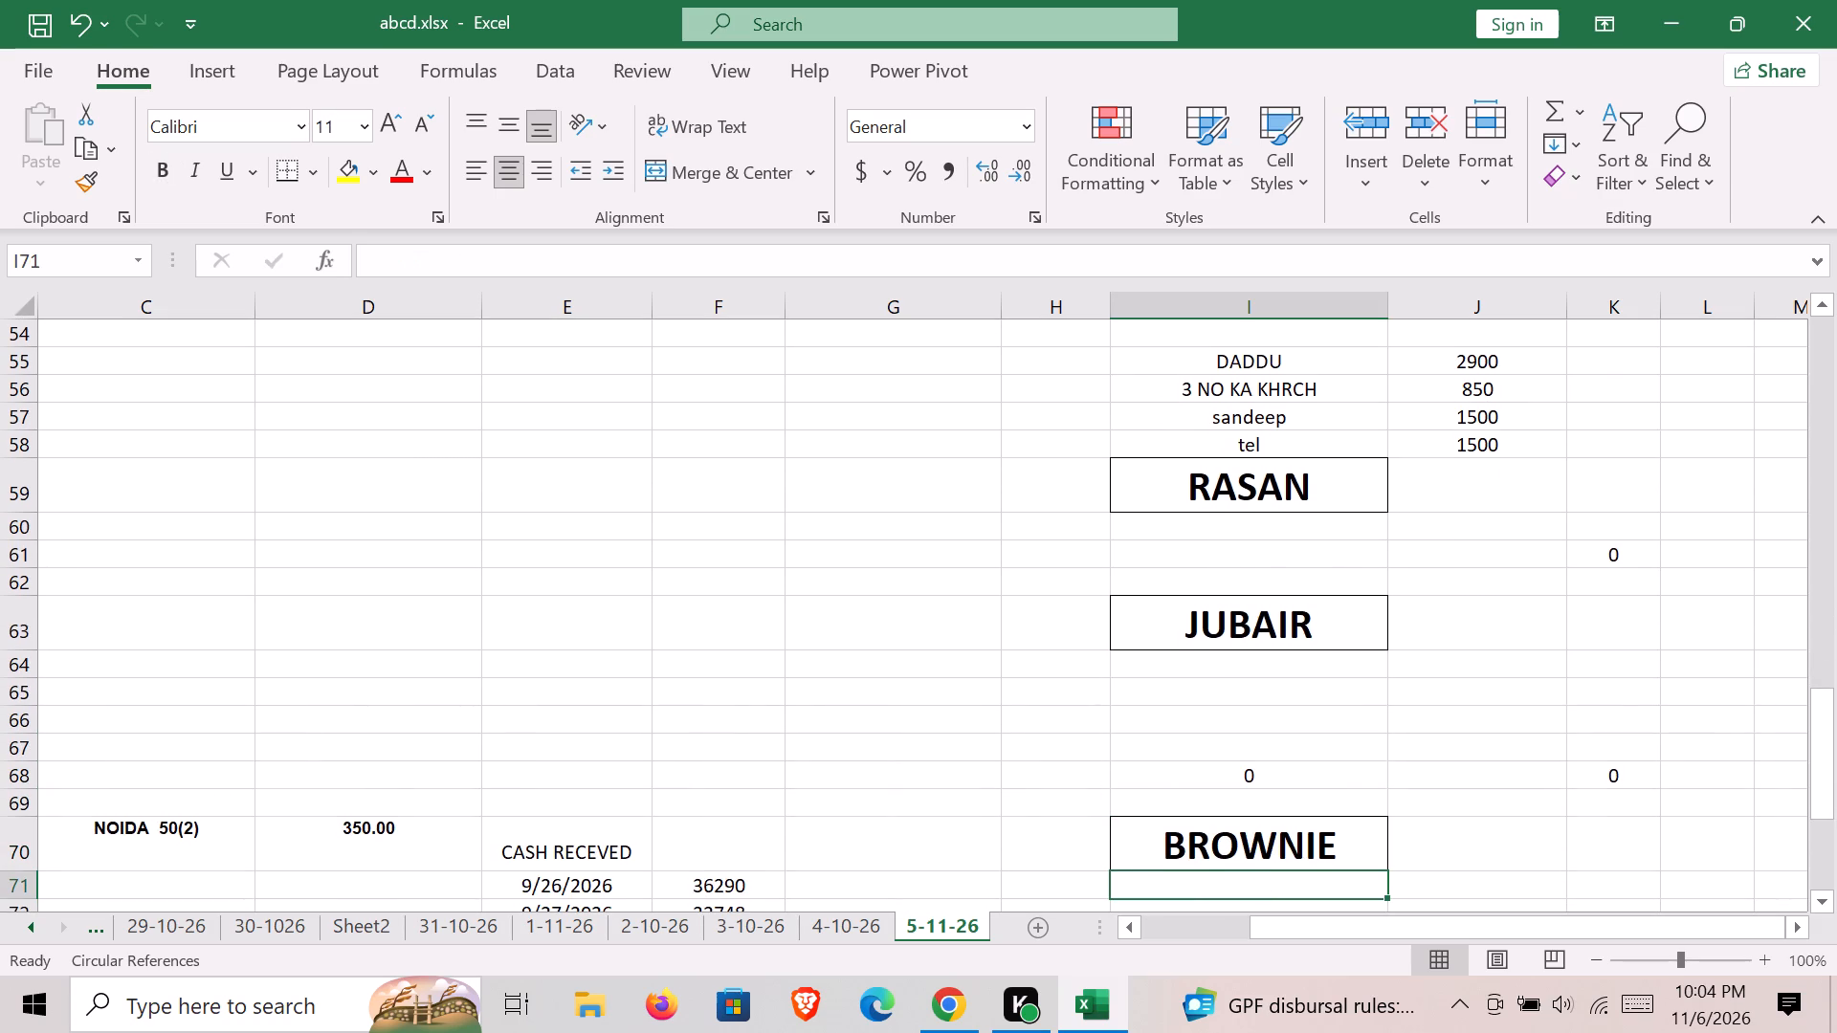
On the 4-10-26 sheet, set the 3 NO KA KHRCH amount in the CONVINCE section, row 56, to 500 and save.
{"action": "left_click", "coordinate": [829, 927]}
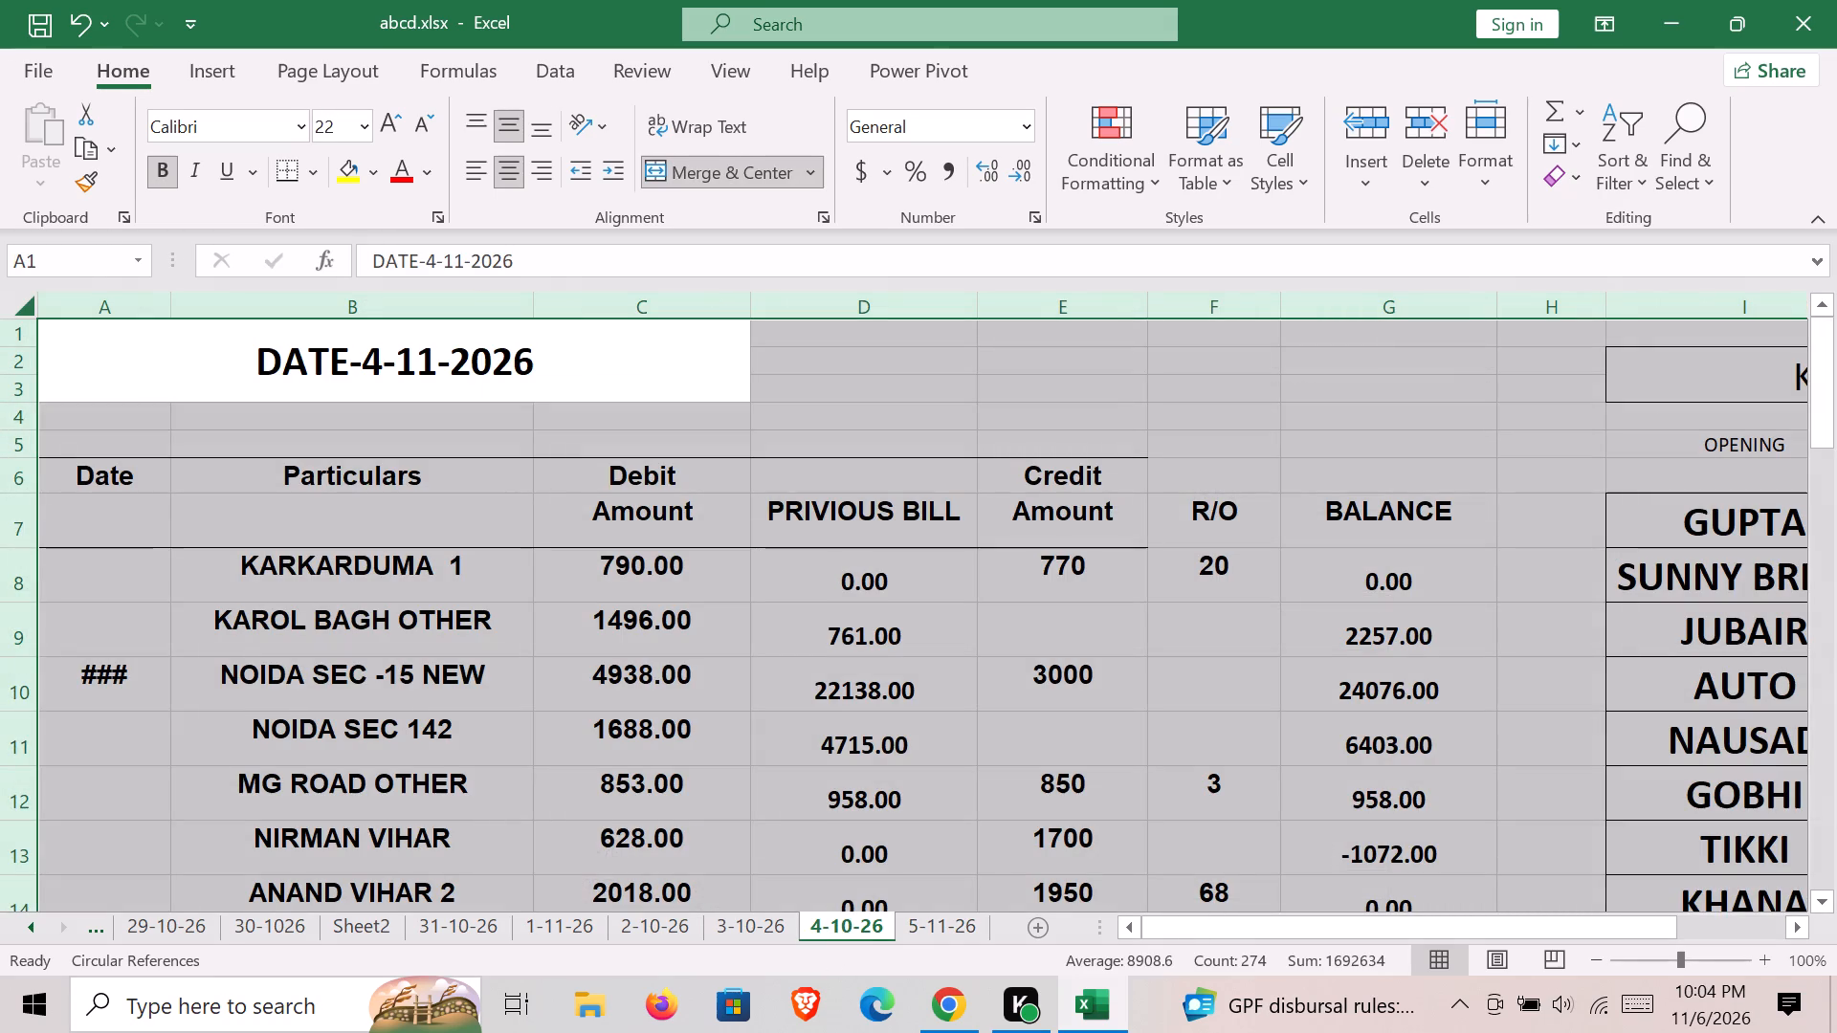
{"action": "double_click", "coordinate": [1514, 716]}
{"action": "key", "text": "Right"}
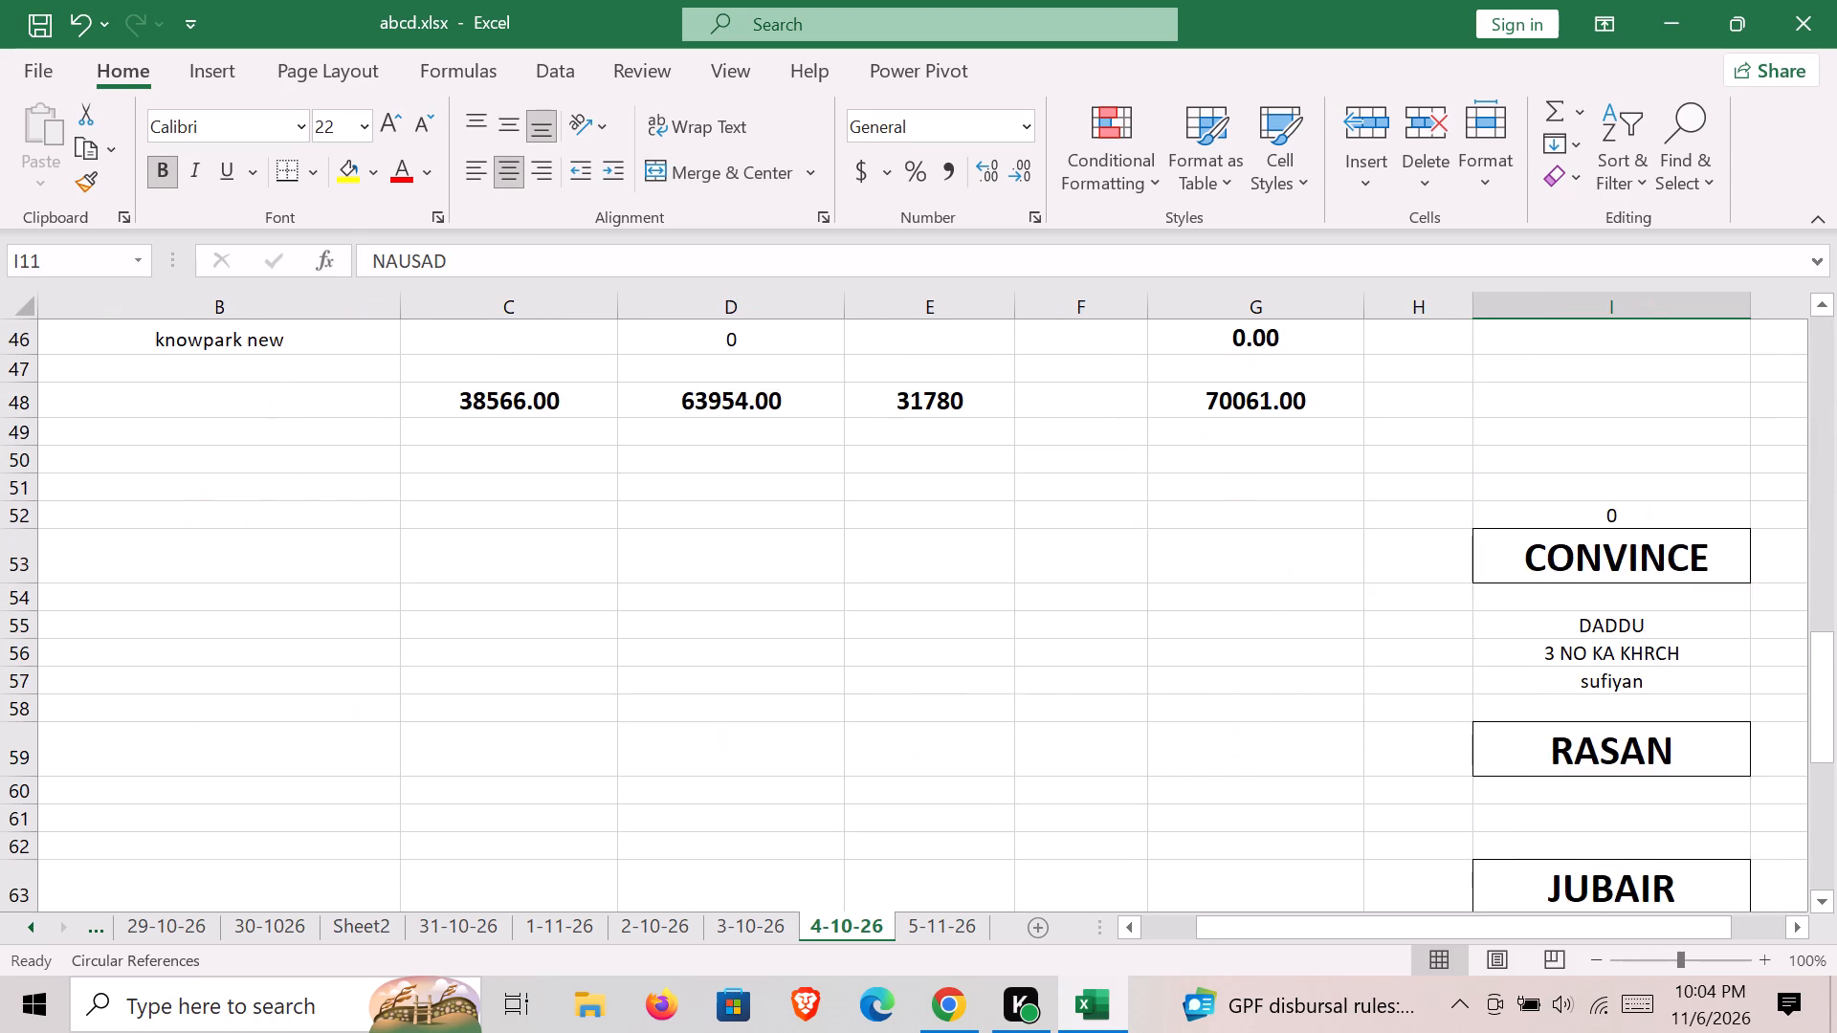
{"action": "left_click", "coordinate": [873, 665]}
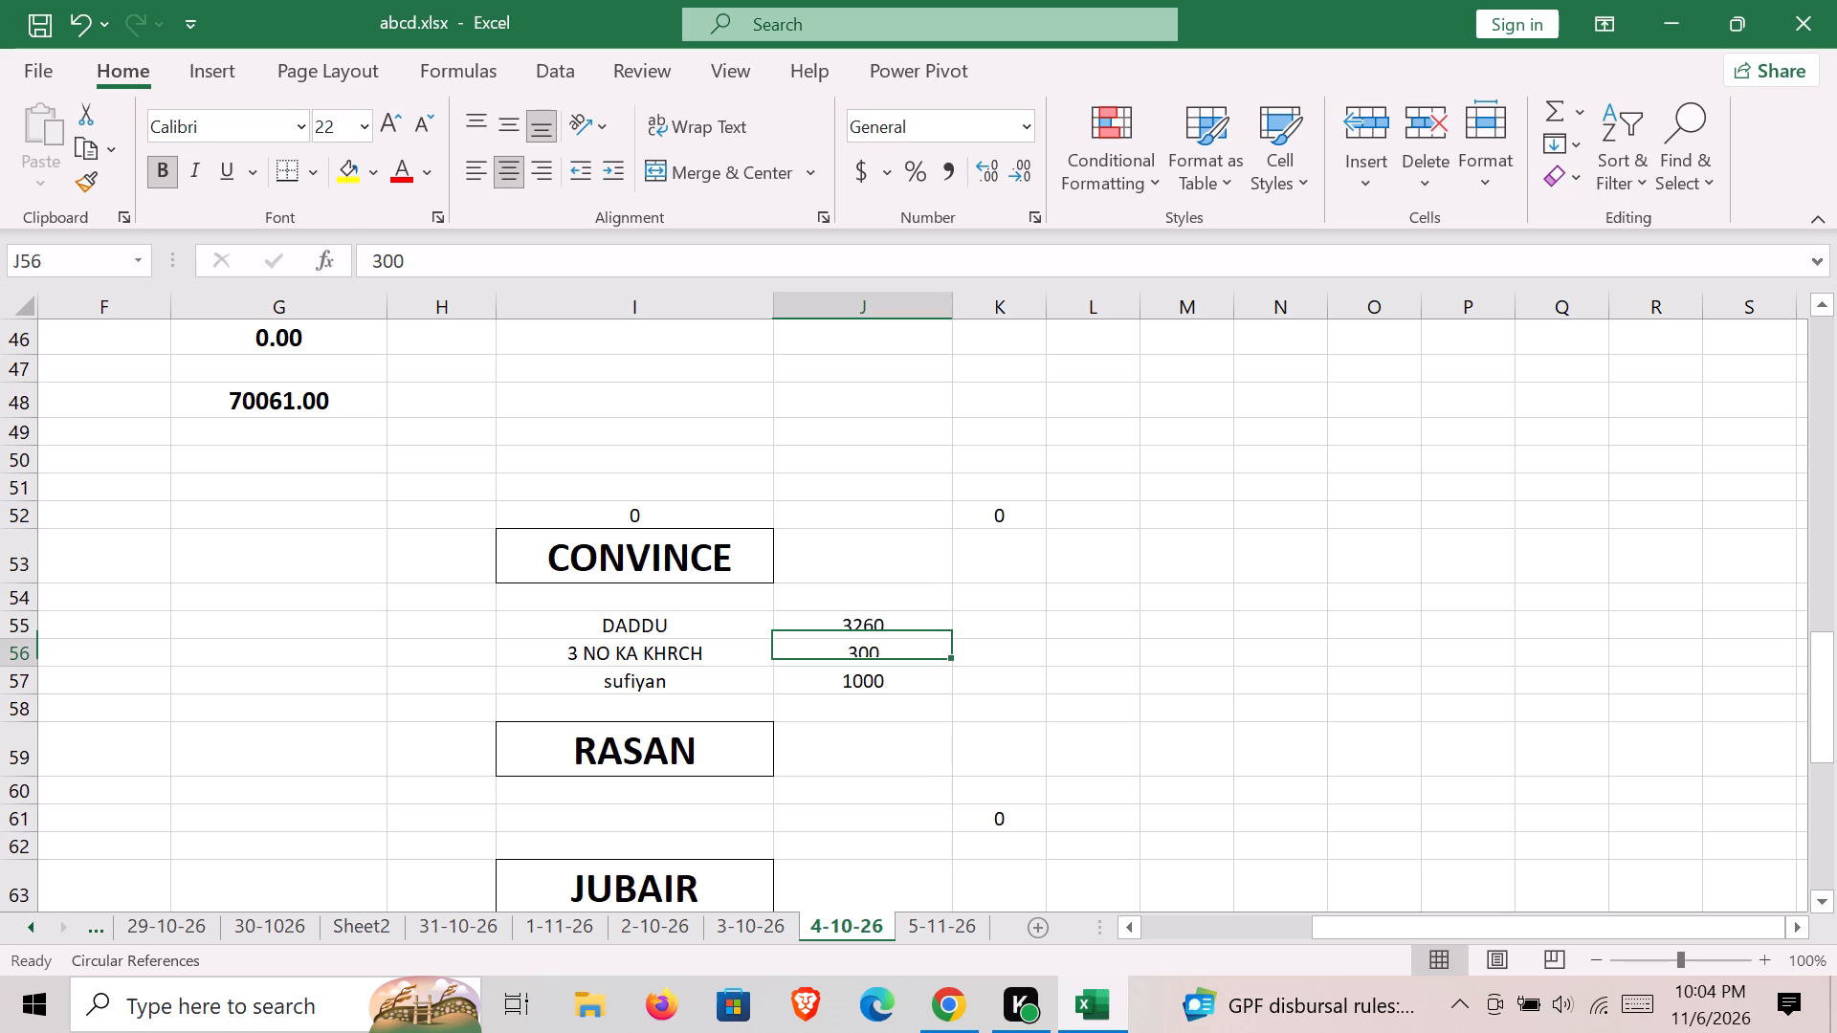
{"action": "type", "text": "500"}
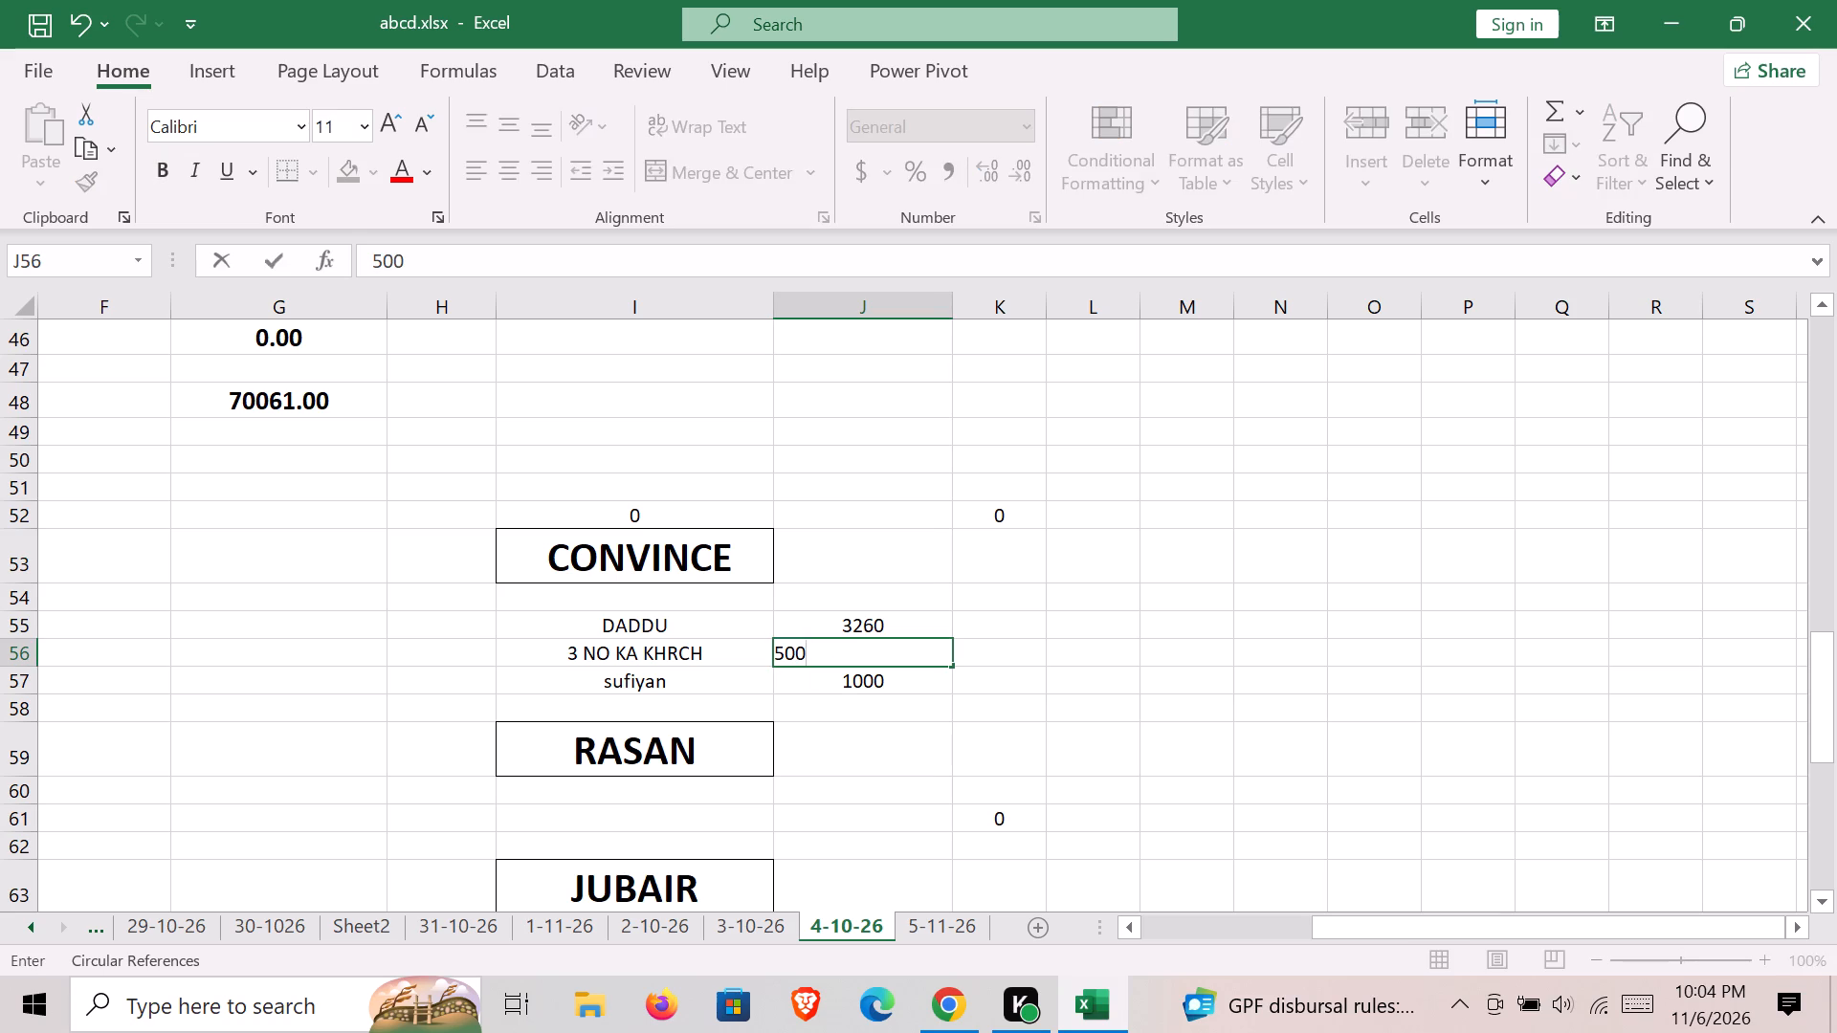
{"action": "key", "text": "ctrl+s"}
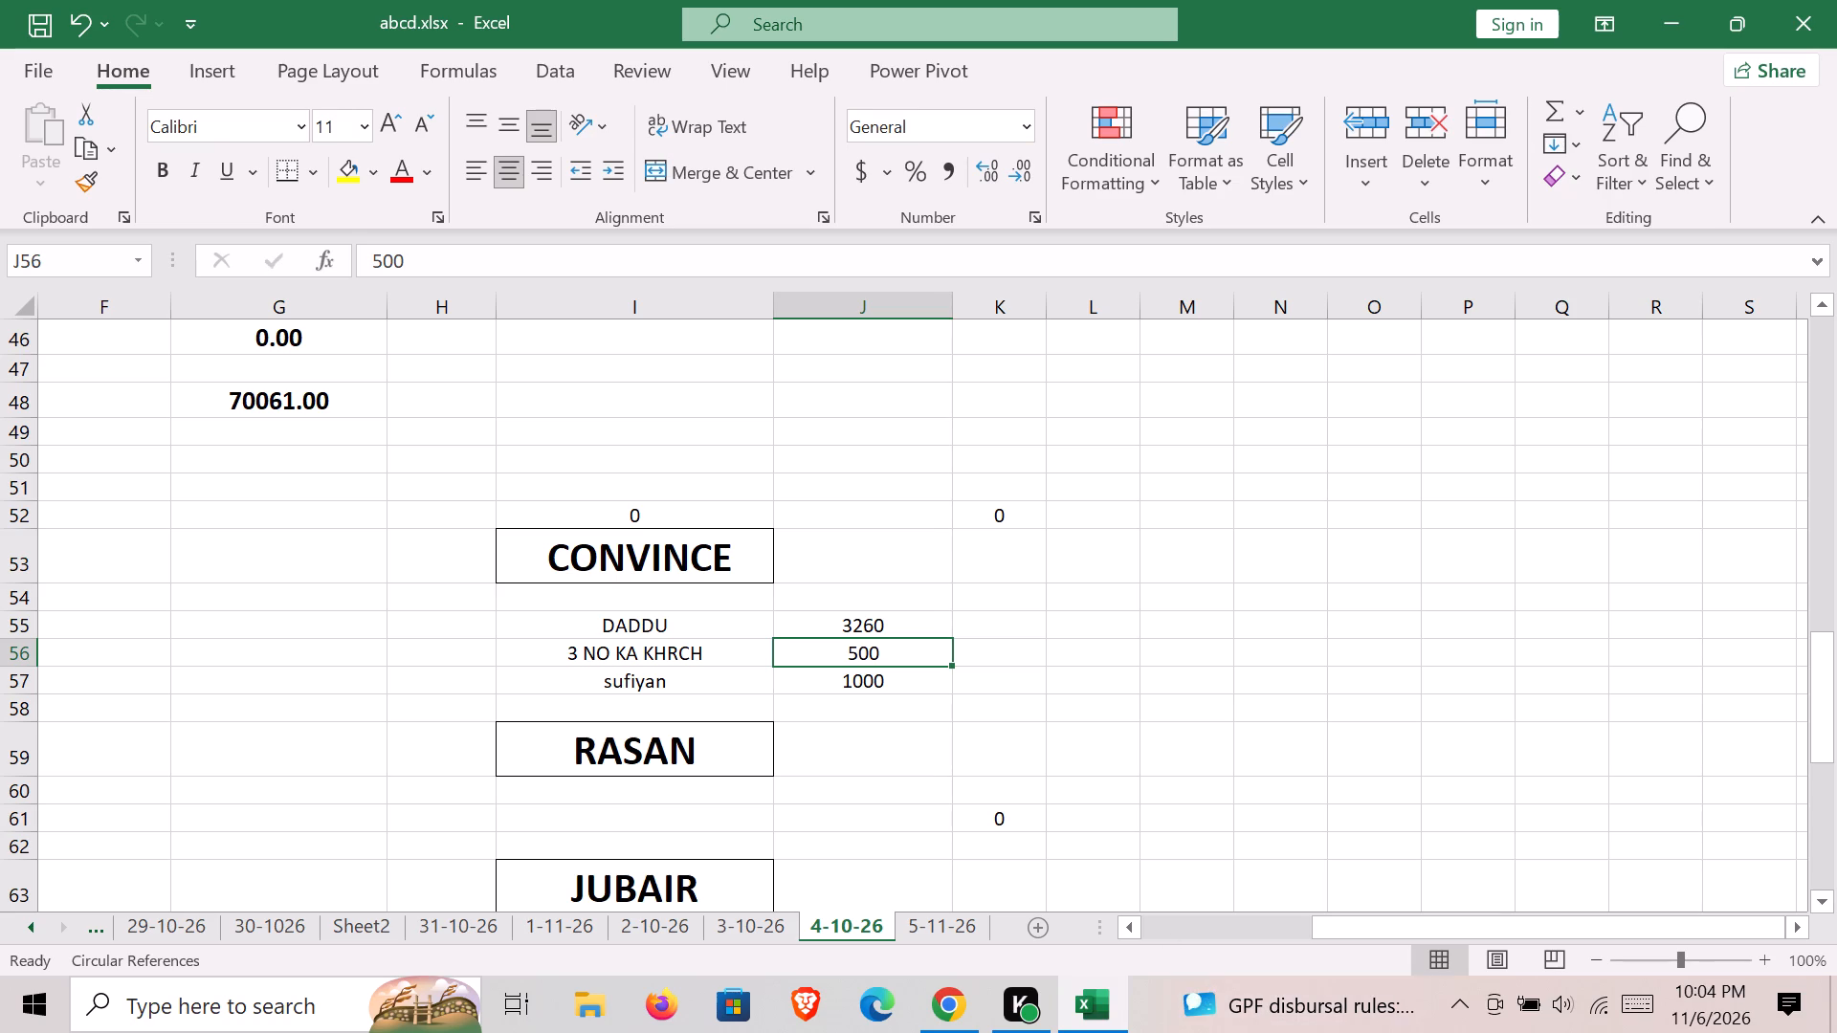
Return to the 5-11-26 sheet and save the workbook.
{"action": "left_click", "coordinate": [953, 938]}
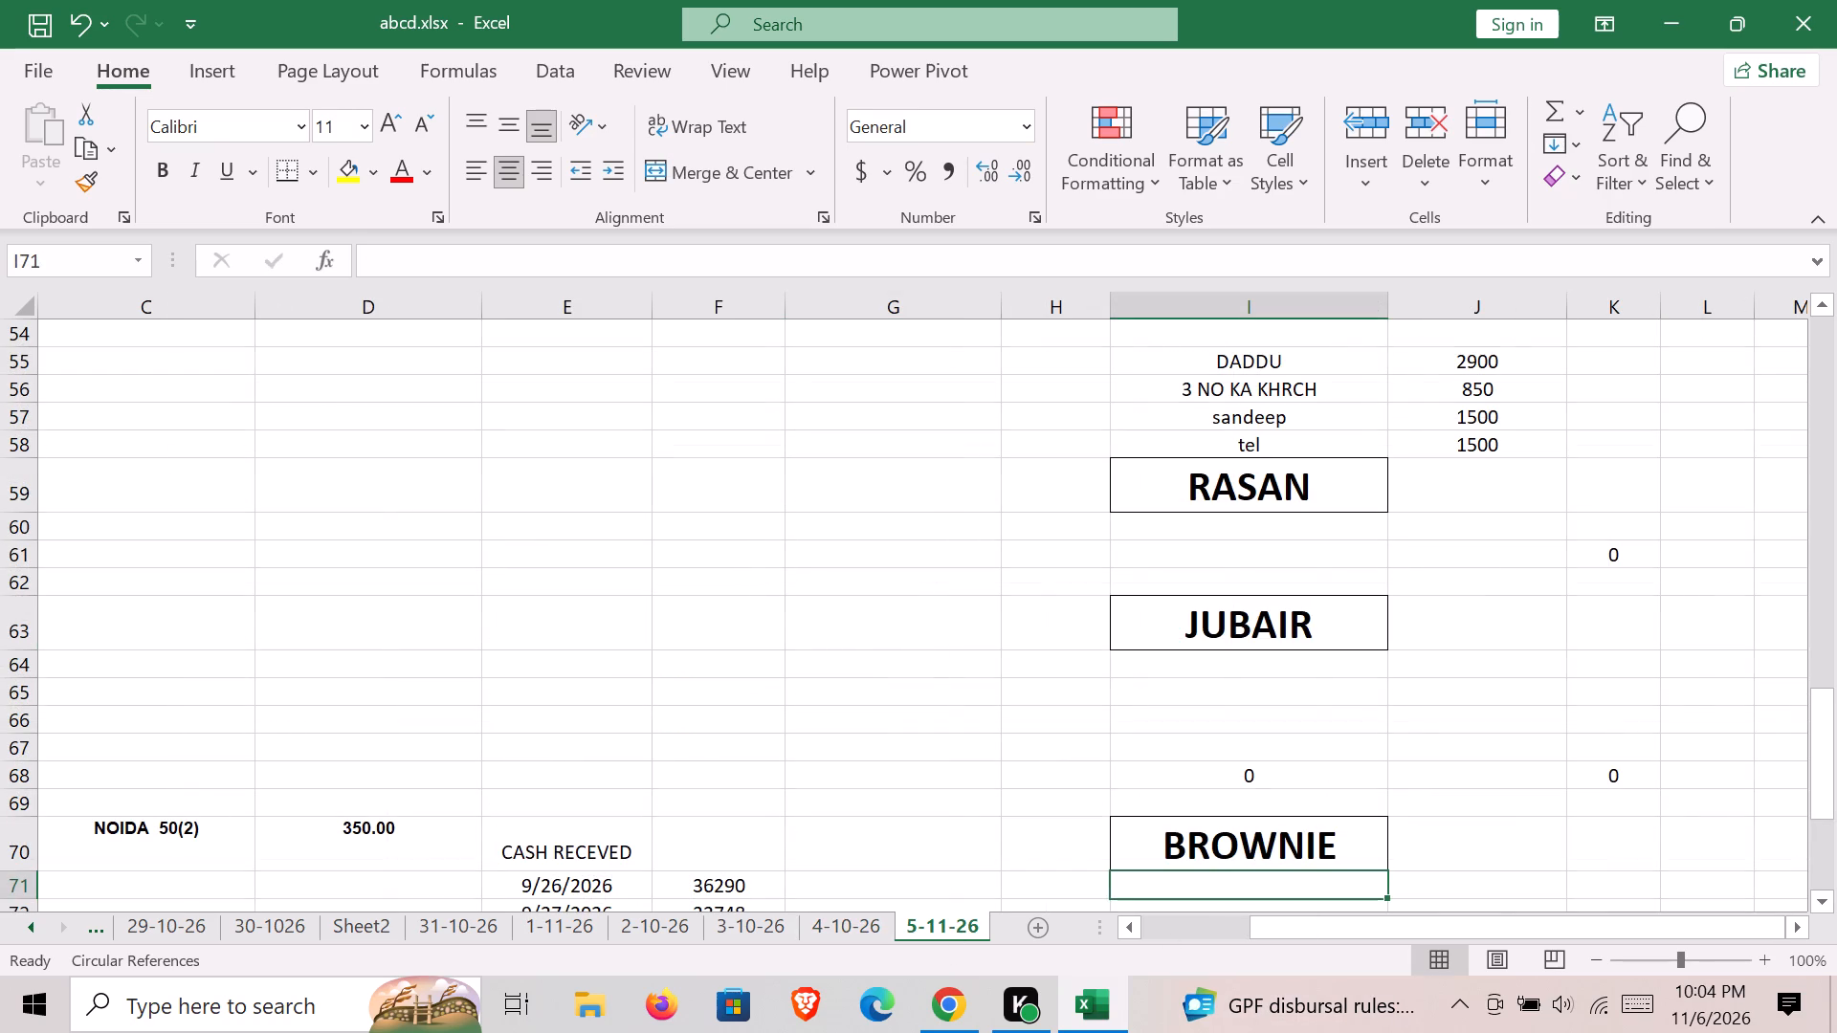
{"action": "key", "text": "ctrl+s"}
Go back up to the Credit Amount column of the party table on the 5-11-26 sheet.
{"action": "key", "text": "Left"}
{"action": "key", "text": "Left"}
{"action": "key", "text": "Left"}
{"action": "key", "text": "Left"}
{"action": "key", "text": "Left"}
{"action": "key", "text": "Left"}
{"action": "key", "text": "Left"}
{"action": "key", "text": "Left"}
{"action": "key", "text": "Left"}
{"action": "key", "text": "Left"}
{"action": "key", "text": "Left"}
{"action": "key", "text": "Left"}
{"action": "key", "text": "Left"}
{"action": "key", "text": "Left"}
{"action": "key", "text": "Left"}
{"action": "key", "text": "Left"}
{"action": "key", "text": "Left"}
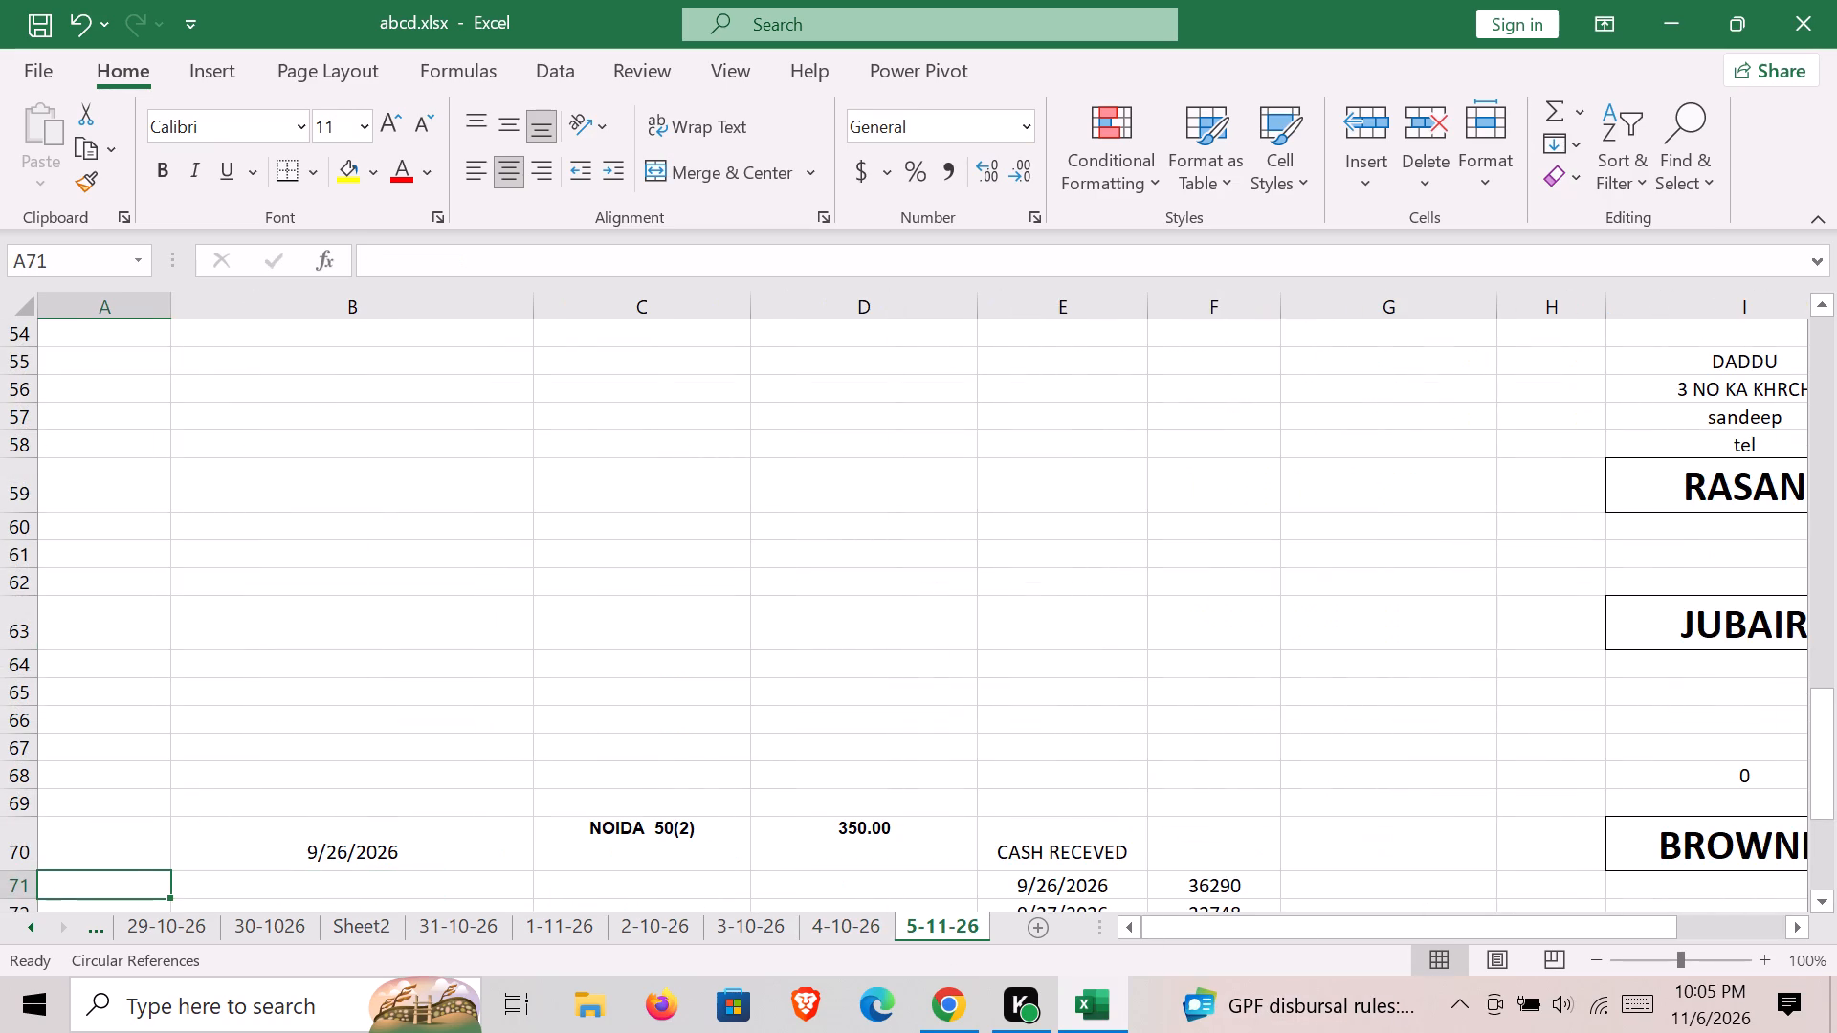
{"action": "key", "text": "Right"}
{"action": "key", "text": "Right"}
{"action": "key", "text": "Right"}
{"action": "key", "text": "Right"}
{"action": "key", "text": "Up"}
{"action": "key", "text": "Up"}
{"action": "key", "text": "Up"}
{"action": "key", "text": "Up"}
{"action": "key", "text": "Up"}
{"action": "key", "text": "Up"}
{"action": "key", "text": "Up"}
{"action": "key", "text": "Up"}
{"action": "key", "text": "Up"}
{"action": "key", "text": "Up"}
{"action": "key", "text": "Up"}
{"action": "key", "text": "Up"}
{"action": "key", "text": "Up"}
{"action": "key", "text": "Up"}
{"action": "key", "text": "Up"}
{"action": "key", "text": "Up"}
{"action": "key", "text": "Up"}
{"action": "key", "text": "Up"}
{"action": "key", "text": "Up"}
{"action": "key", "text": "Up"}
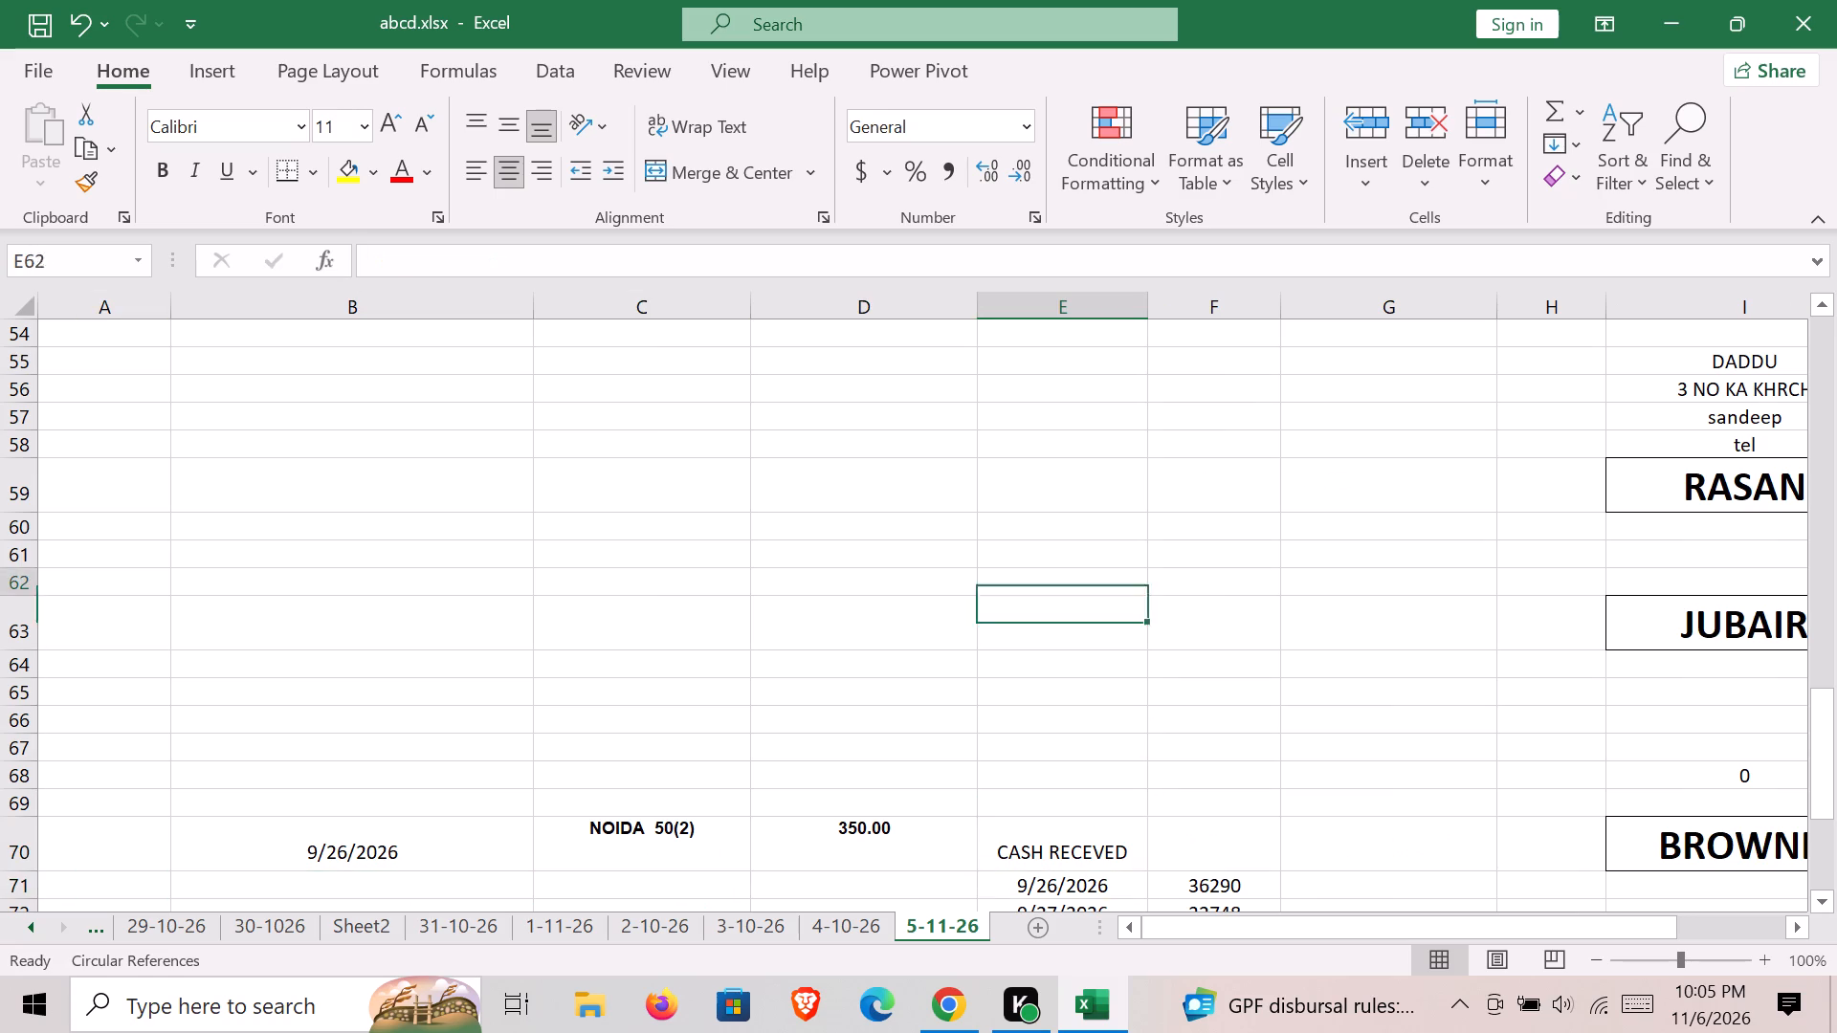